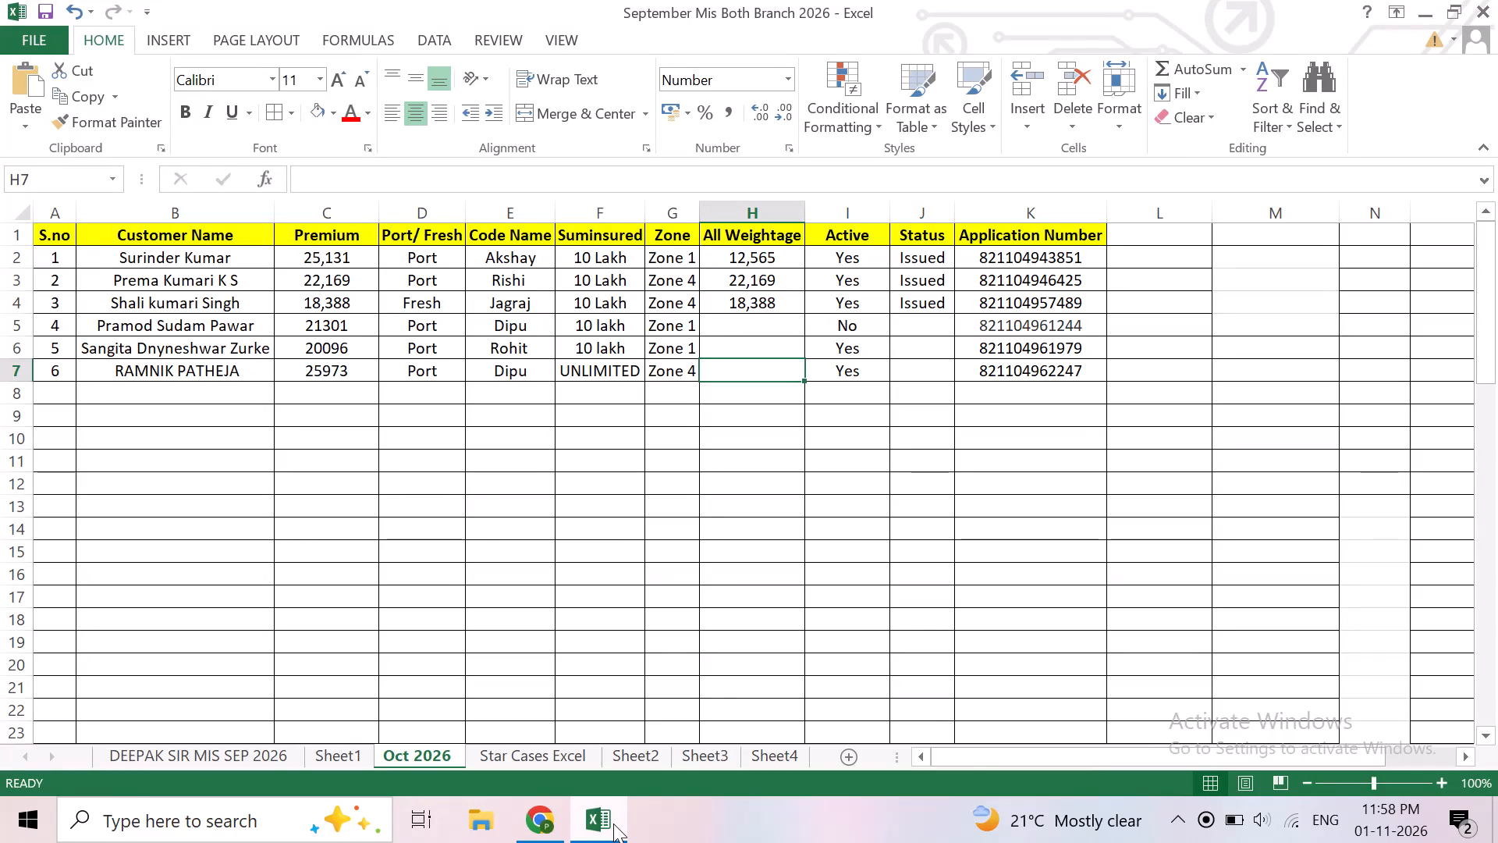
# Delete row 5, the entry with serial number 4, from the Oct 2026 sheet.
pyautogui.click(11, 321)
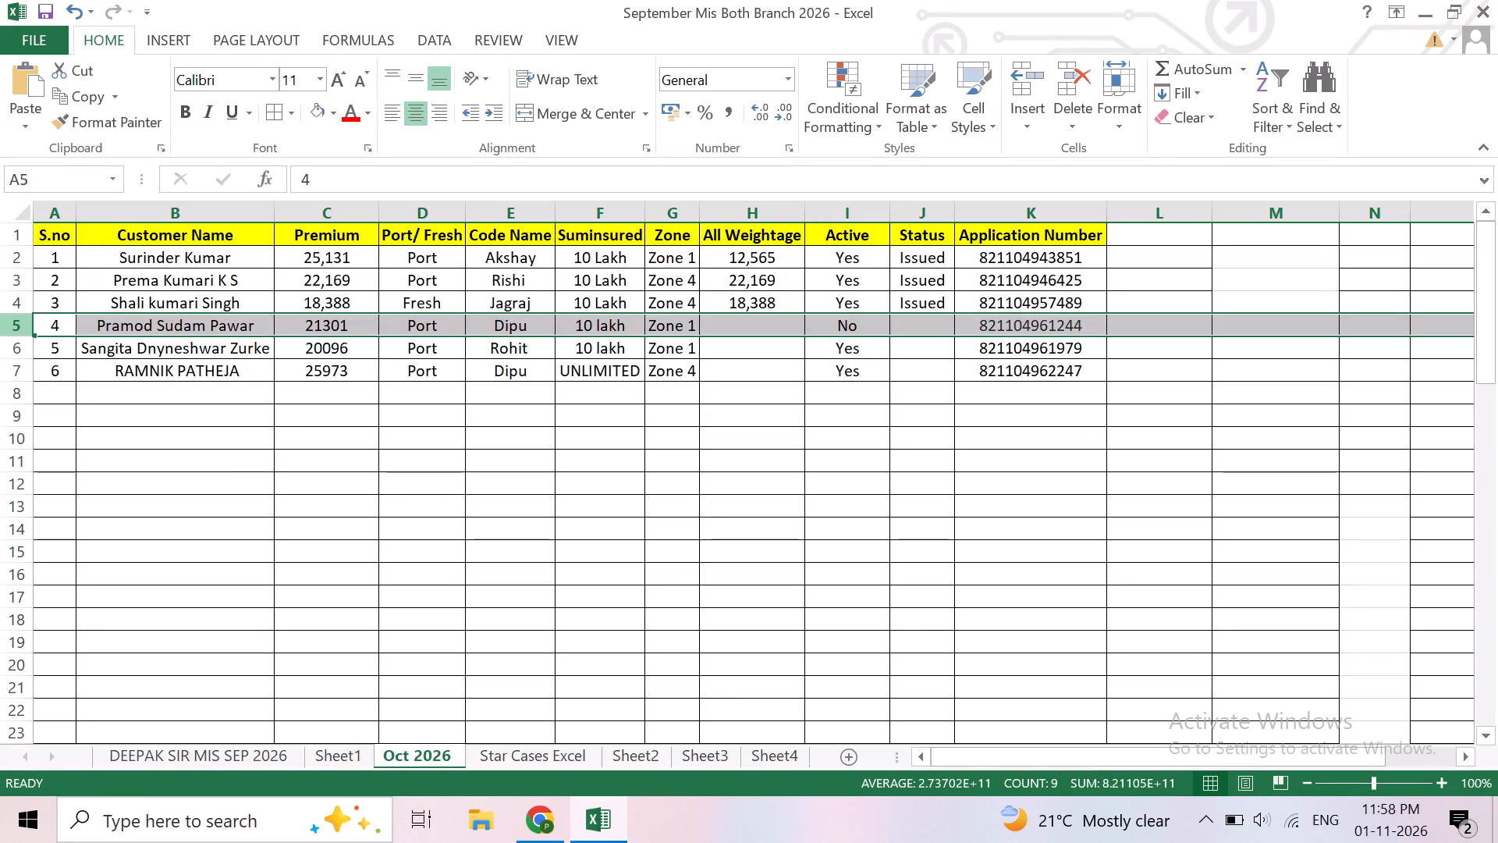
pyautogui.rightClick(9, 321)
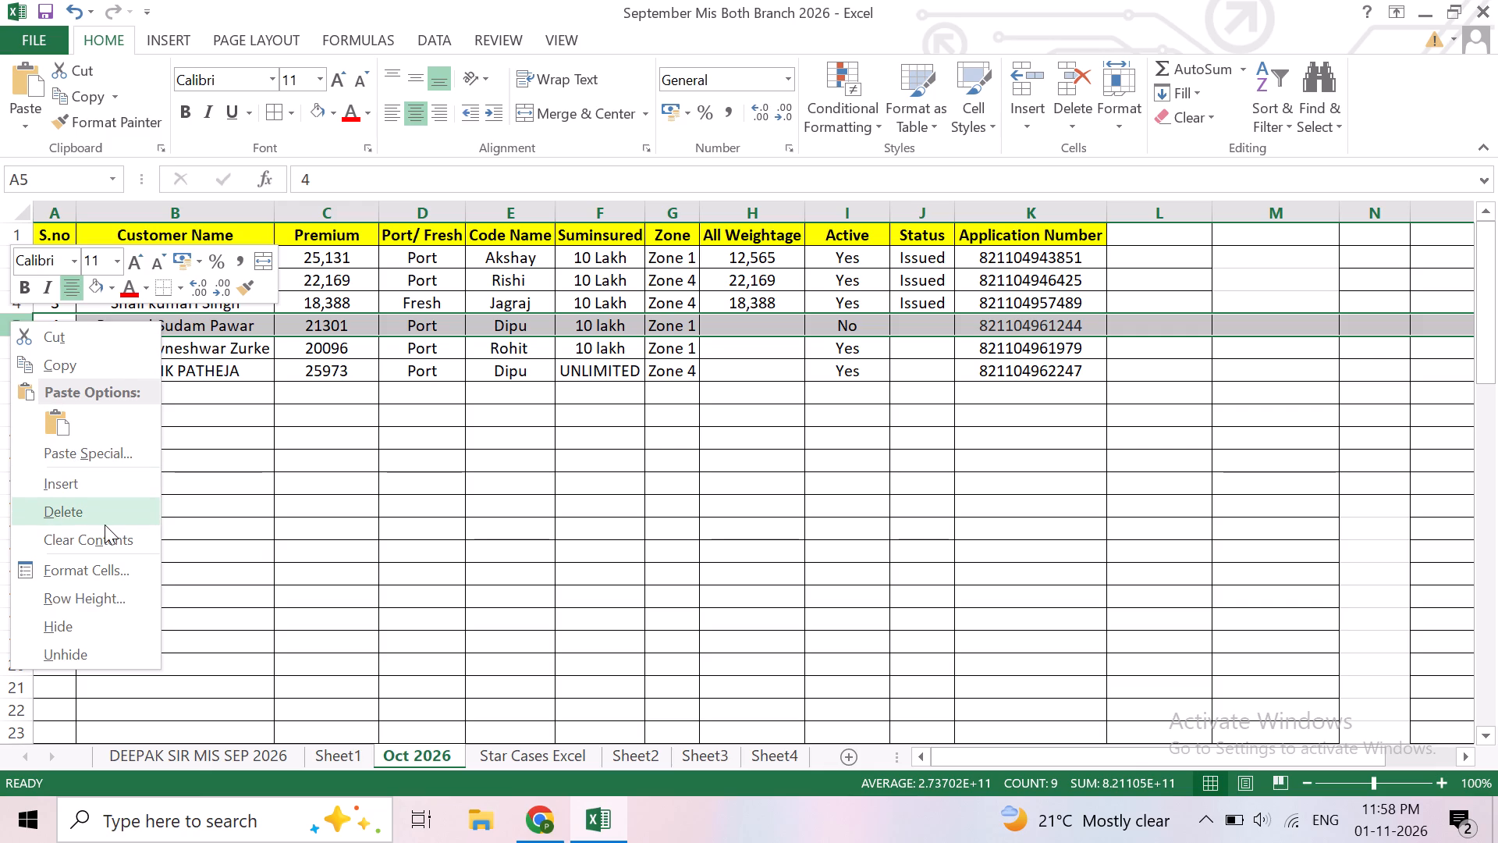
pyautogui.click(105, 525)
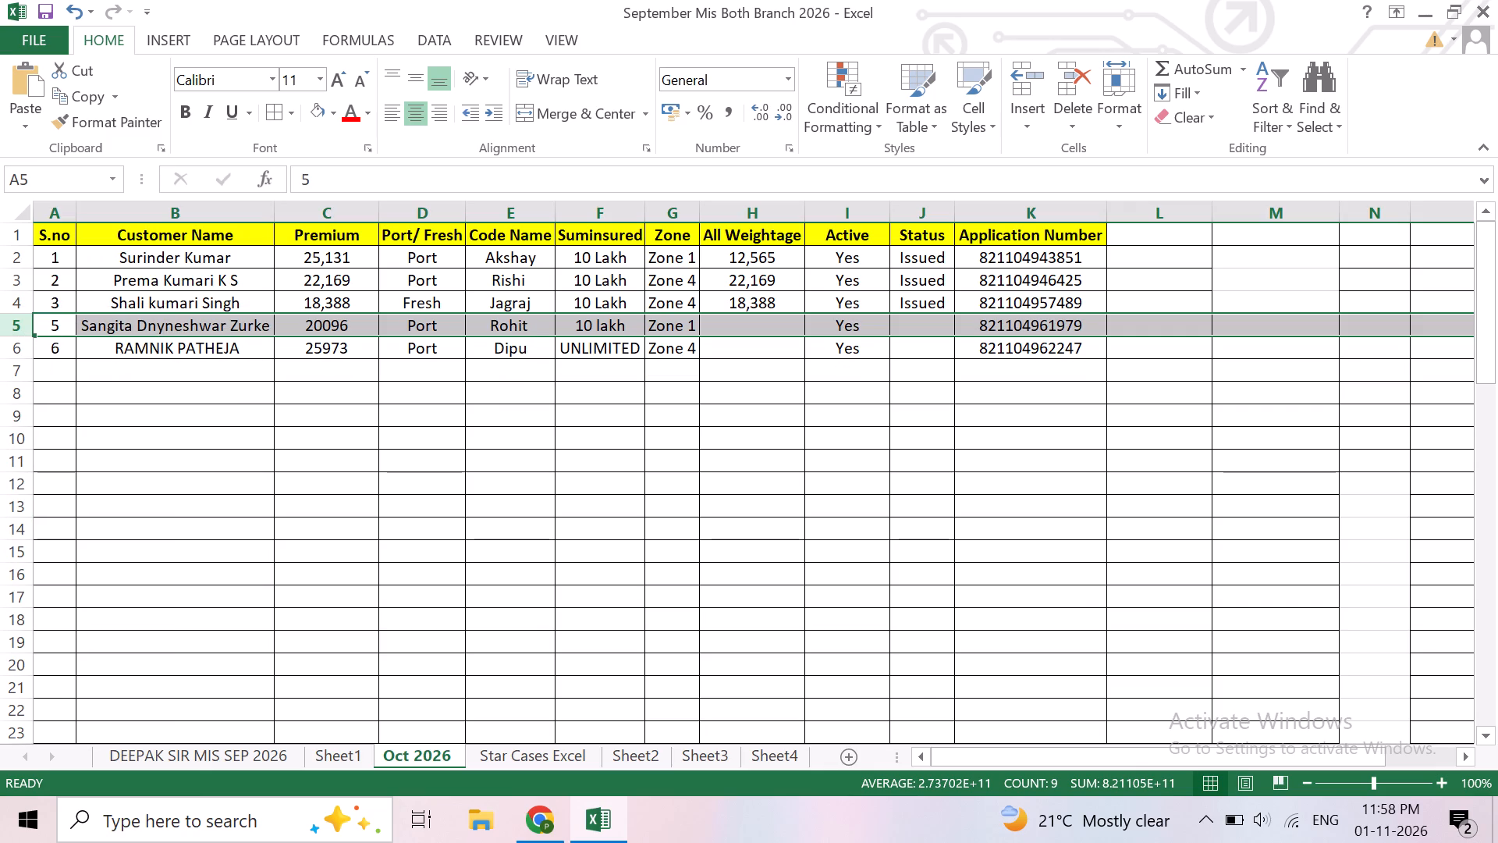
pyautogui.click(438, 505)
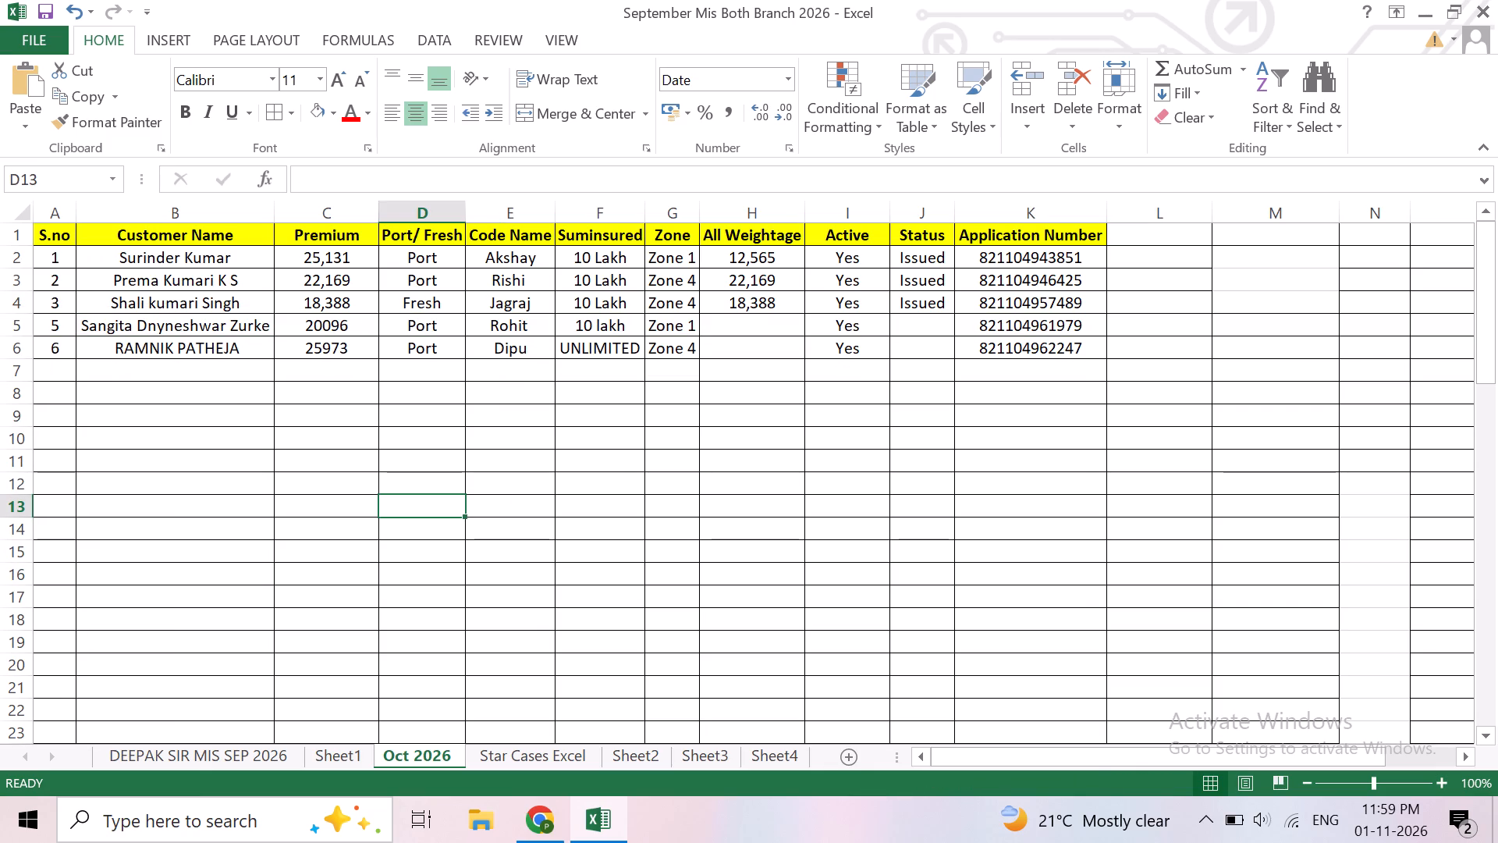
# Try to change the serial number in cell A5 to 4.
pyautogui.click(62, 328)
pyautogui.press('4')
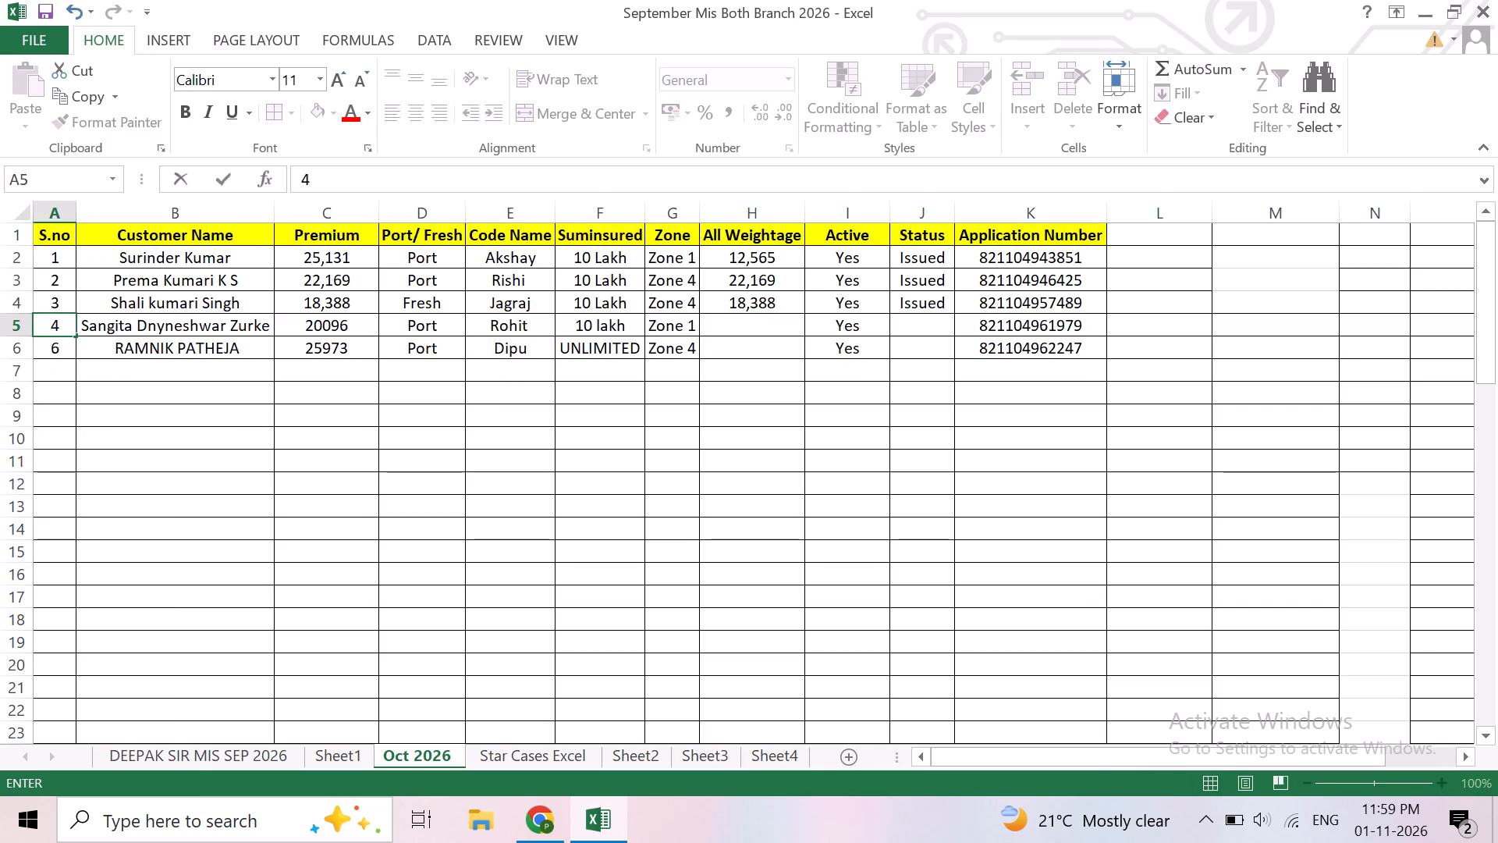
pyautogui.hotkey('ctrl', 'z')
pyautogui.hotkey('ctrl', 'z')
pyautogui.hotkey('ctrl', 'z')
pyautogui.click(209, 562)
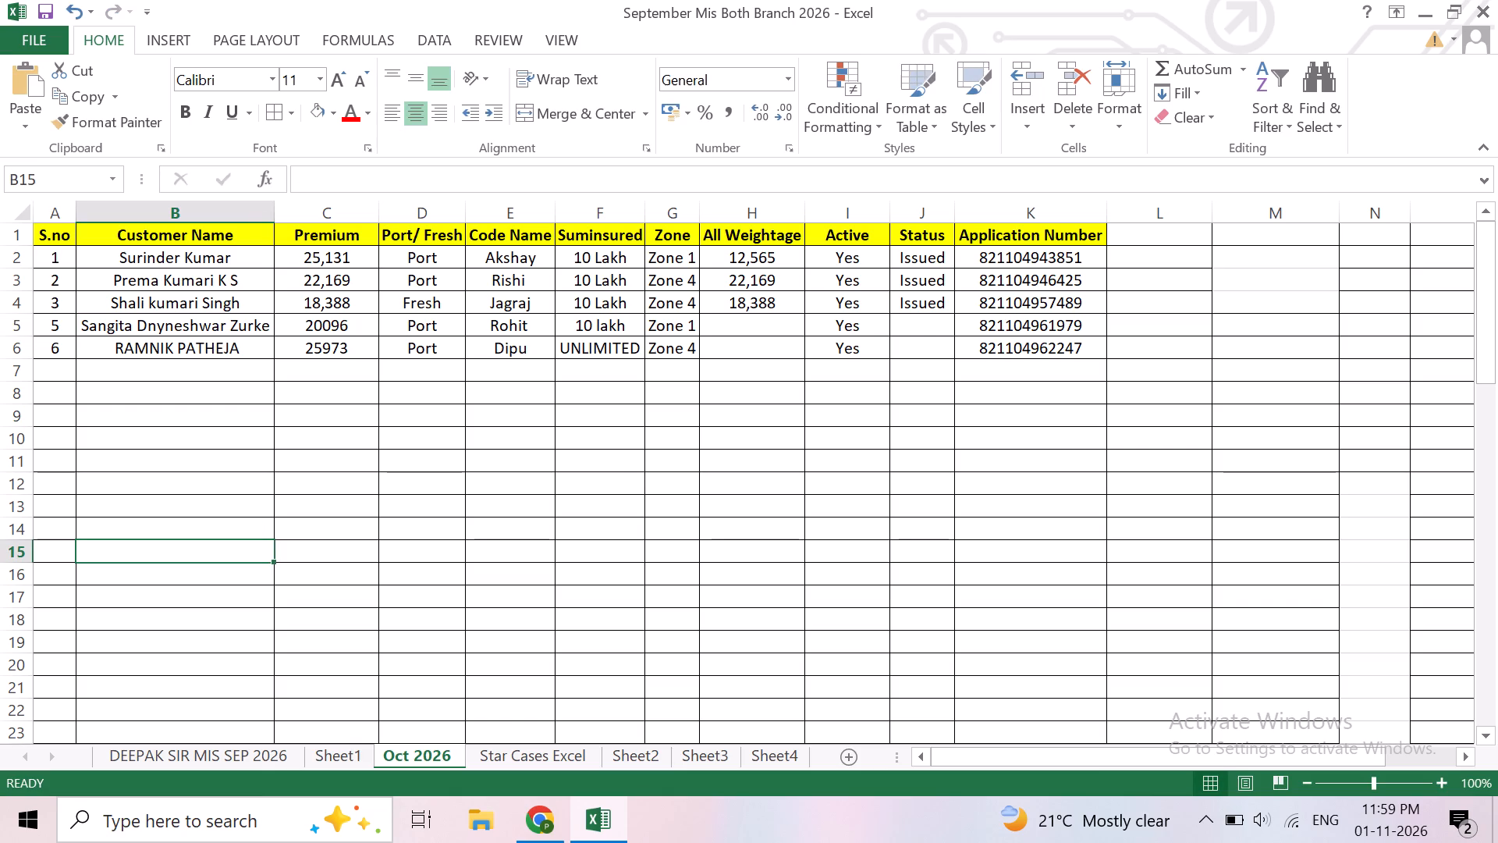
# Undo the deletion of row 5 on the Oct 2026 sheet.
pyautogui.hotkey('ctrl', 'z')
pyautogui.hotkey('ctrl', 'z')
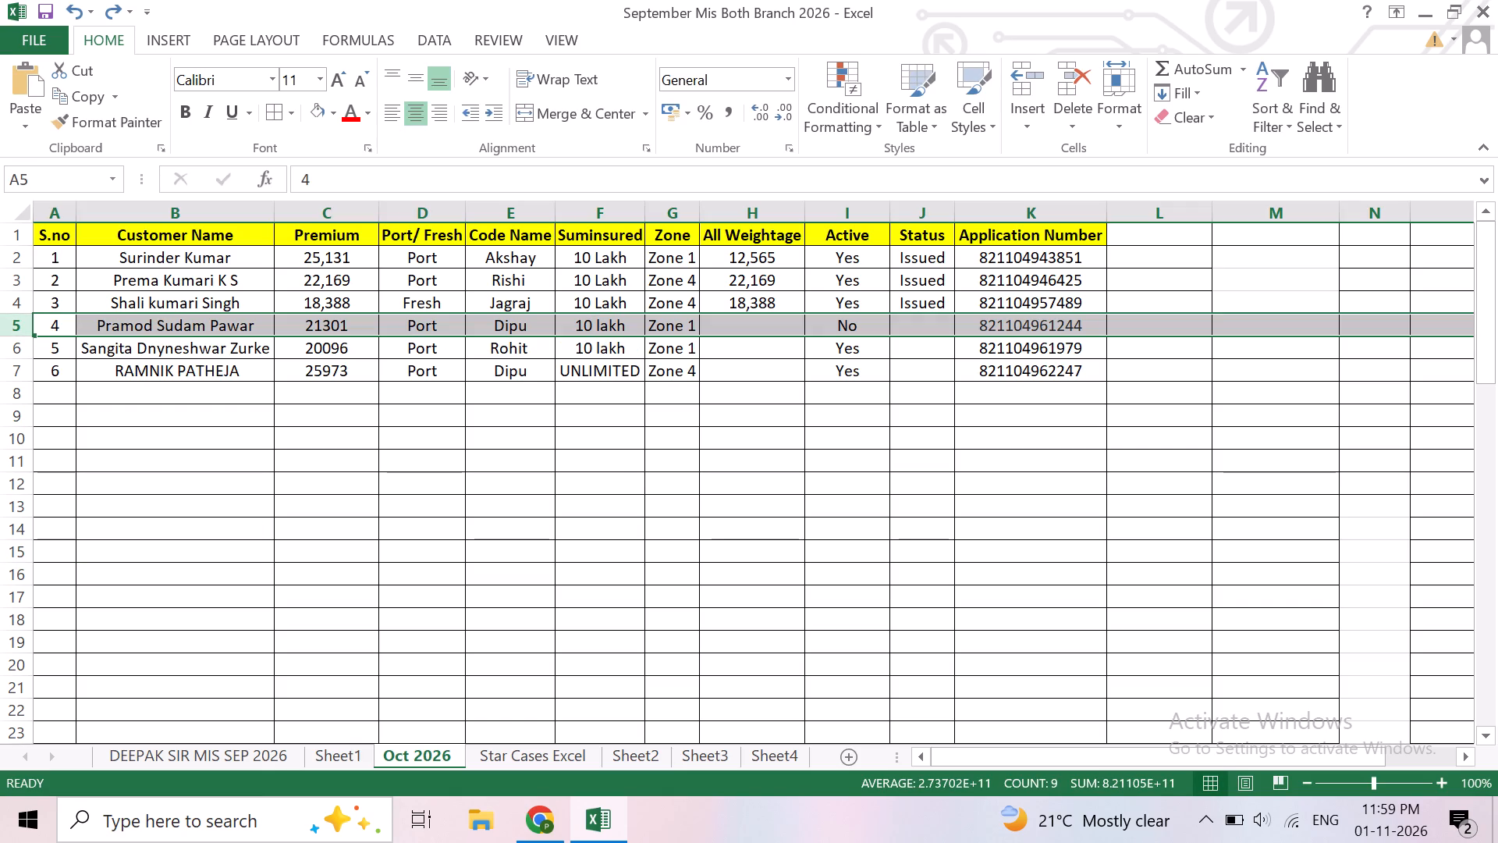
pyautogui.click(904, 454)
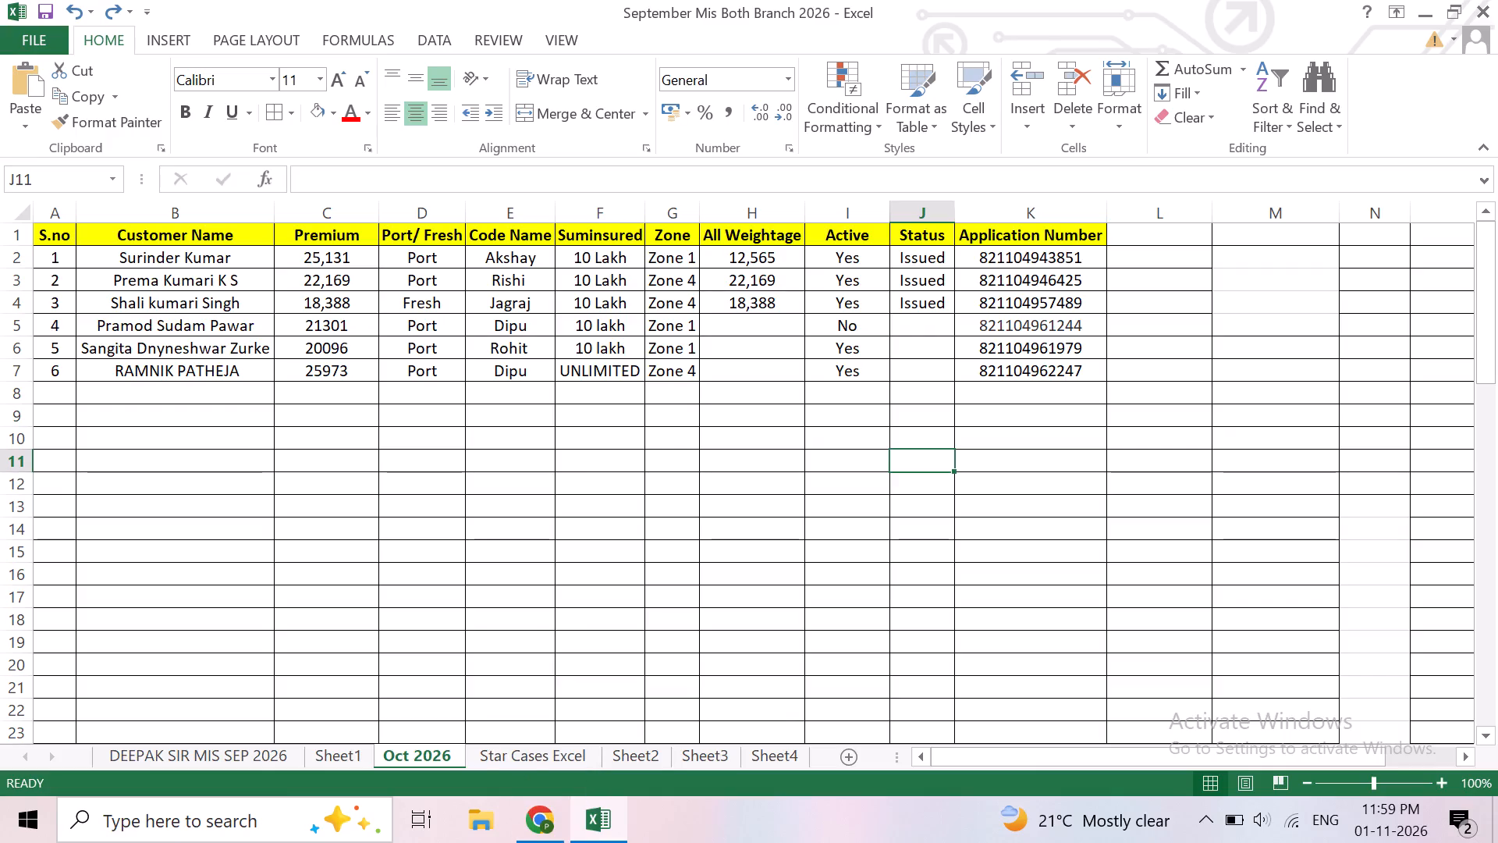
# On the Star Cases Excel sheet, filter the Remark column to exclude Issued cases.
pyautogui.click(535, 750)
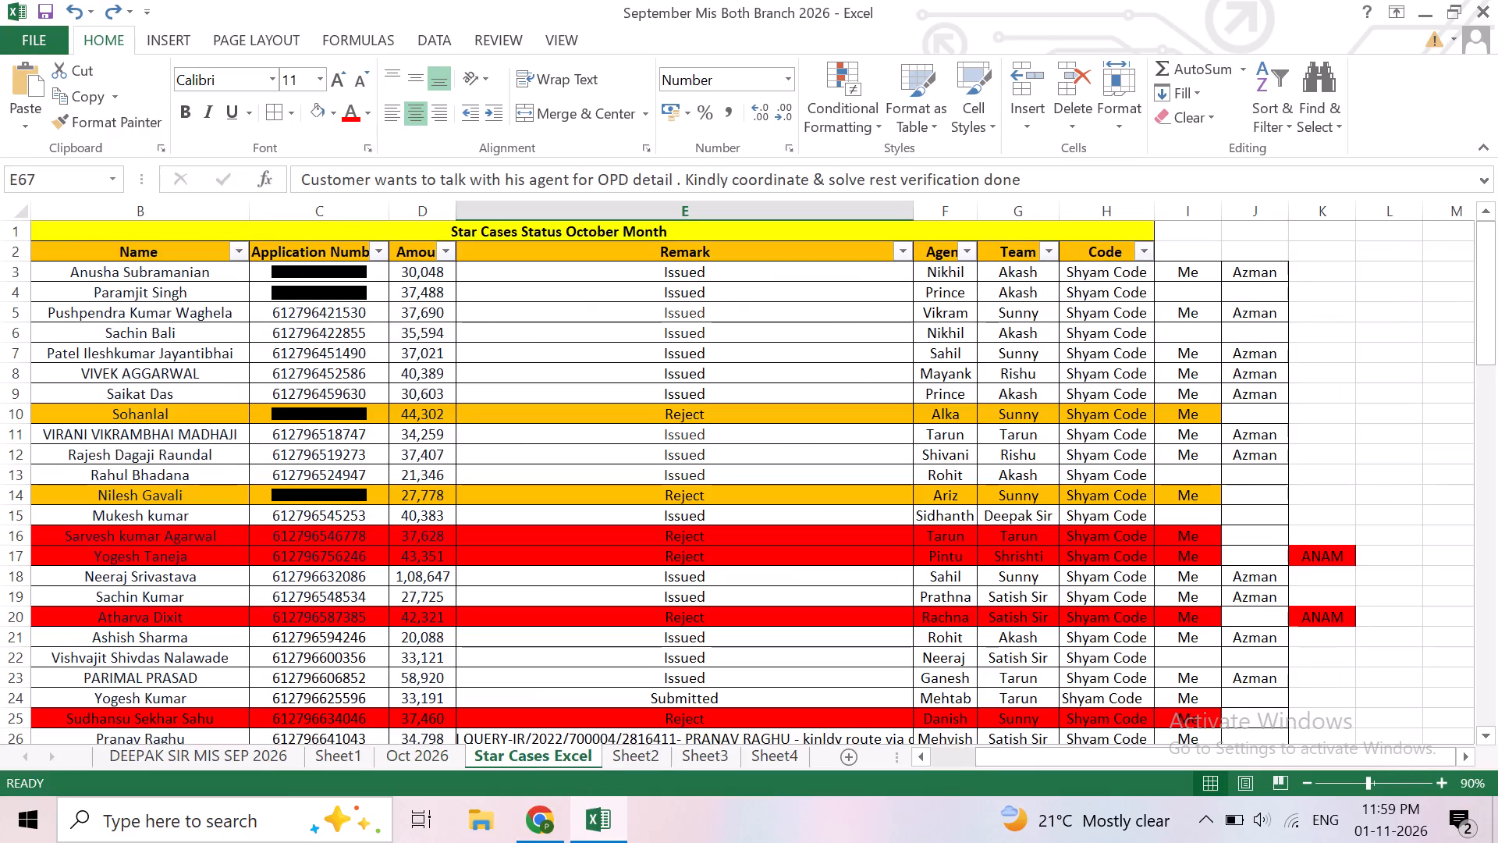
pyautogui.click(910, 251)
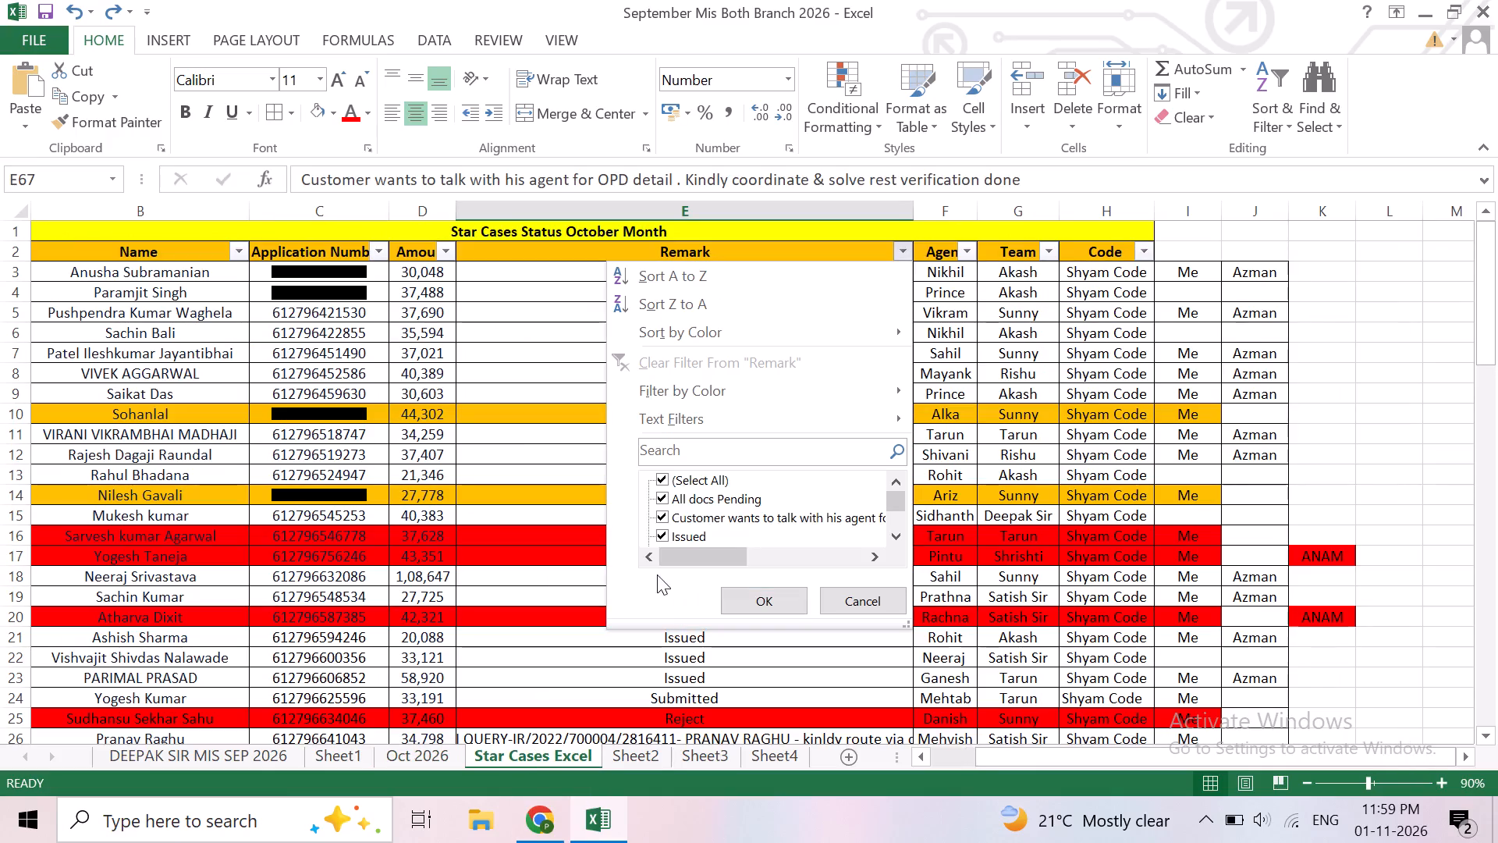
pyautogui.tripleClick(901, 536)
pyautogui.click(901, 536)
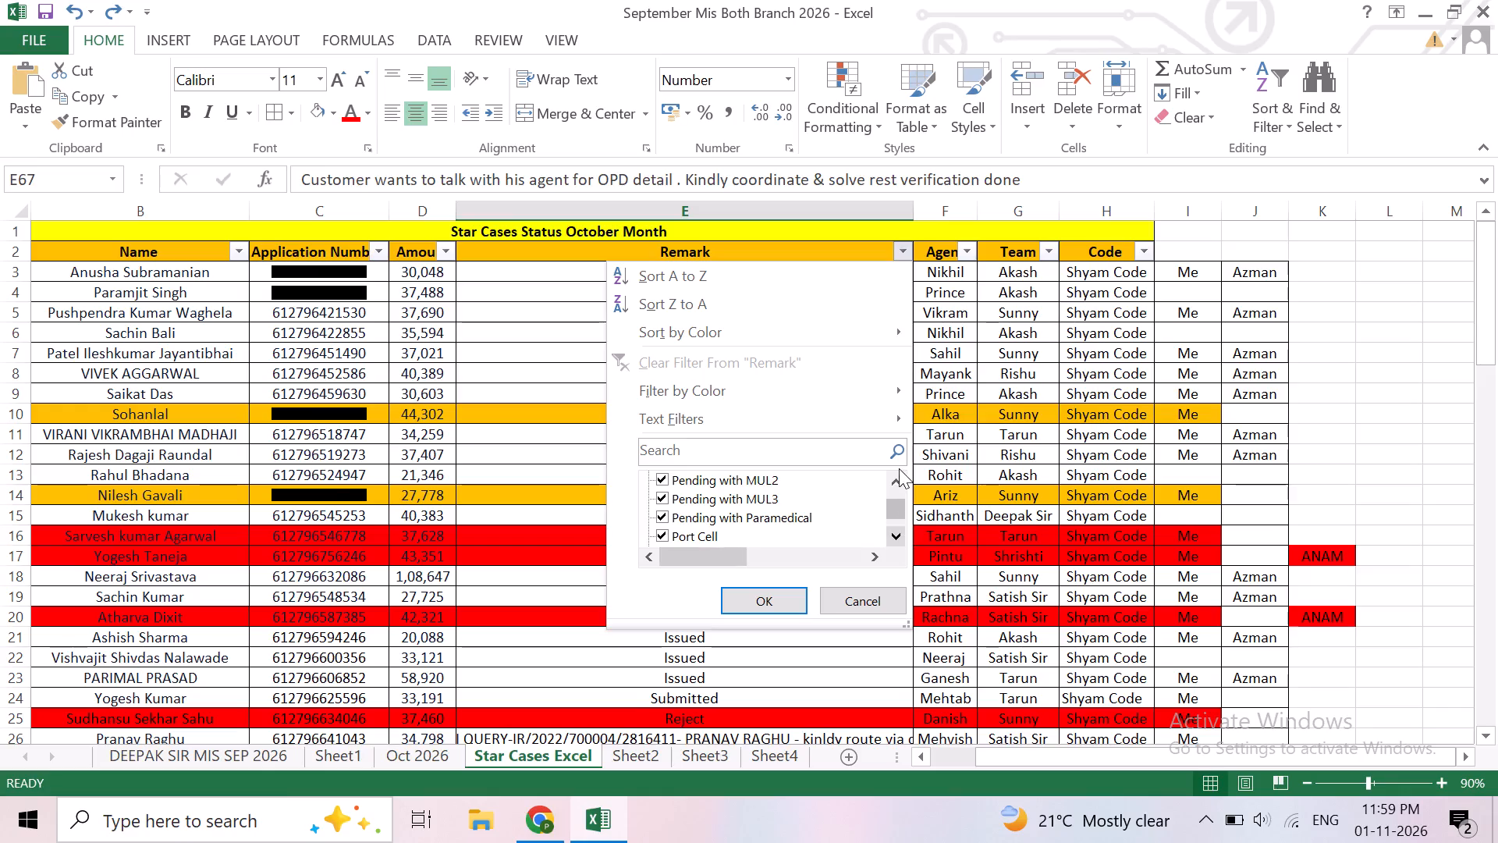
pyautogui.tripleClick(896, 481)
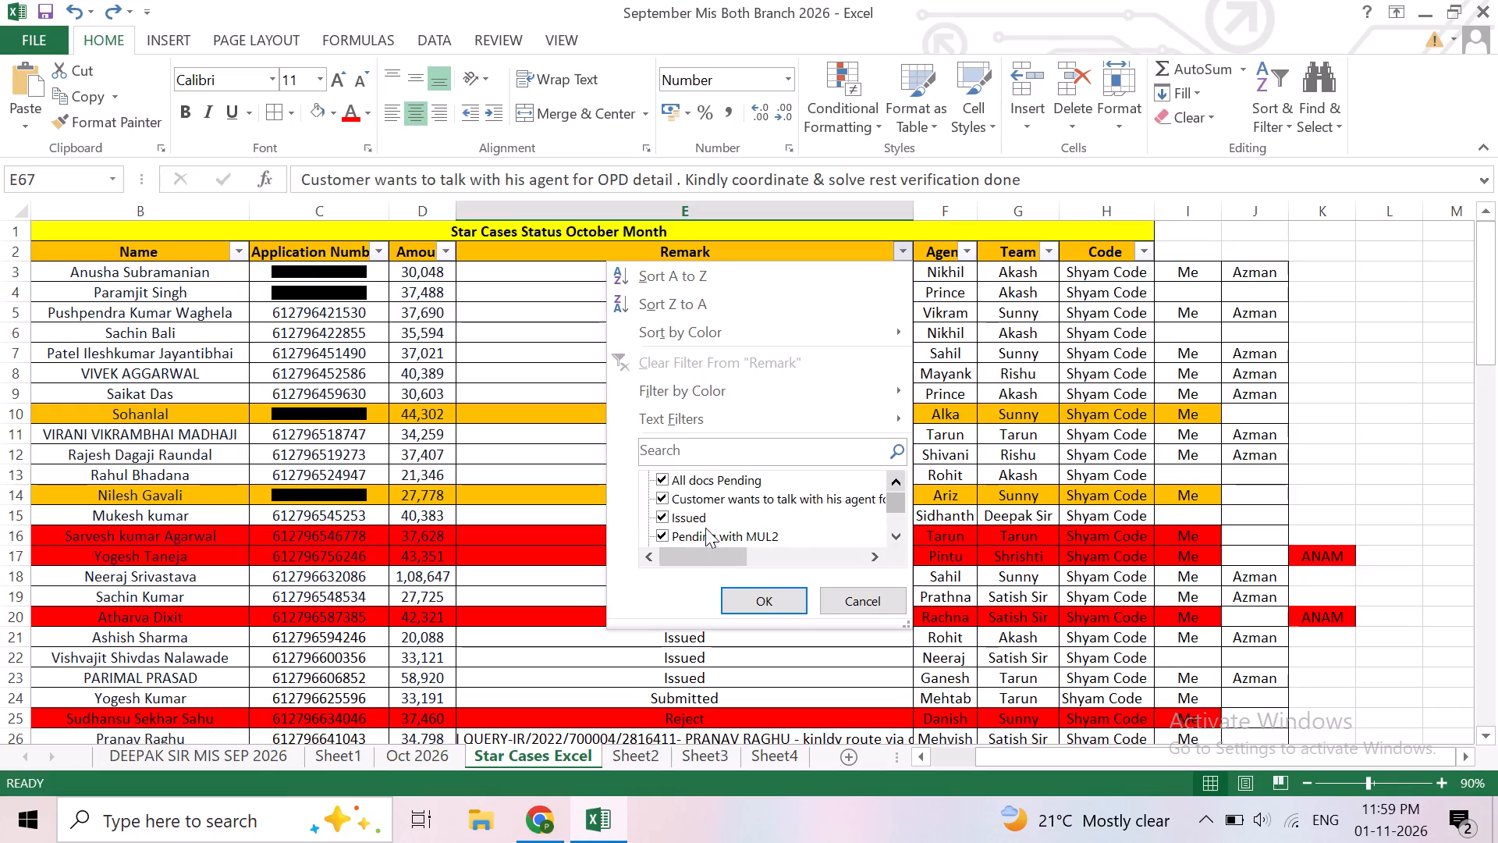
pyautogui.click(665, 516)
pyautogui.click(765, 604)
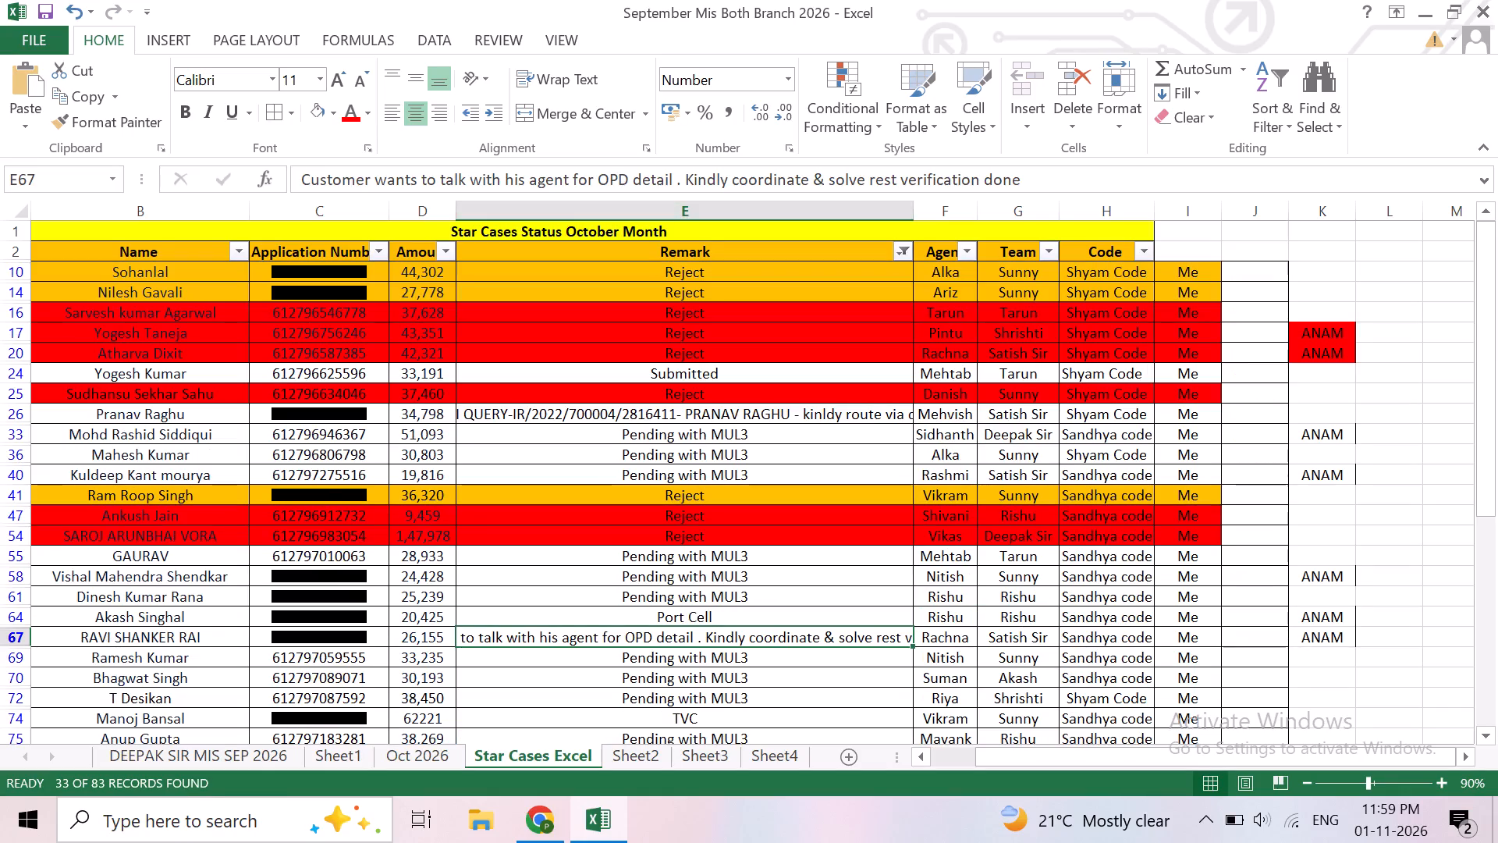
# Exclude Reject cases from the Remark column filter as well.
pyautogui.click(912, 254)
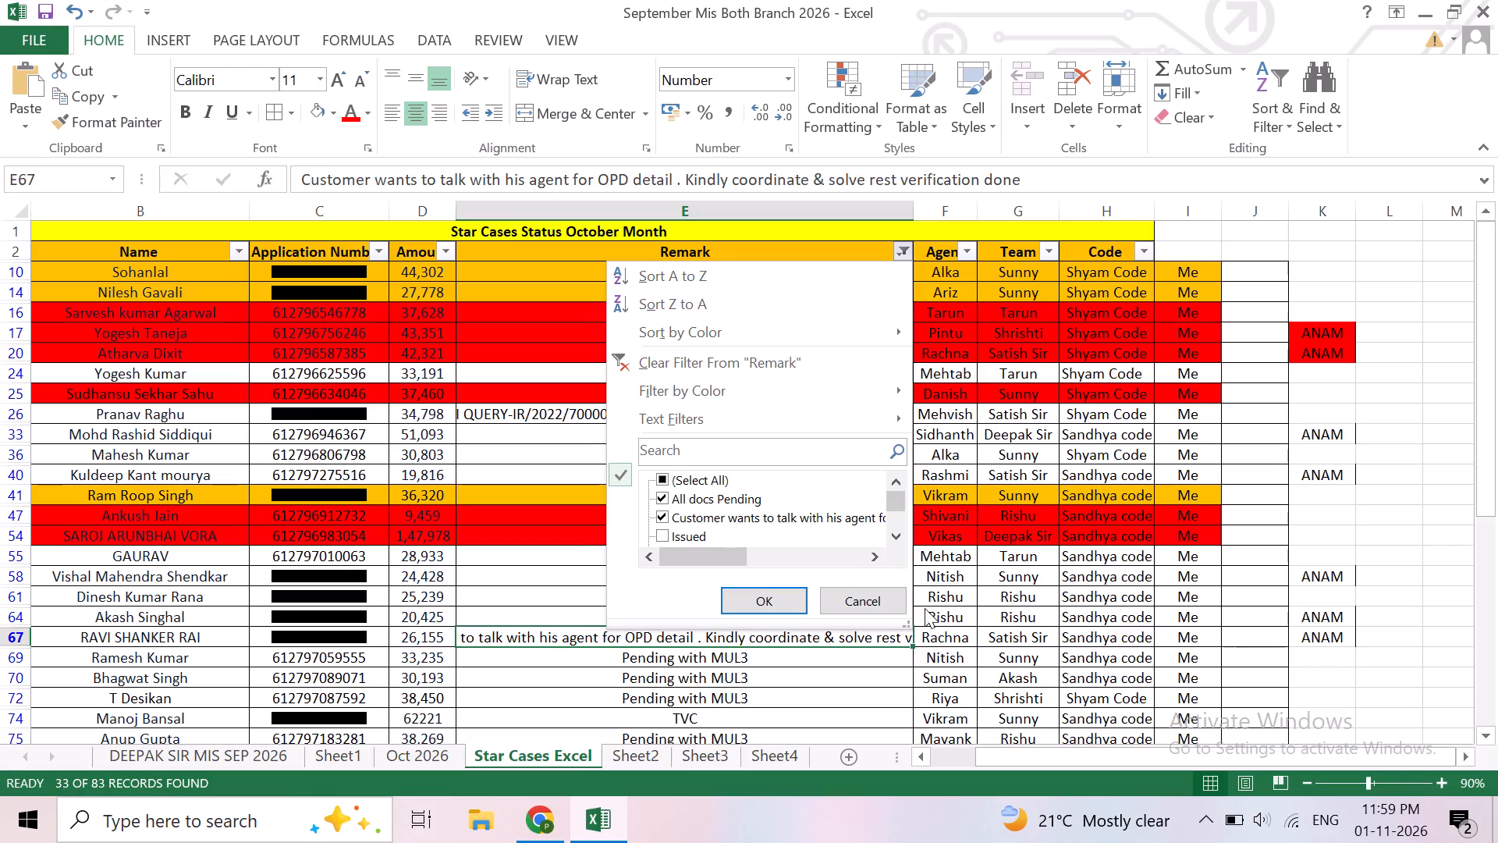
pyautogui.tripleClick(892, 536)
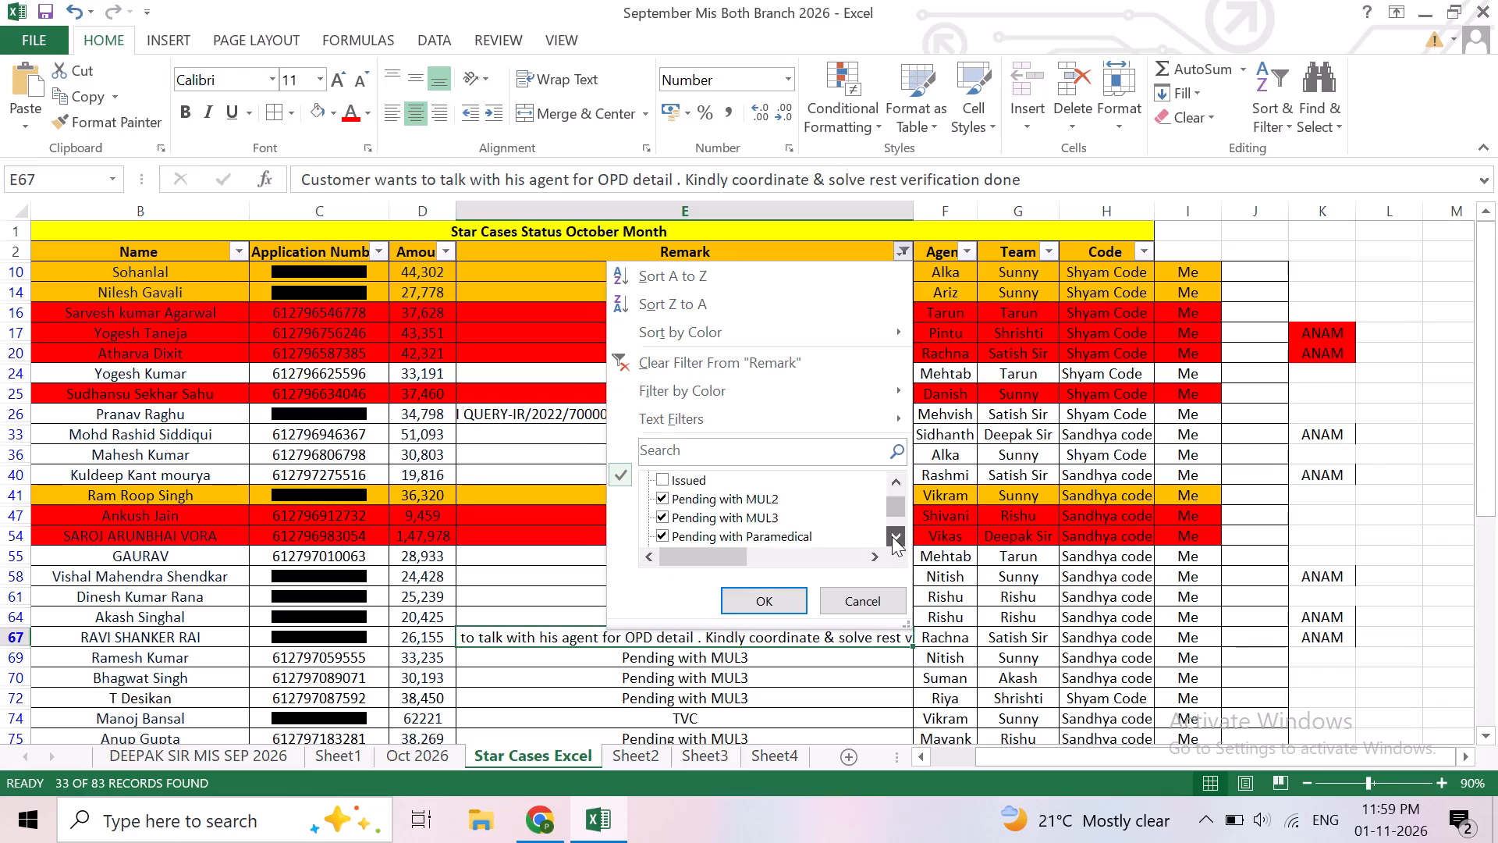
pyautogui.tripleClick(892, 536)
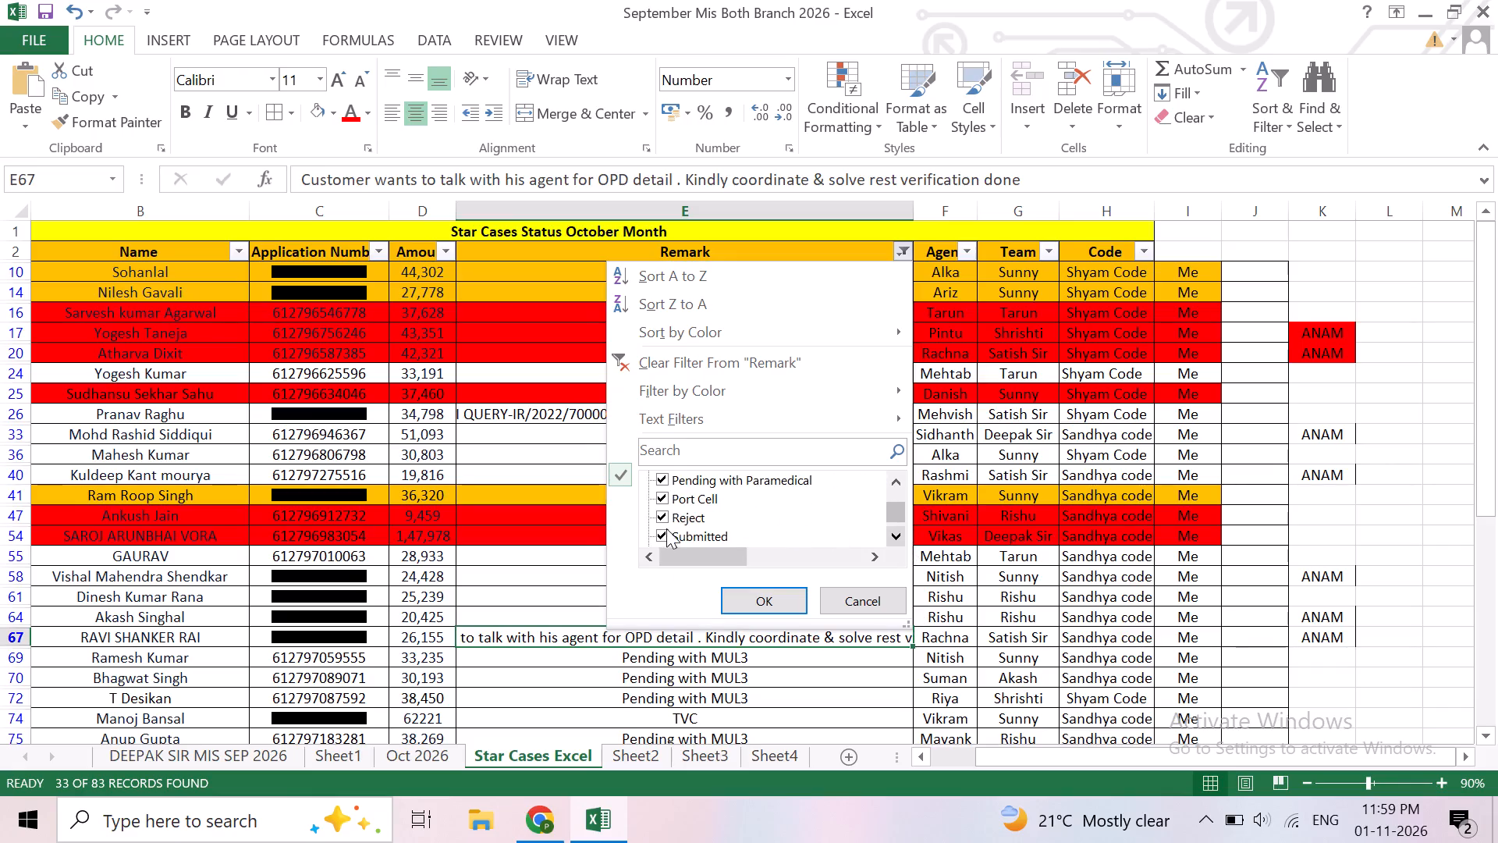
pyautogui.click(666, 525)
pyautogui.click(741, 595)
pyautogui.scroll(-3, 741, 595)
pyautogui.scroll(6, 741, 595)
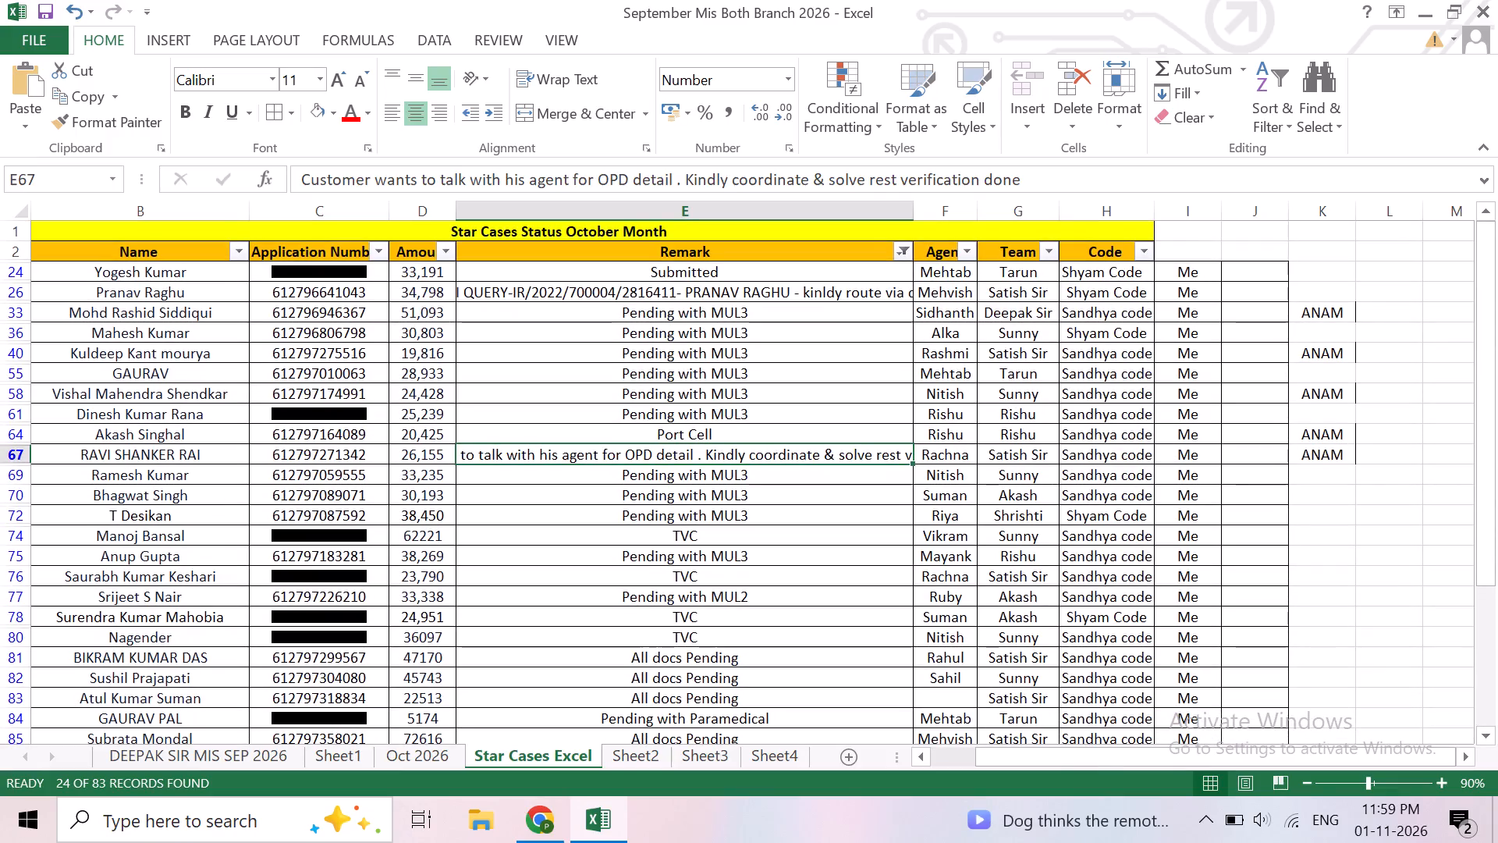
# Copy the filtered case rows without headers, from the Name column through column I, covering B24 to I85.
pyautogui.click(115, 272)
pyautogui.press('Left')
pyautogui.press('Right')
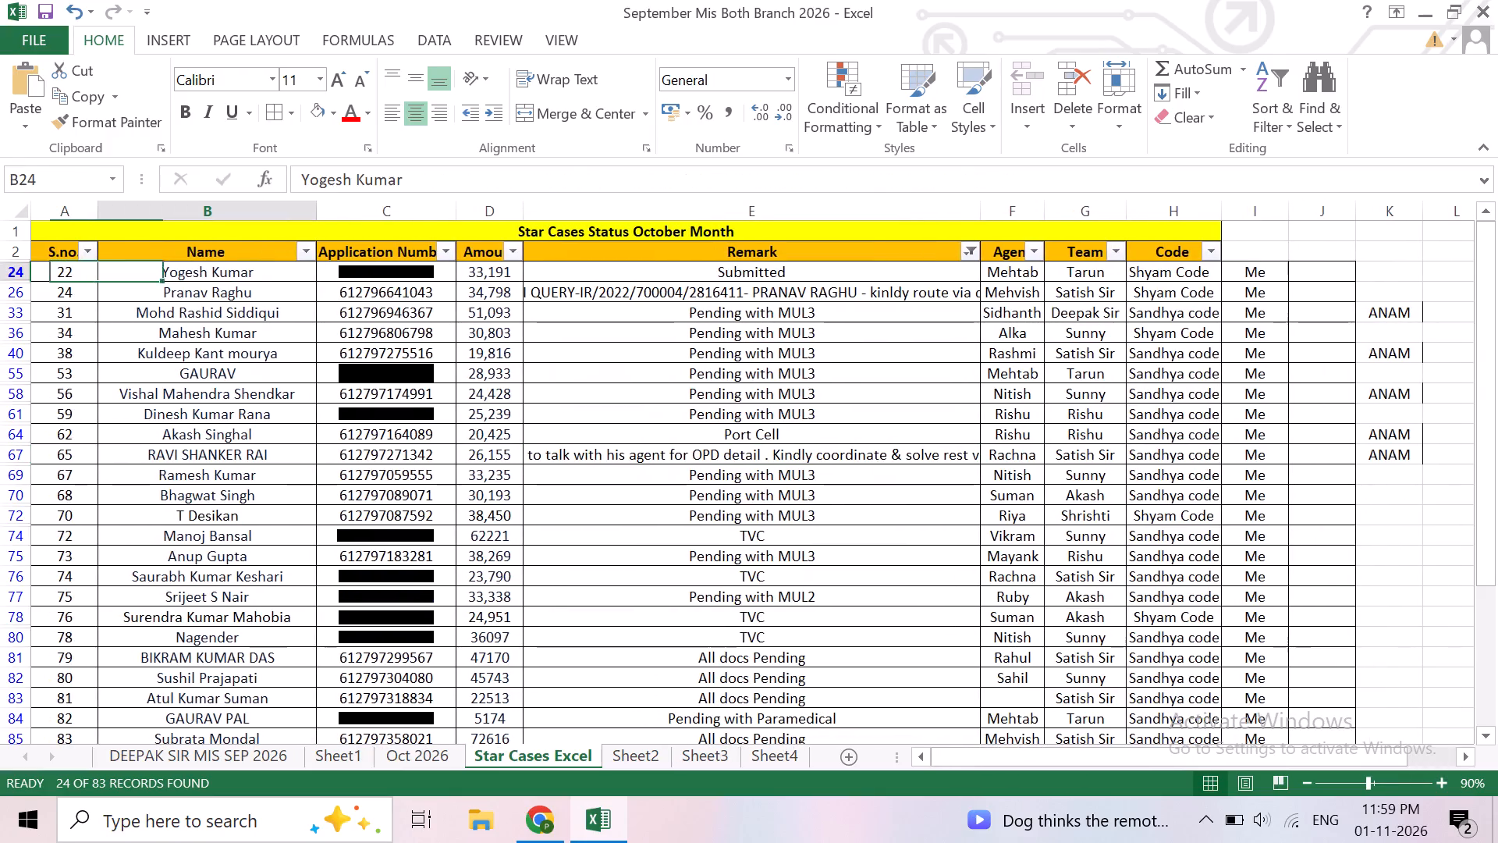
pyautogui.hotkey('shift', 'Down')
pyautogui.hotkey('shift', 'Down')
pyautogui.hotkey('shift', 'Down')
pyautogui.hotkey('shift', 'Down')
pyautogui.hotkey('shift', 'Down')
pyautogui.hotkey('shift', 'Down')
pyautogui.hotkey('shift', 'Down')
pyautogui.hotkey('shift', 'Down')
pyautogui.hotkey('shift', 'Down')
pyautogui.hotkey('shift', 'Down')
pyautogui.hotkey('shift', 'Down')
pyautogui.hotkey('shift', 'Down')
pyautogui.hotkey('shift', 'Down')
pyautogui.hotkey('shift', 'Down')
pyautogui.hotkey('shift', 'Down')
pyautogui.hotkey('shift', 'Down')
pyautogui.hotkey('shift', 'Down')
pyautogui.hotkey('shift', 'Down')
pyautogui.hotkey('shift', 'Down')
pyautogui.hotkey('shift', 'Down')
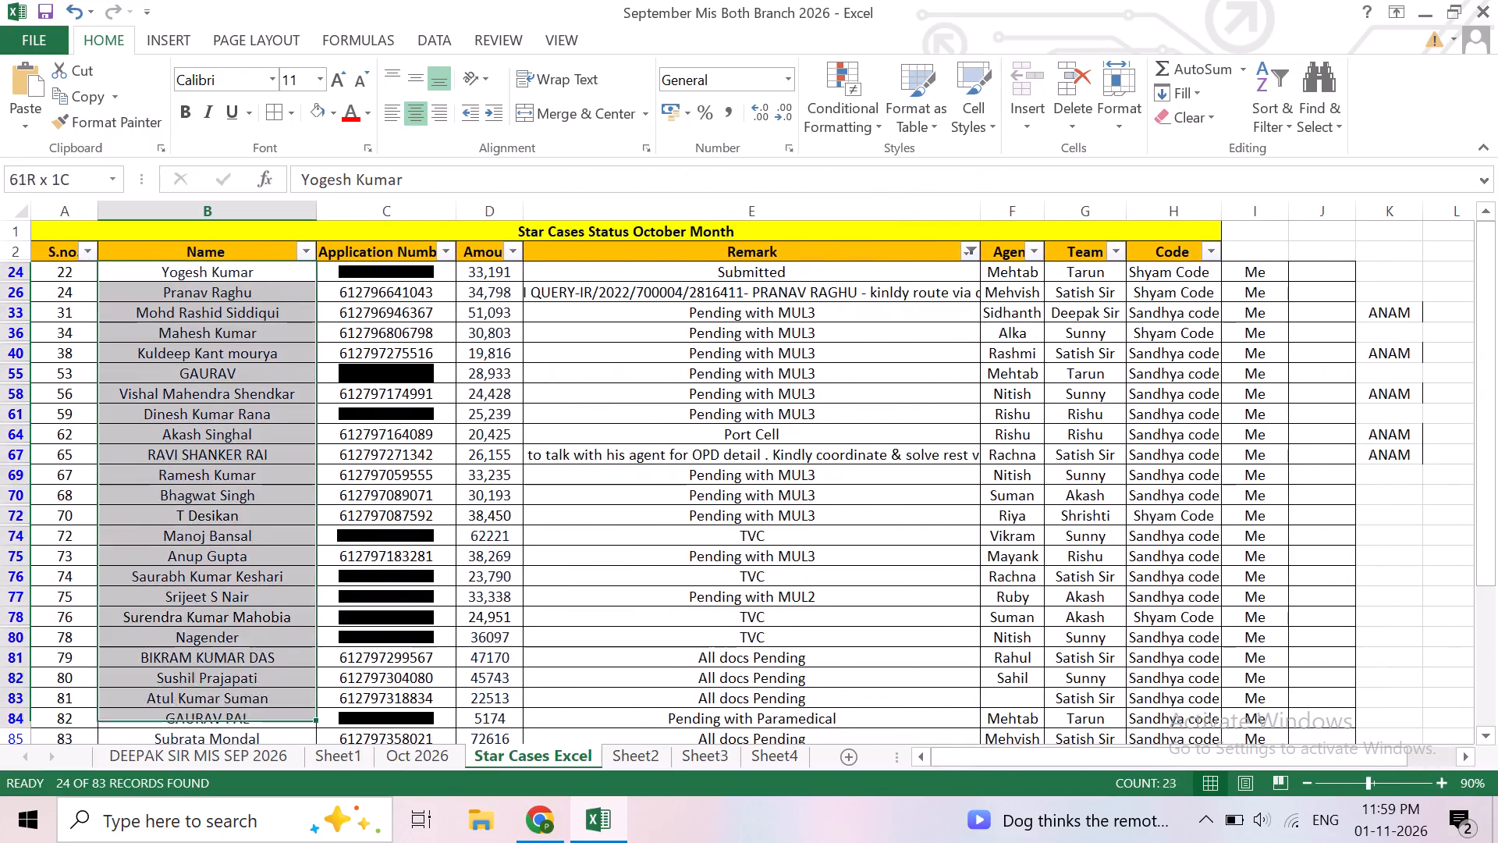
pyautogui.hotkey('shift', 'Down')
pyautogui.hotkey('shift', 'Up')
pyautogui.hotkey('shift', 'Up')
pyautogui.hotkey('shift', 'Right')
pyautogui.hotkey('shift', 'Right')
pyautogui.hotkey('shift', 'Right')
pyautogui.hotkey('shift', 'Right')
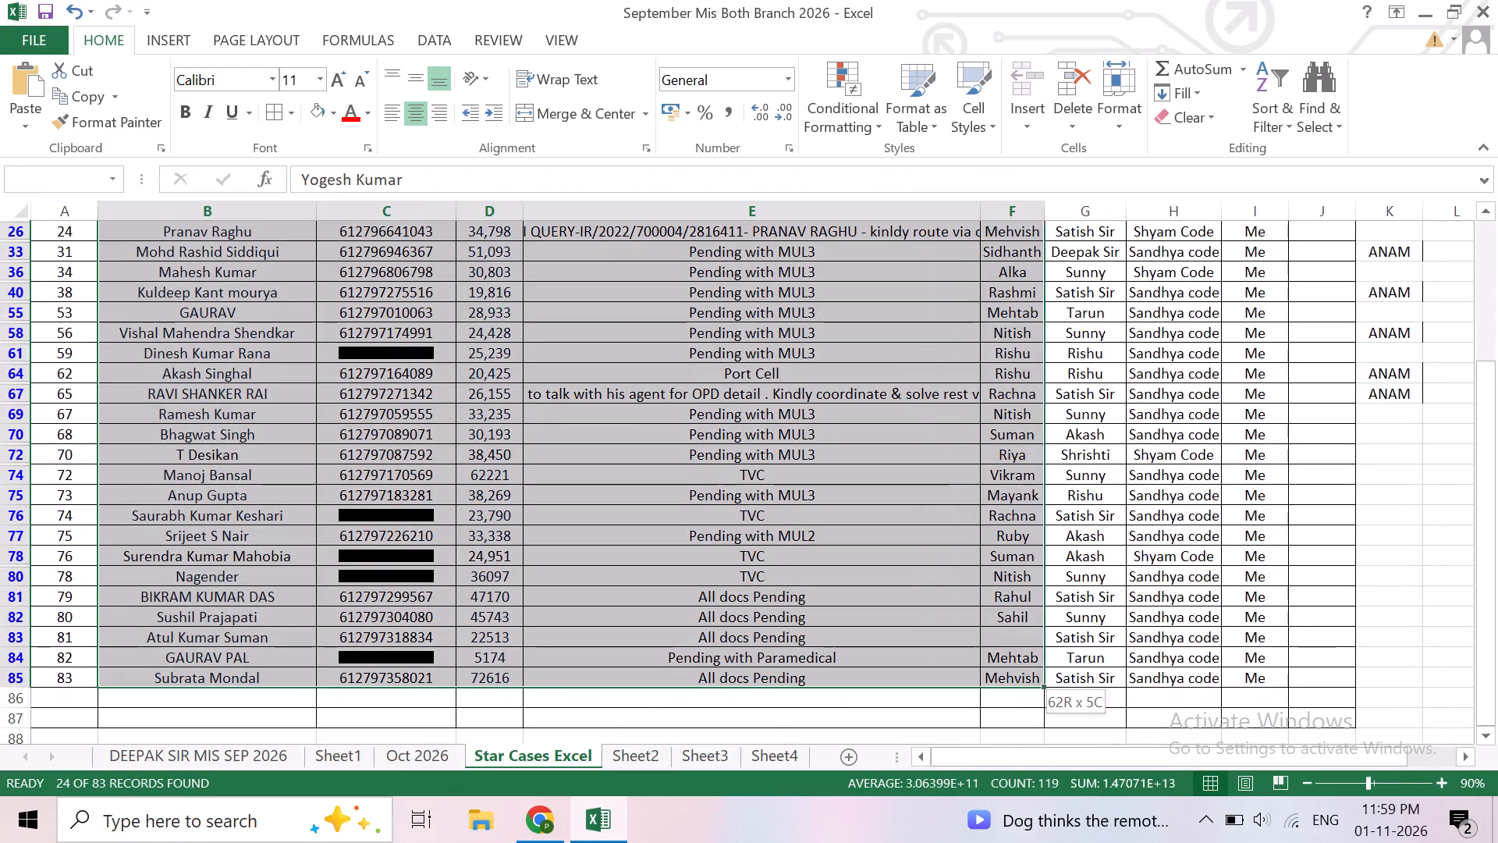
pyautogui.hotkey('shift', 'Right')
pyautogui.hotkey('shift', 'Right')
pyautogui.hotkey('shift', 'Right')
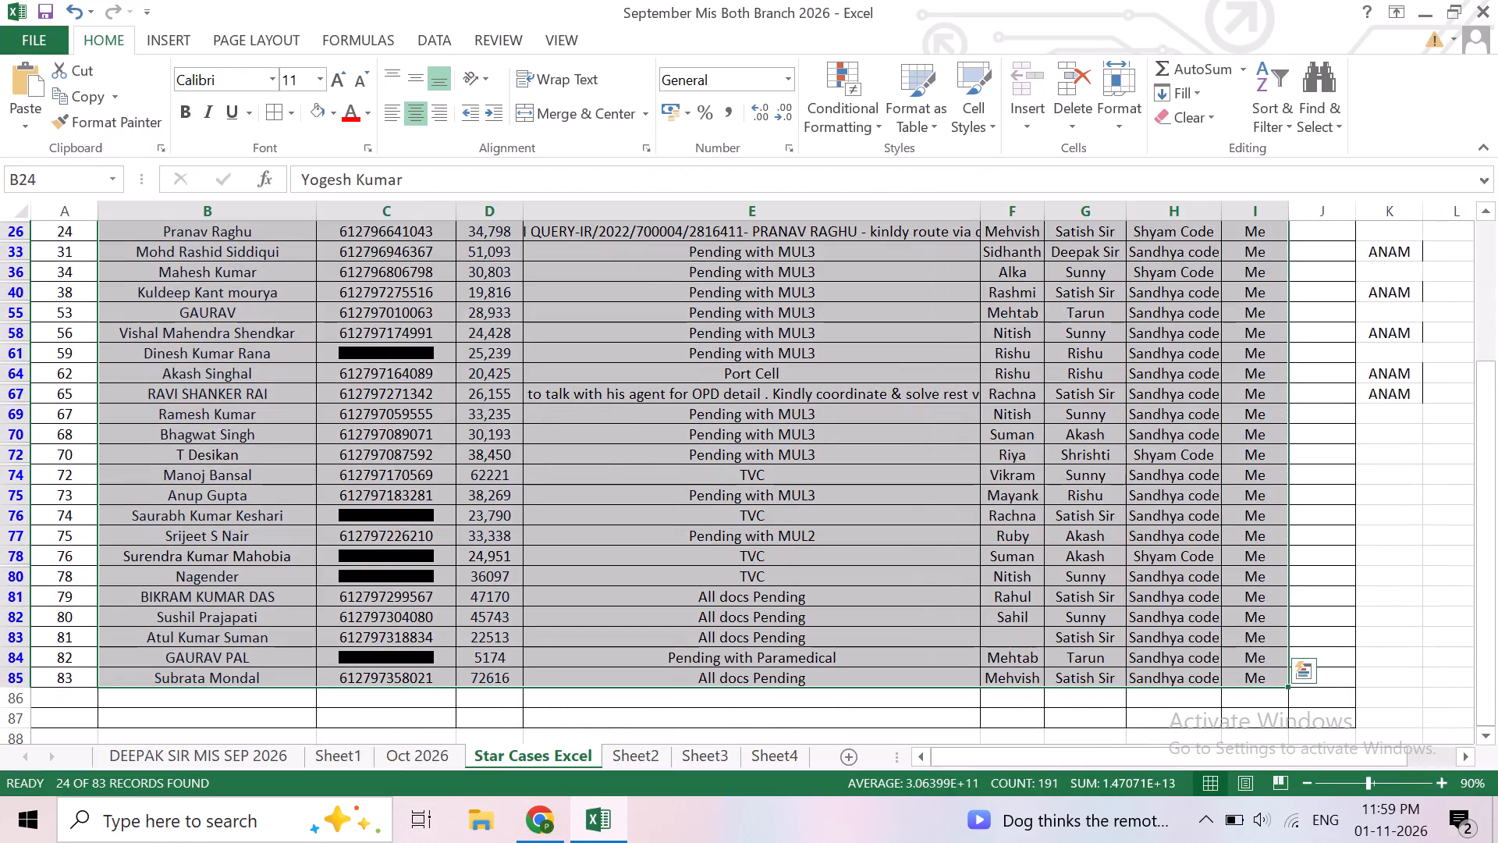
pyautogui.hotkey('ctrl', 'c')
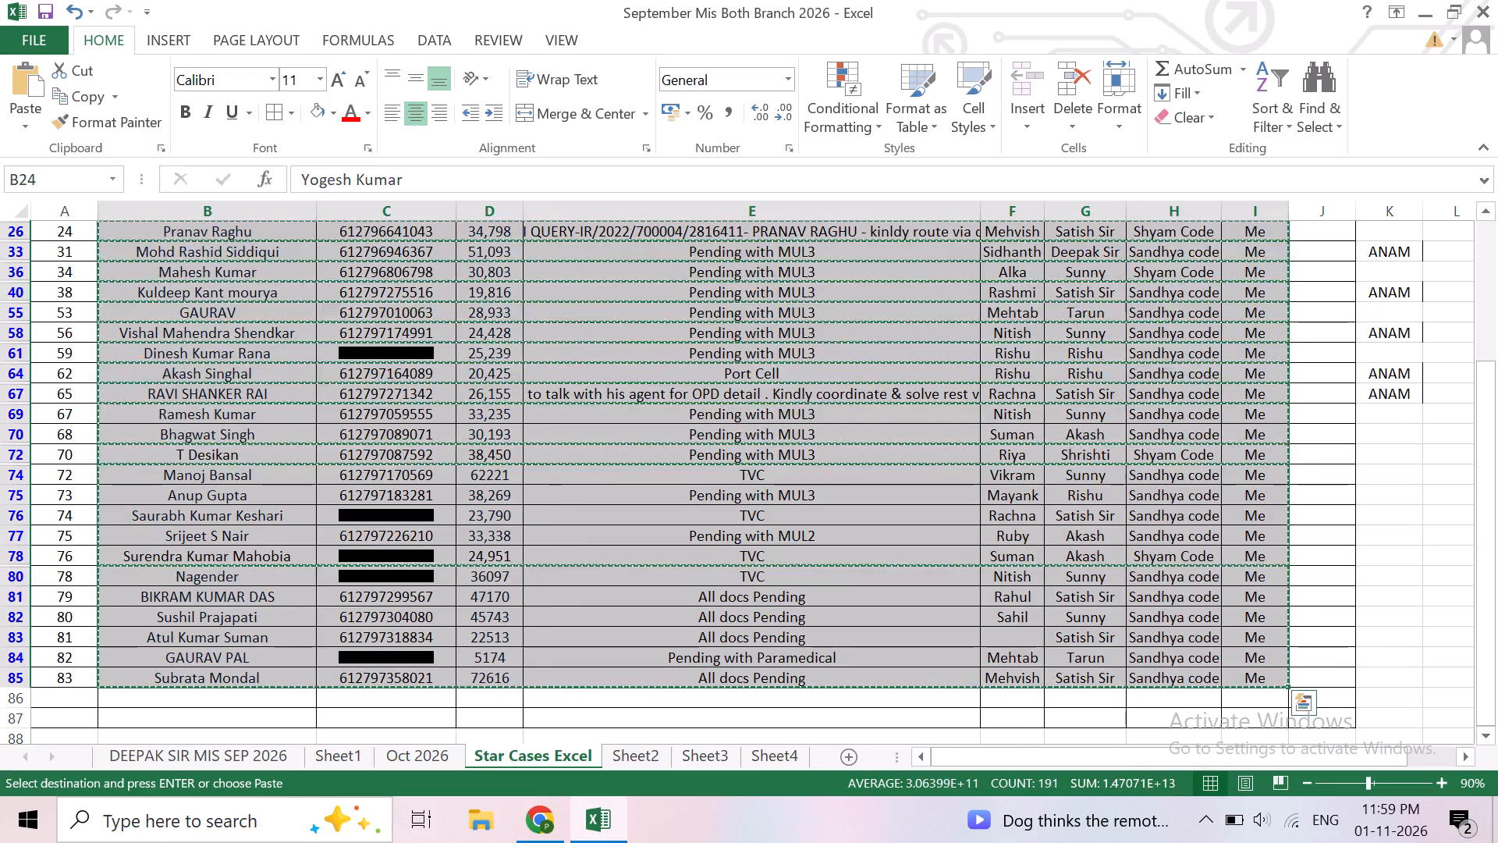
# Clear the contents of the customer table in A1:C10 on Sheet4.
pyautogui.click(655, 753)
pyautogui.click(690, 759)
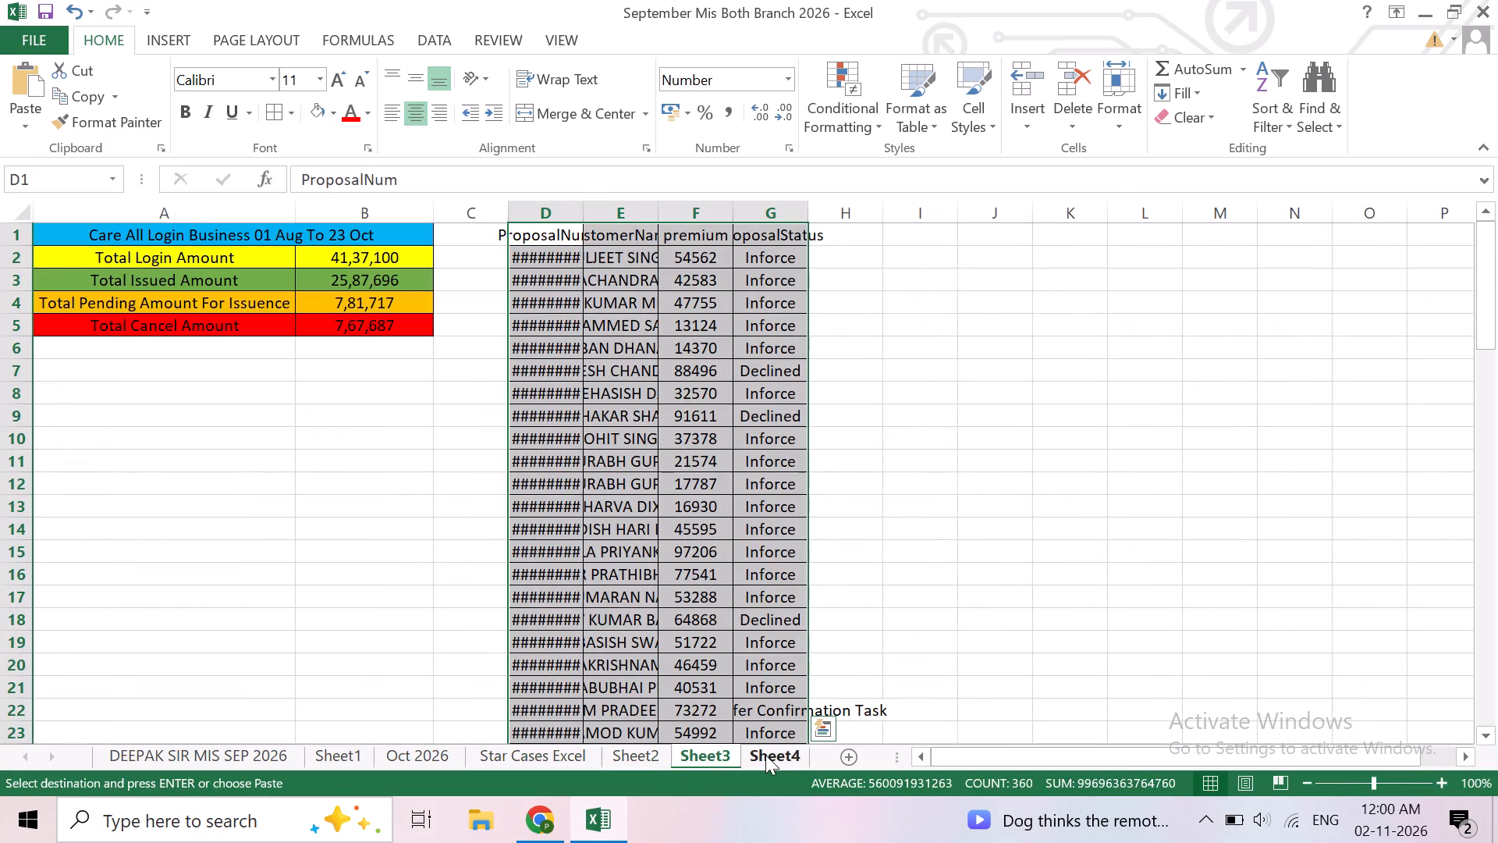
pyautogui.click(765, 755)
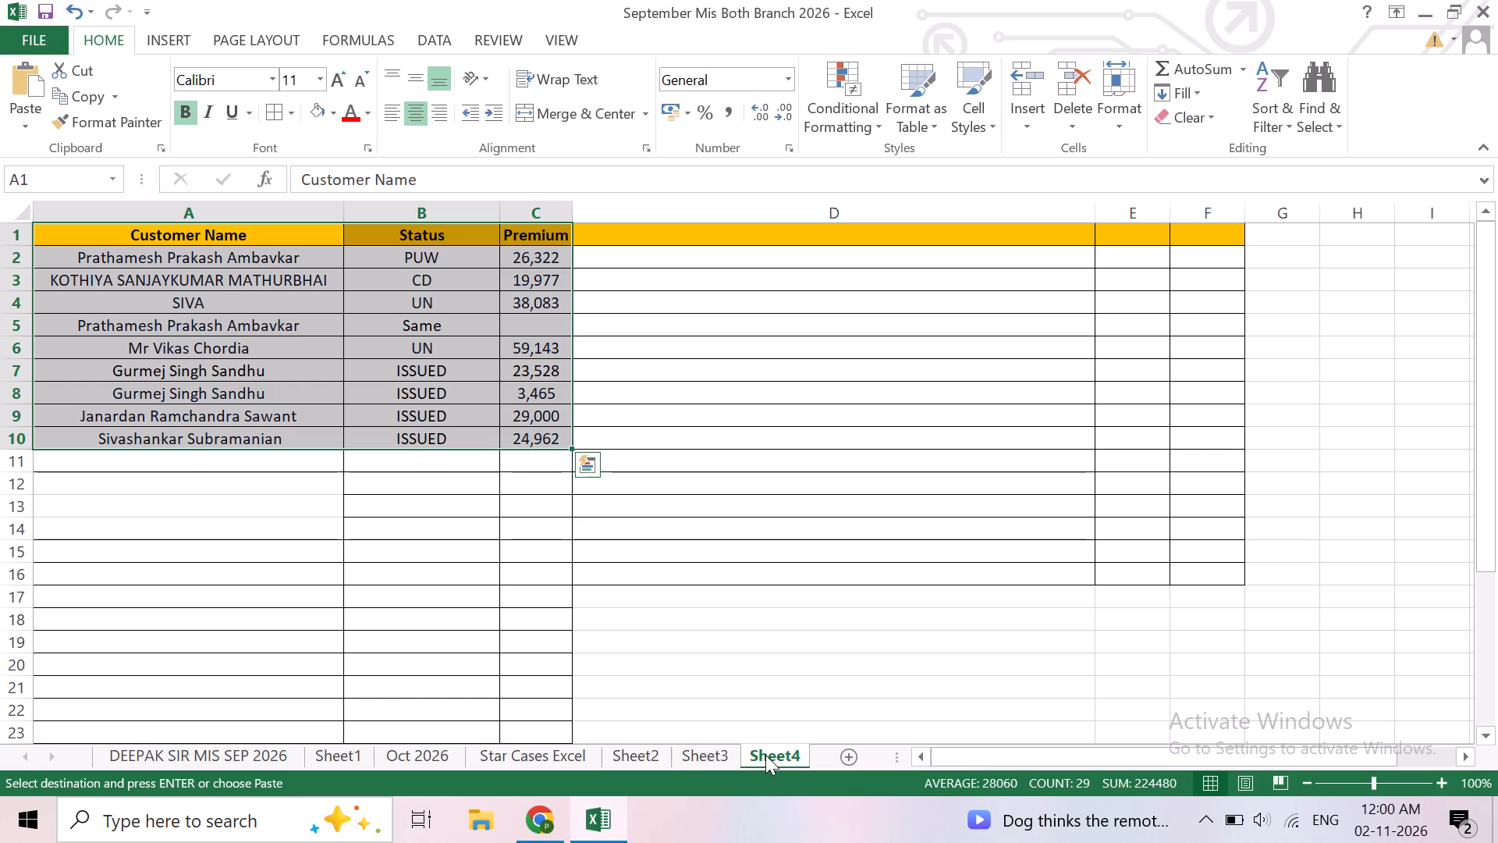
pyautogui.press('Delete')
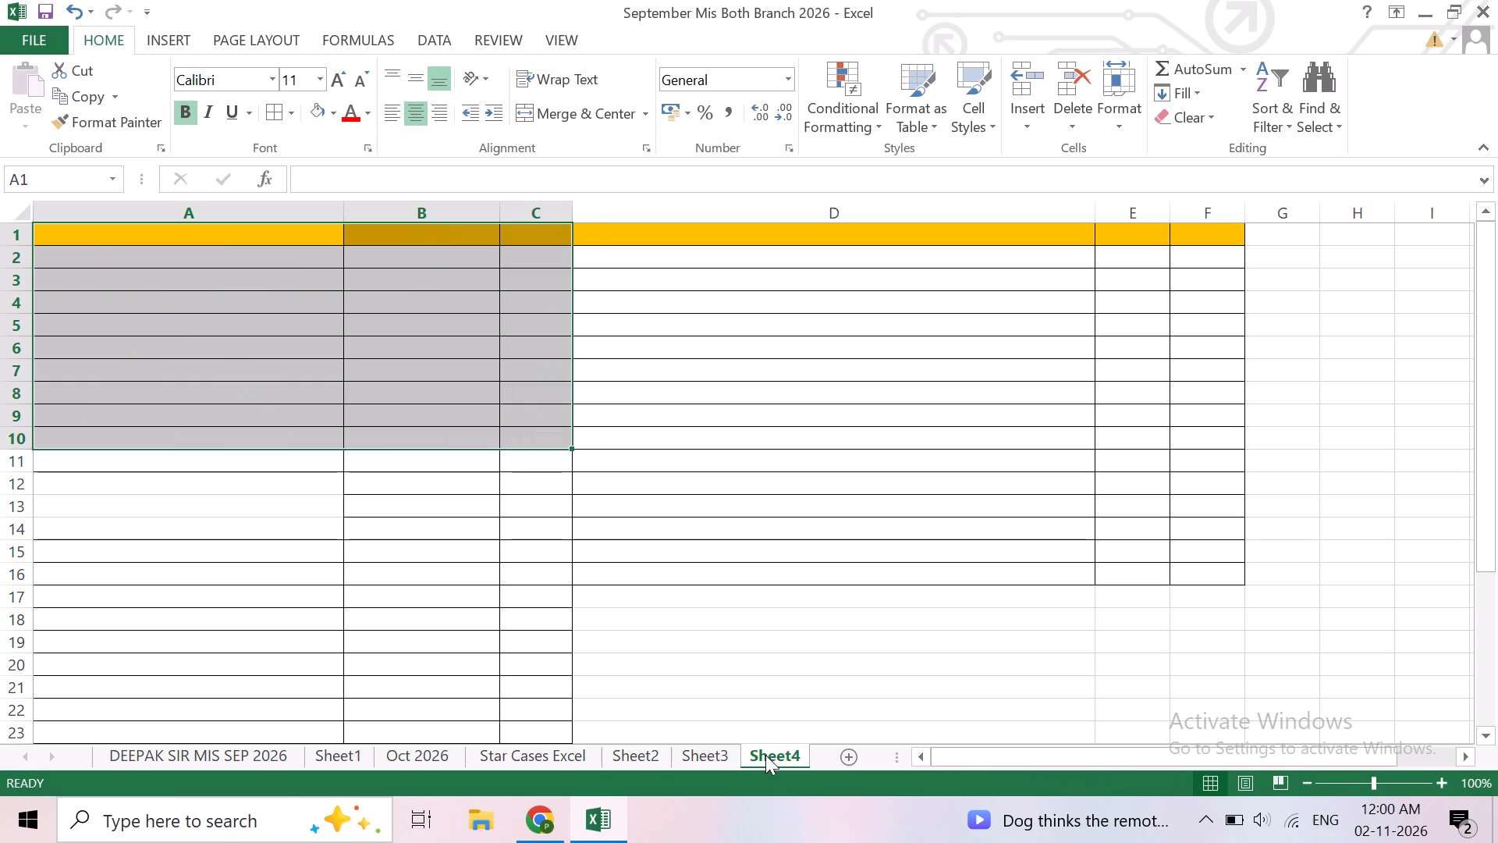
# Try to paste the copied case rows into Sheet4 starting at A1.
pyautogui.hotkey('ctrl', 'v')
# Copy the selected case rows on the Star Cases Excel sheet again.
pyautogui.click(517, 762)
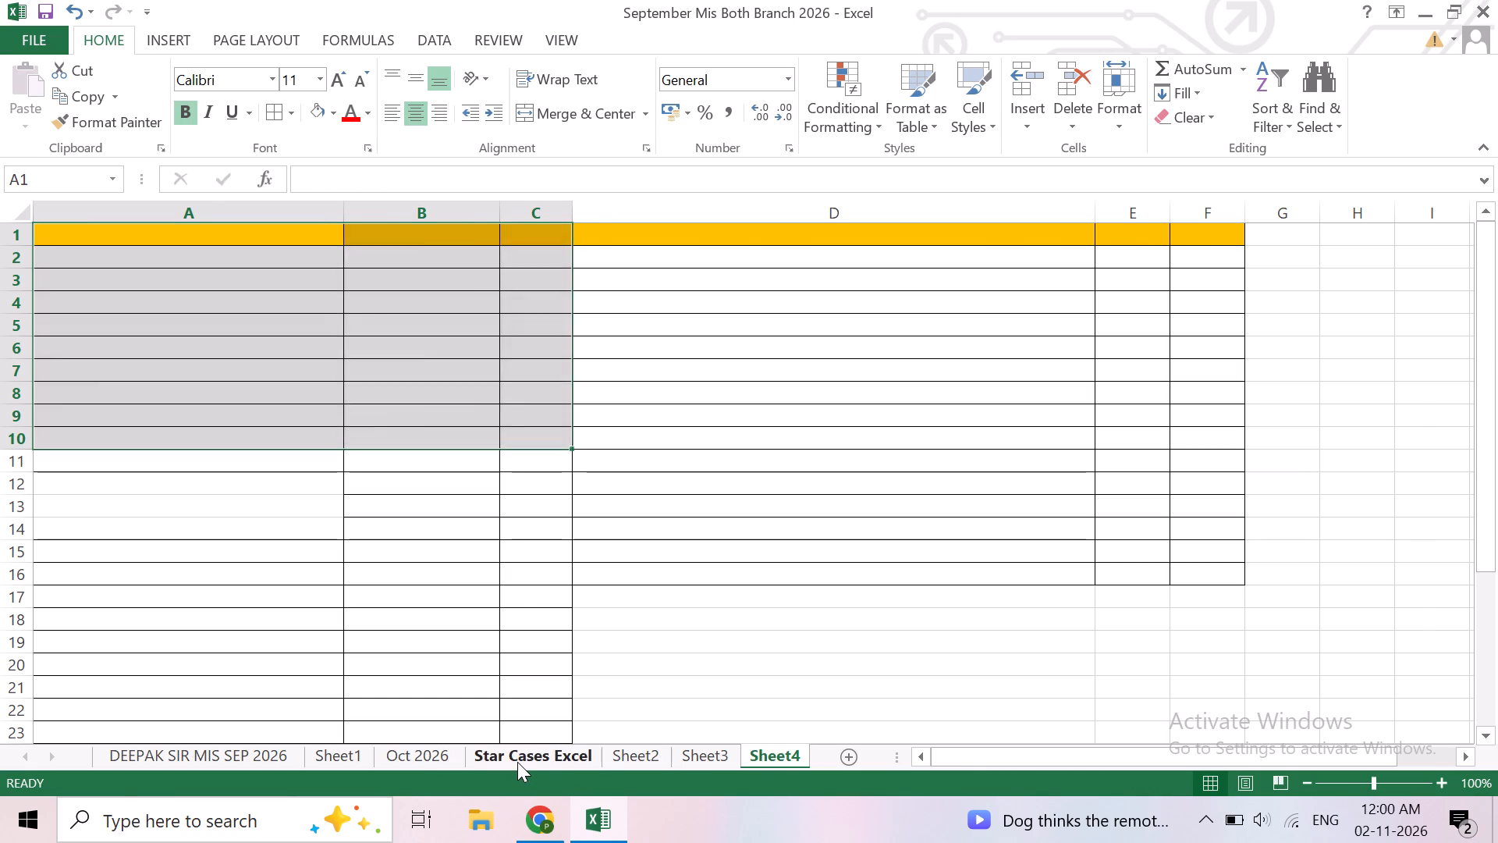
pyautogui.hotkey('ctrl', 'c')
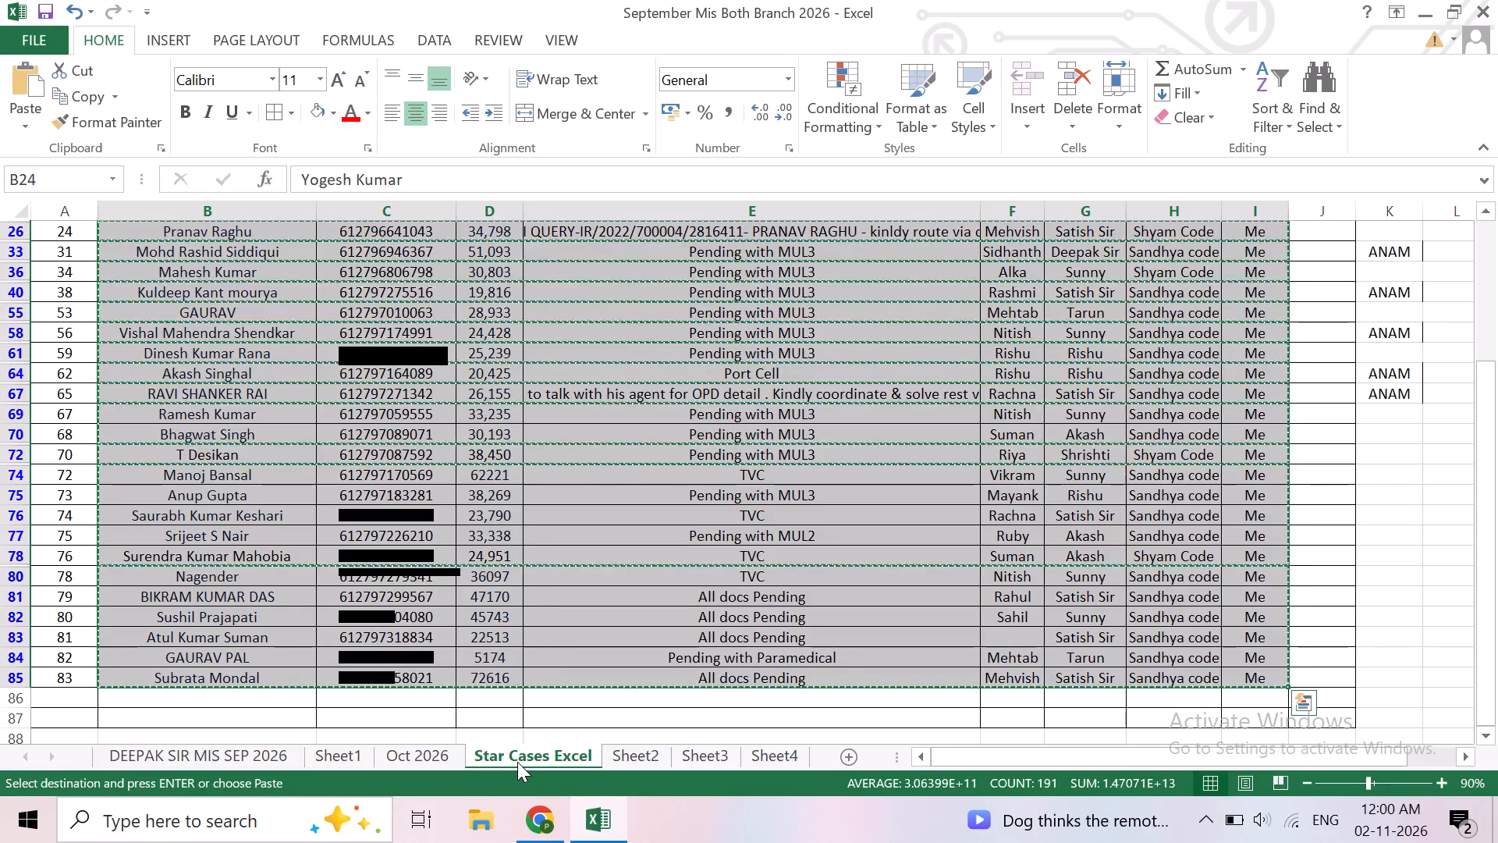
# Copy the filtered Star Cases table including its header row, from S.no. through Code, covering A2 to H85.
pyautogui.scroll(4, 517, 762)
pyautogui.scroll(5, 546, 492)
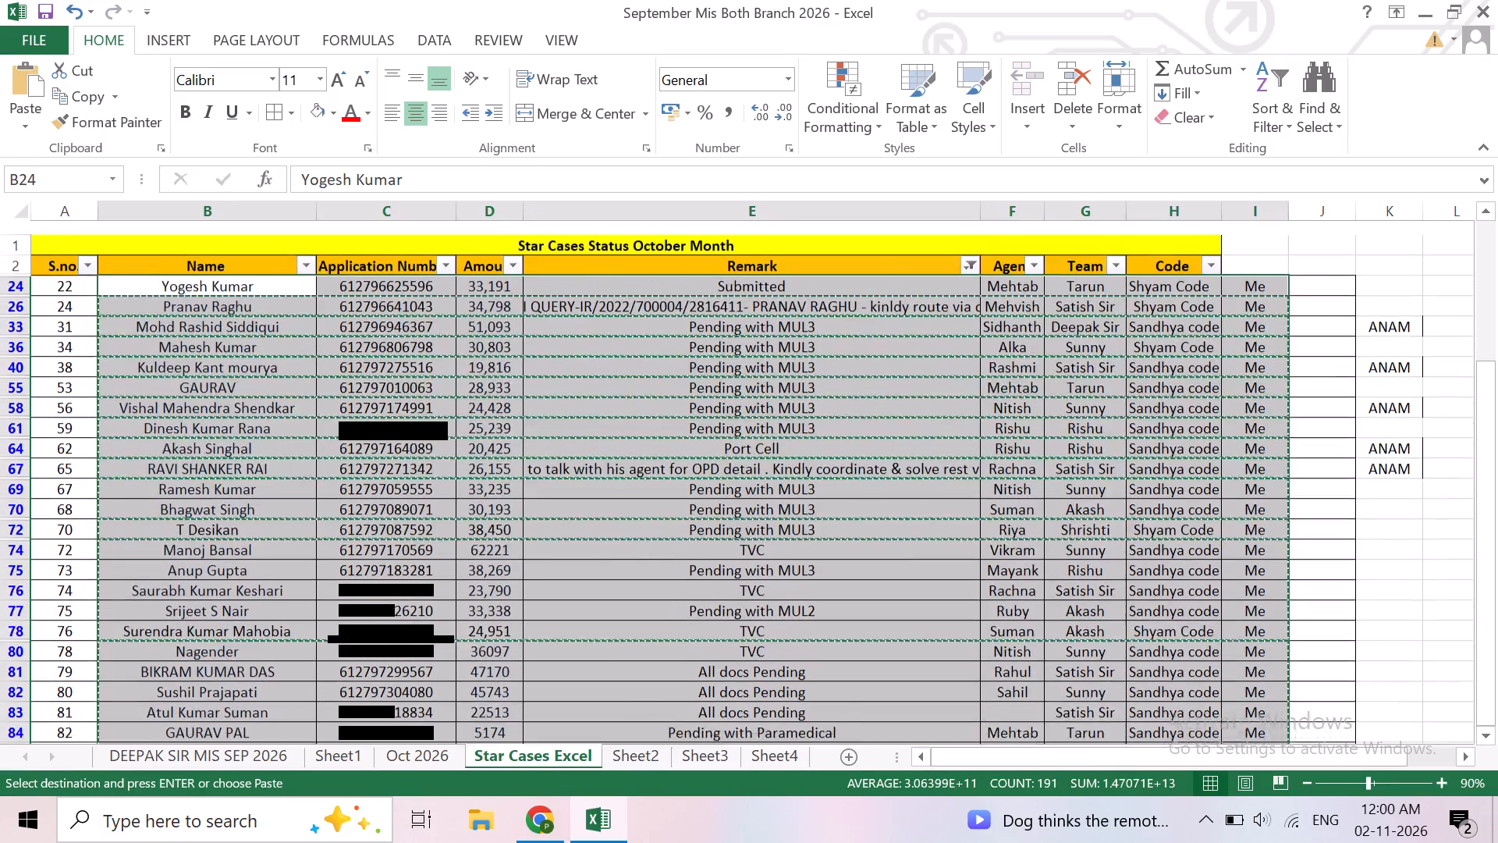
pyautogui.click(247, 248)
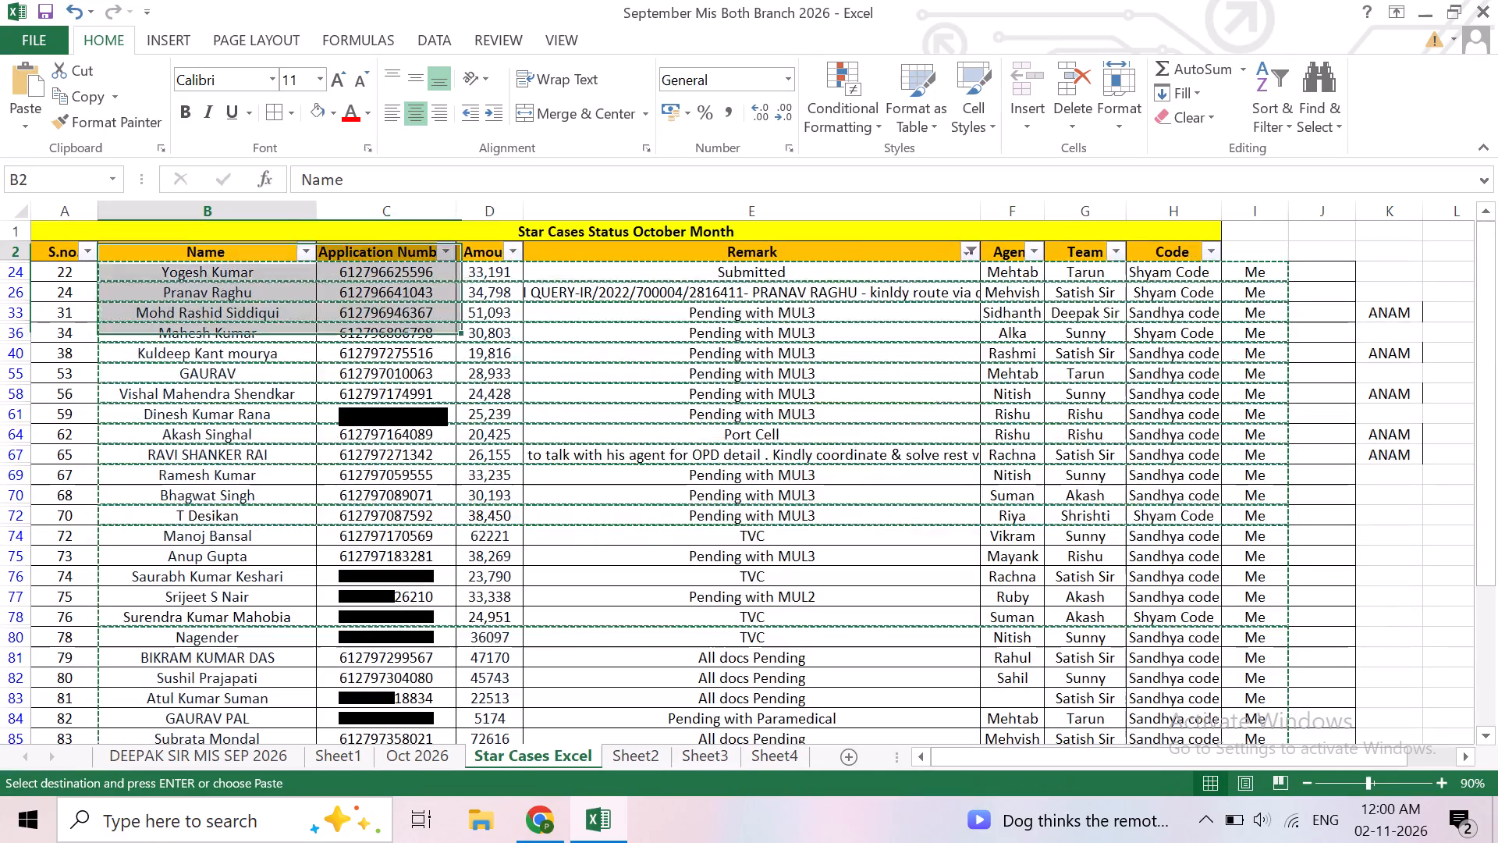
pyautogui.press('Left')
pyautogui.hotkey('shift', 'Right')
pyautogui.hotkey('shift', 'Right')
pyautogui.hotkey('shift', 'Right')
pyautogui.hotkey('shift', 'Right')
pyautogui.hotkey('shift', 'Right')
pyautogui.hotkey('shift', 'Right')
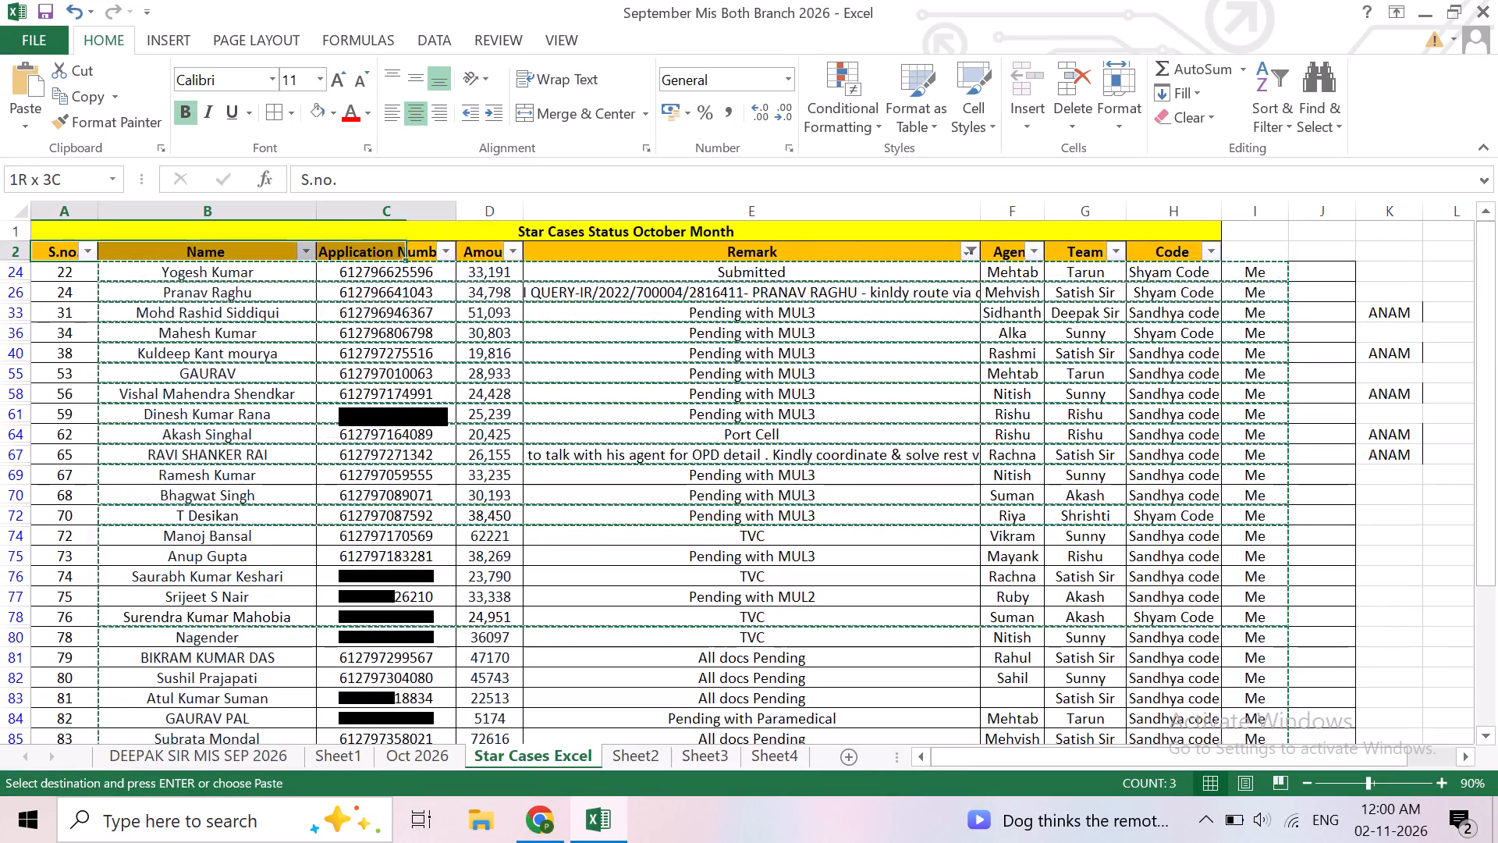
pyautogui.hotkey('shift', 'Right')
pyautogui.hotkey('shift', 'Down')
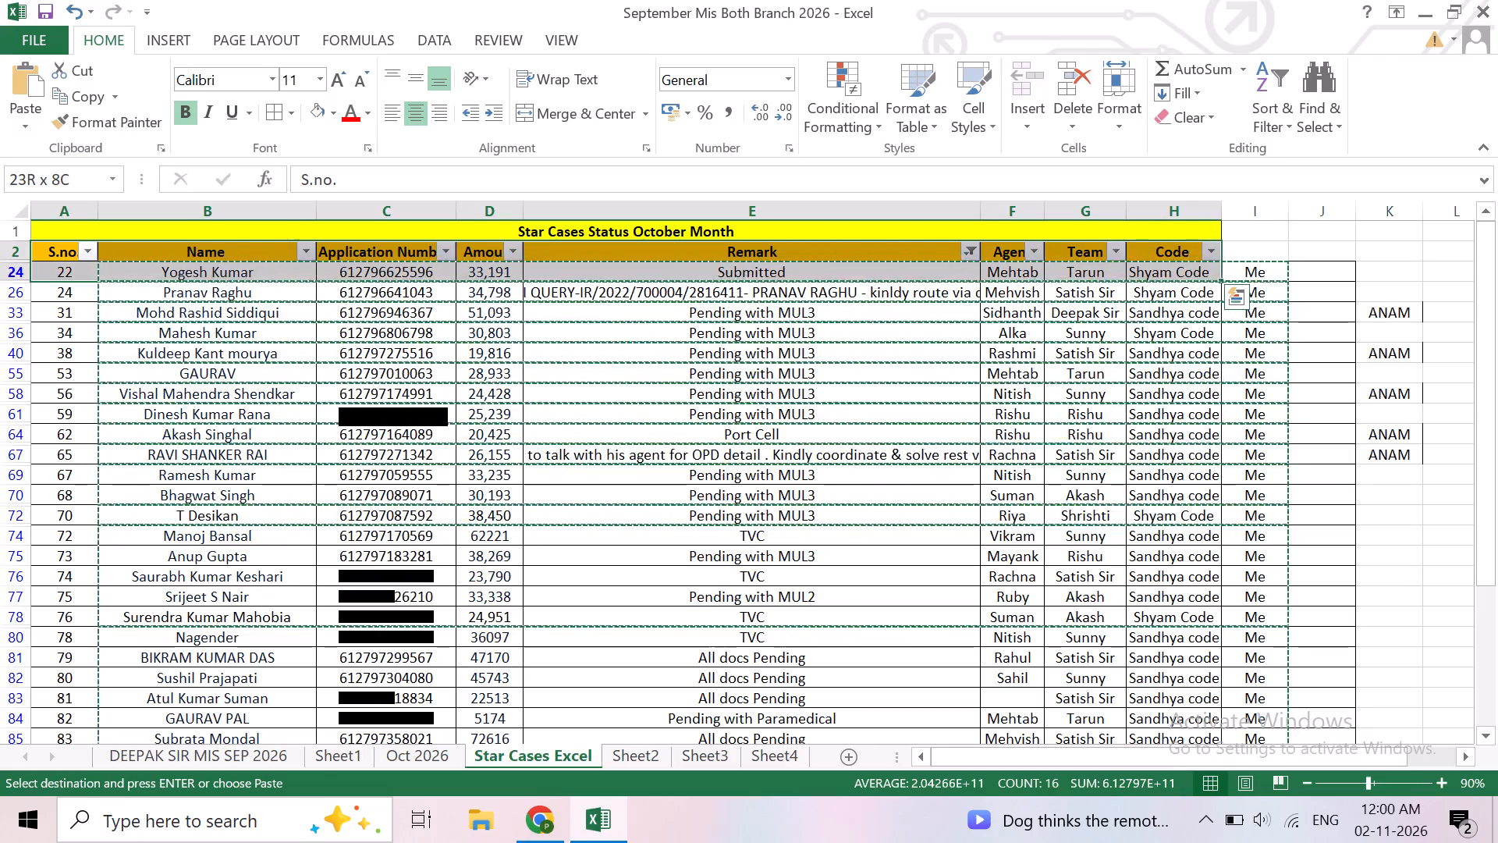
pyautogui.hotkey('shift', 'Down')
pyautogui.hotkey('shift', 'Down')
pyautogui.hotkey('shift', 'Down')
pyautogui.hotkey('shift', 'Down')
pyautogui.hotkey('shift', 'Down')
pyautogui.hotkey('shift', 'Down')
pyautogui.hotkey('shift', 'Down')
pyautogui.hotkey('shift', 'Down')
pyautogui.hotkey('shift', 'Down')
pyautogui.hotkey('shift', 'Down')
pyautogui.hotkey('shift', 'Down')
pyautogui.hotkey('shift', 'Down')
pyautogui.hotkey('shift', 'Down')
pyautogui.hotkey('shift', 'Down')
pyautogui.hotkey('shift', 'Down')
pyautogui.hotkey('shift', 'Down')
pyautogui.hotkey('shift', 'Down')
pyautogui.hotkey('shift', 'Down')
pyautogui.hotkey('shift', 'Down')
pyautogui.hotkey('shift', 'Down')
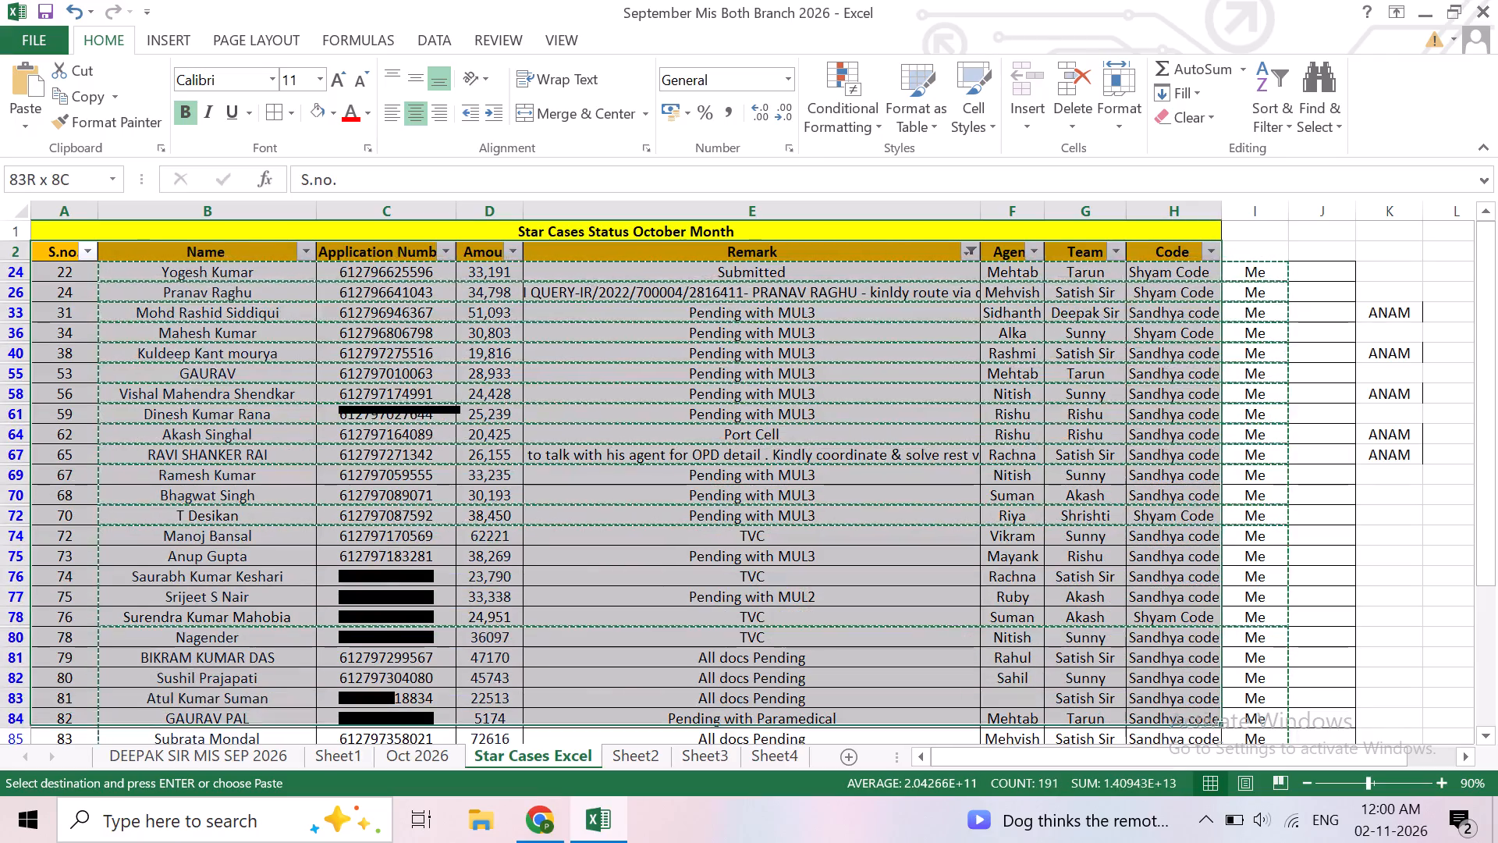
pyautogui.hotkey('shift', 'Down')
pyautogui.hotkey('shift', 'Down')
pyautogui.hotkey('shift', 'Down')
pyautogui.hotkey('shift', 'Down')
pyautogui.hotkey('shift', 'Down')
pyautogui.hotkey('shift', 'Down')
pyautogui.hotkey('shift', 'Up')
pyautogui.hotkey('shift', 'Up')
pyautogui.hotkey('shift', 'Up')
pyautogui.hotkey('shift', 'Up')
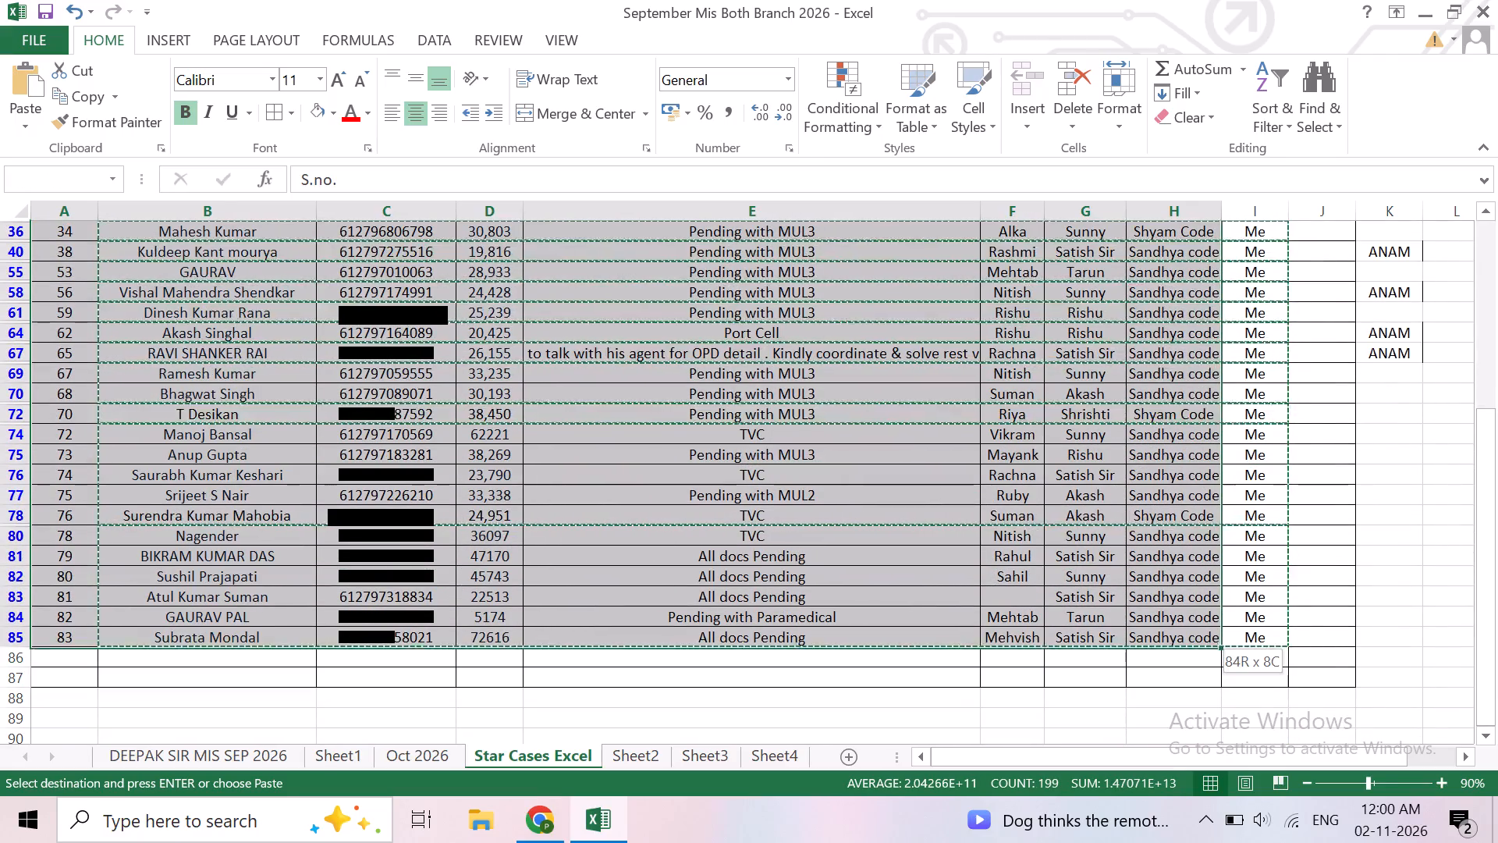
pyautogui.hotkey('ctrl', 'c')
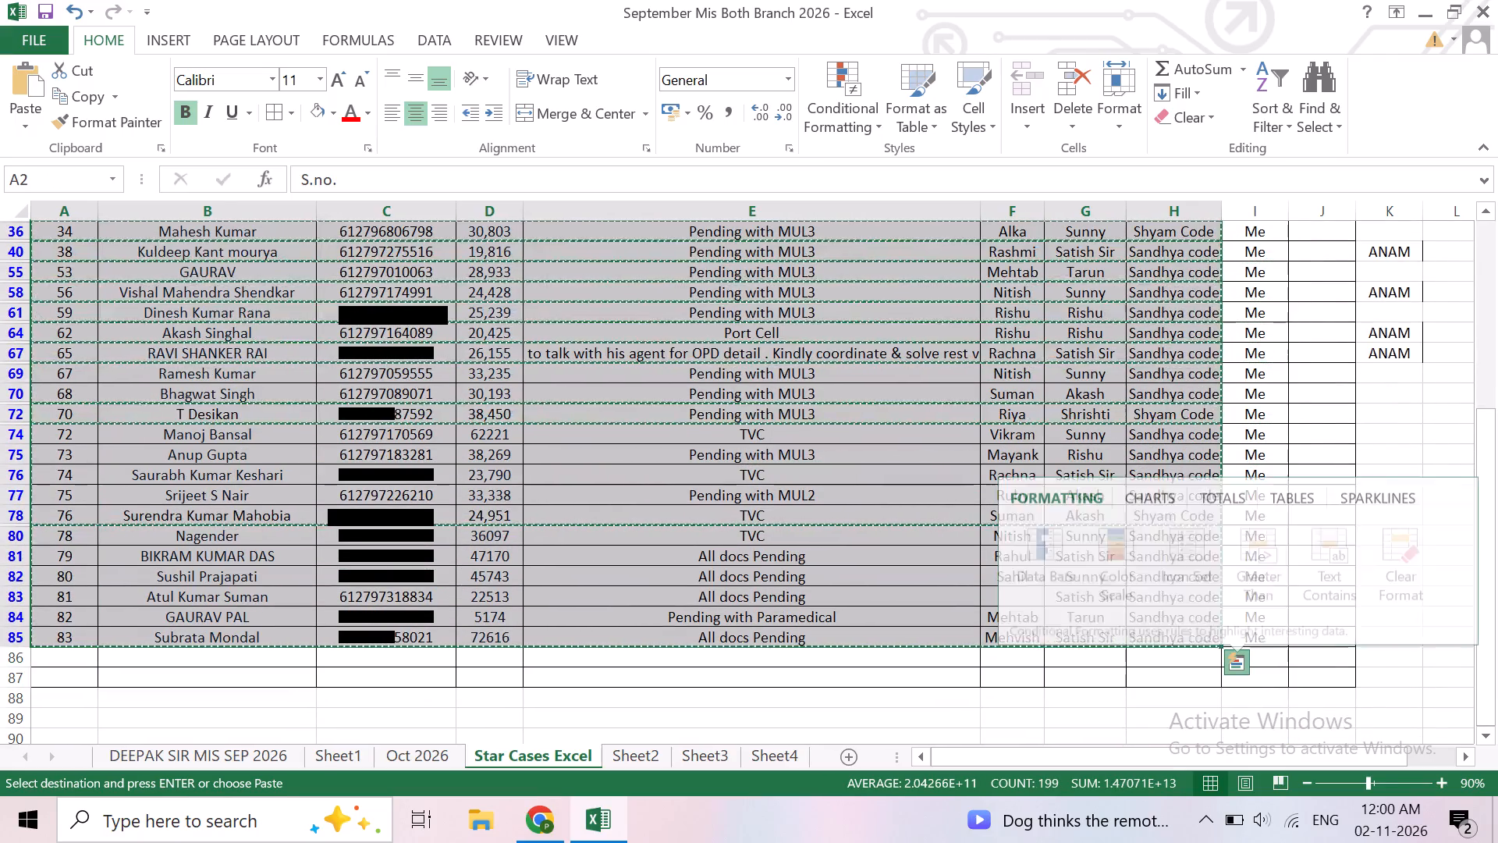
# Paste the copied table into Sheet4 starting at cell A1.
pyautogui.click(781, 759)
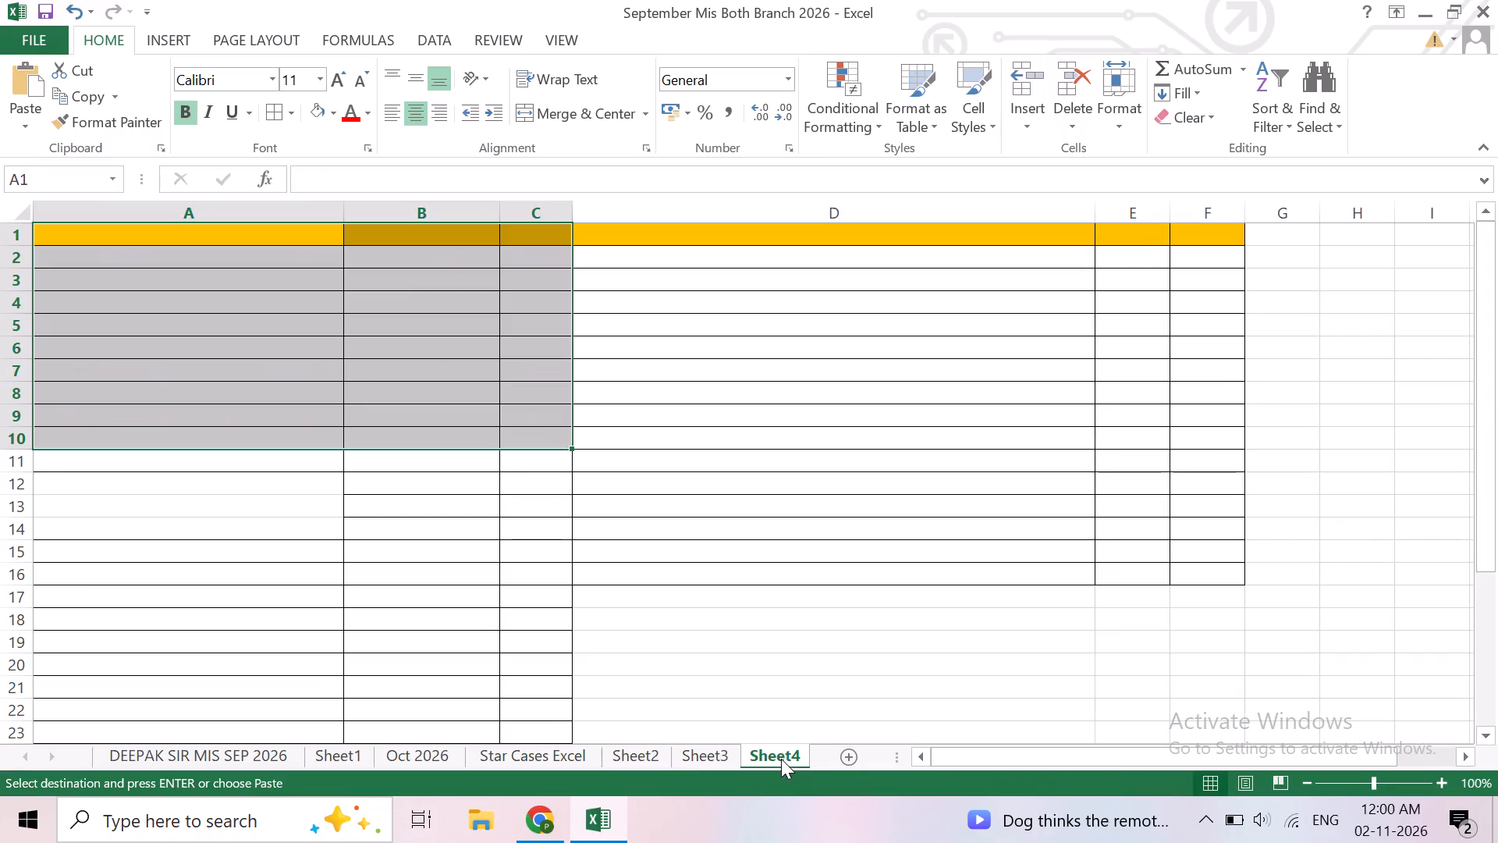
pyautogui.hotkey('ctrl', 'v')
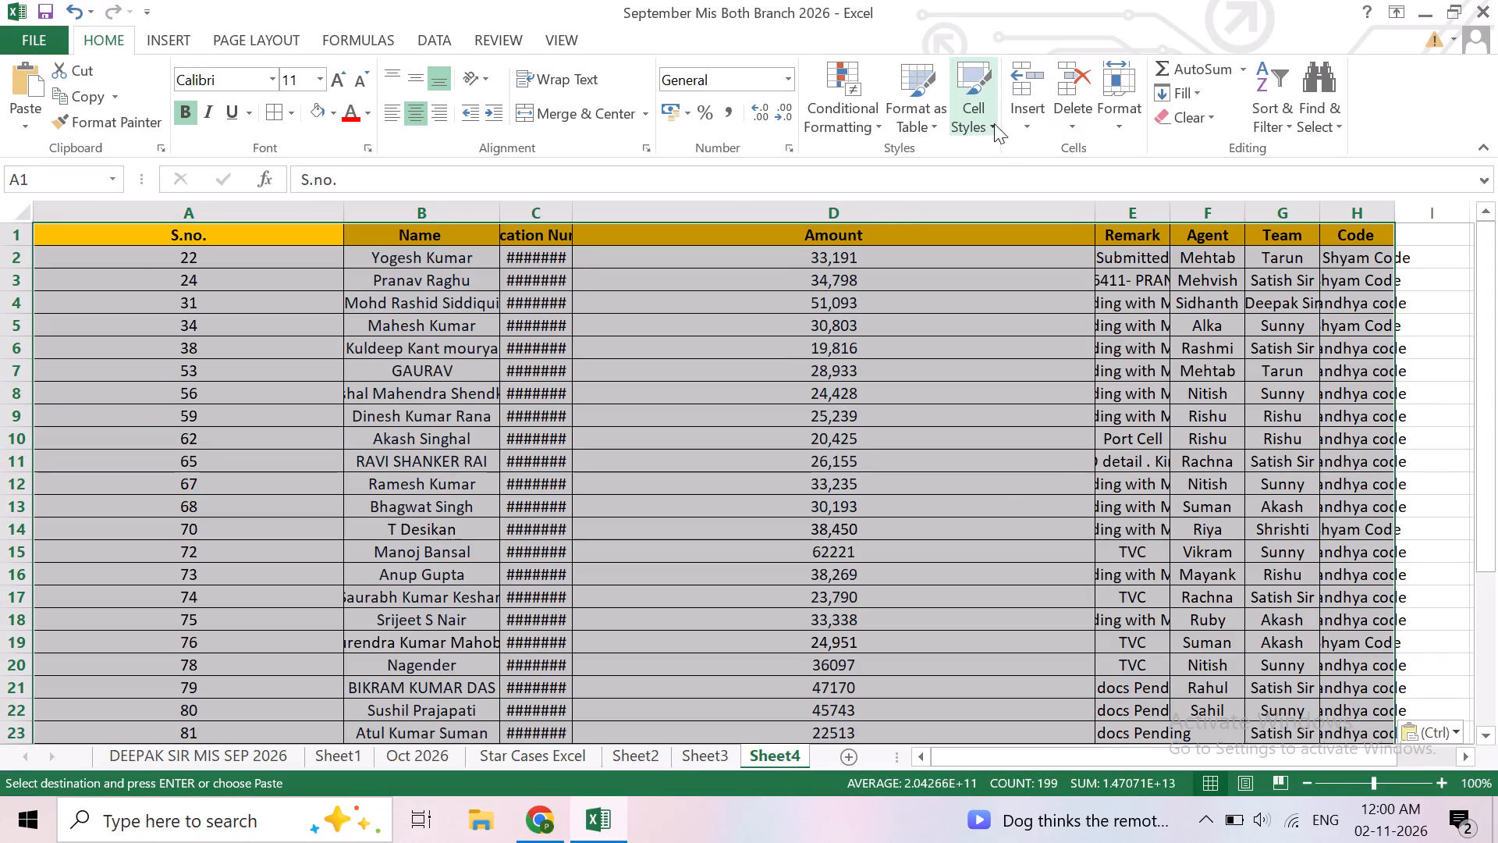
# AutoFit the column widths of the pasted table on Sheet4.
pyautogui.click(1128, 104)
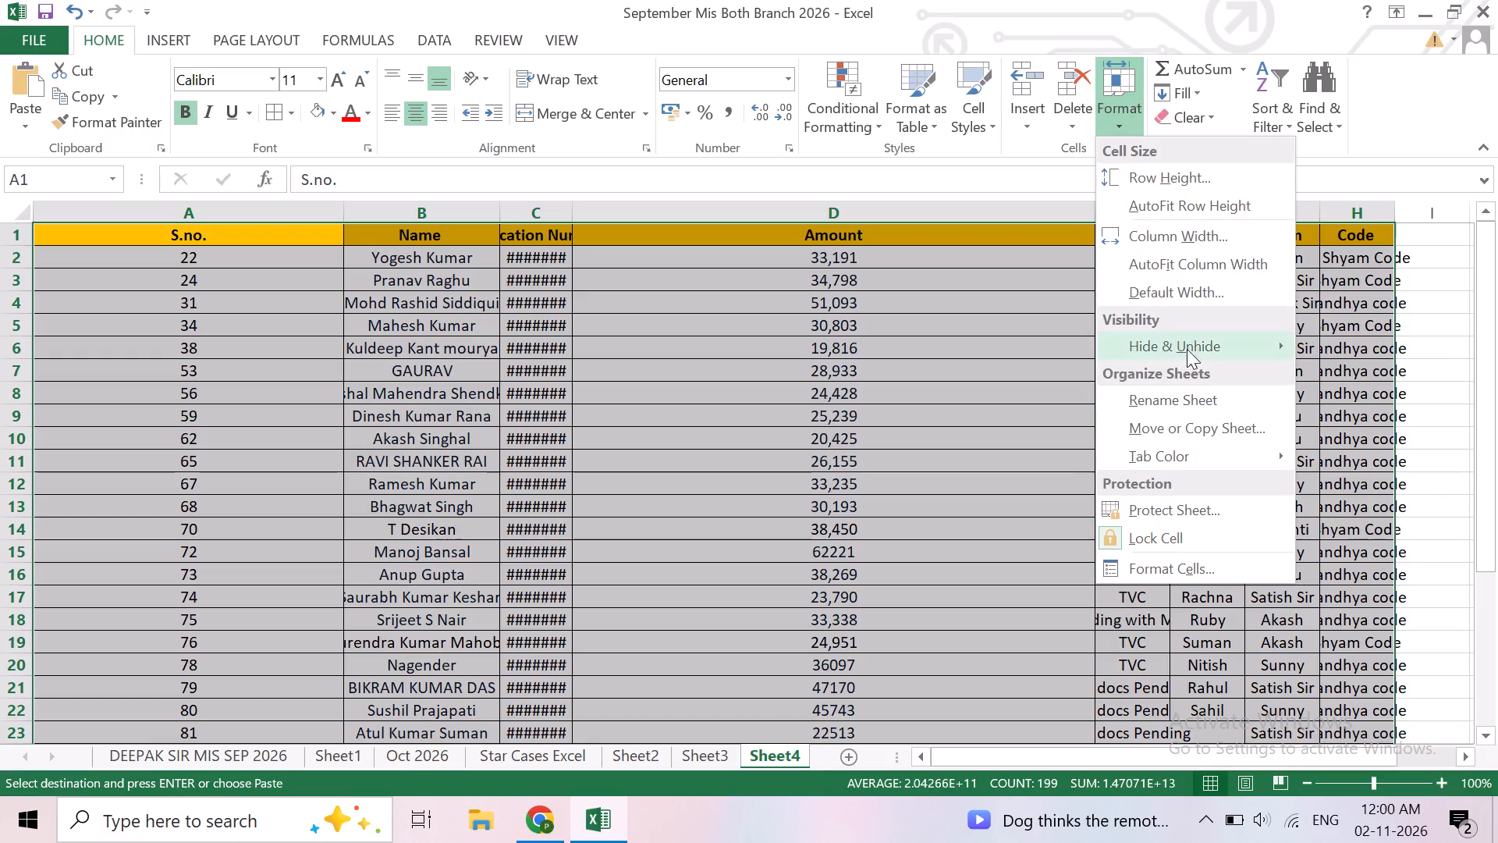
pyautogui.click(1217, 261)
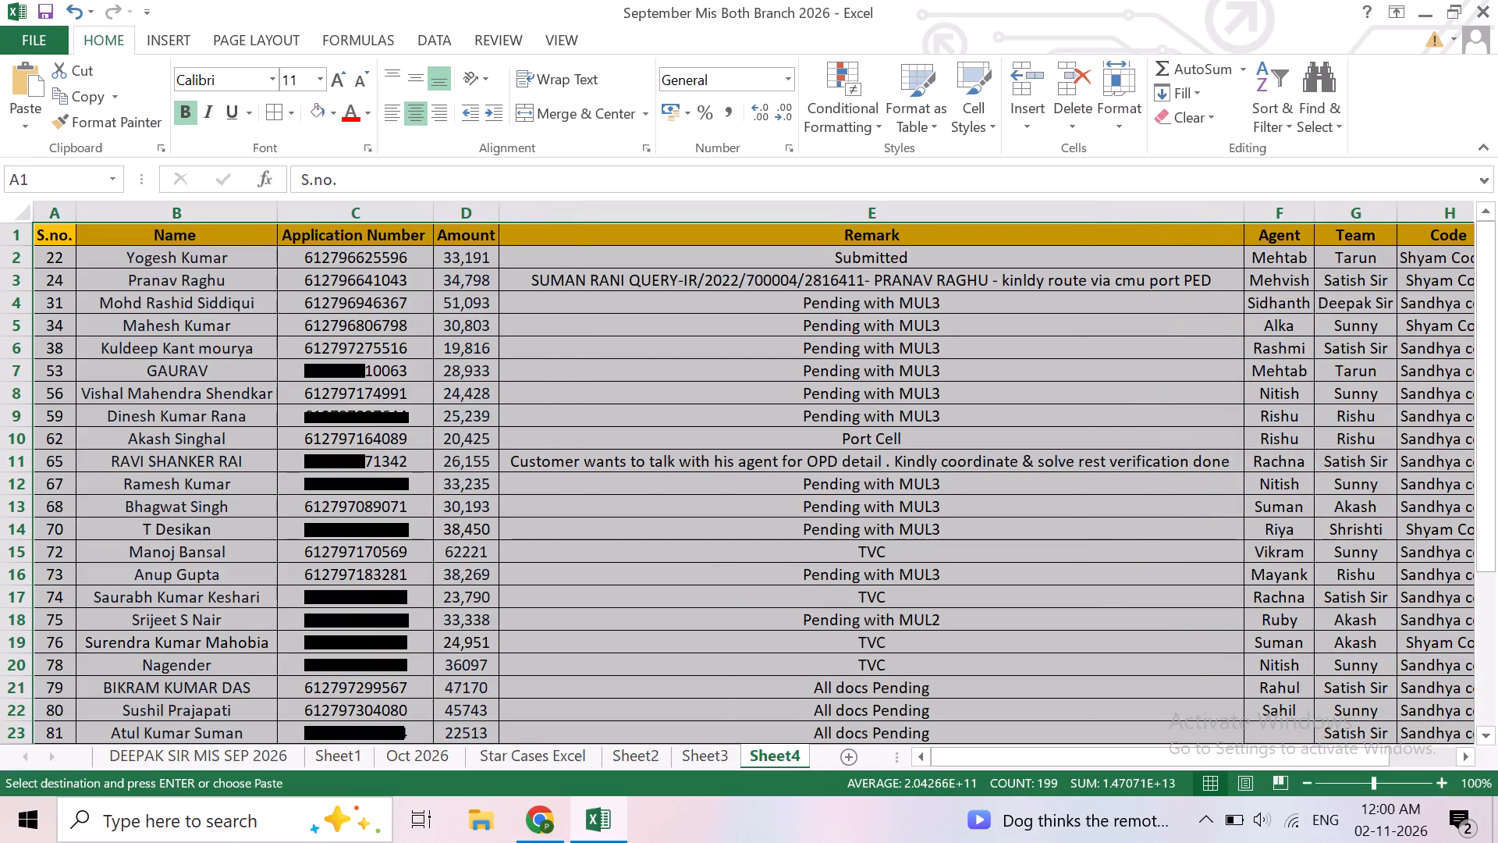
# Narrow the Remark column so that all columns through Code fit in view.
pyautogui.moveTo(1246, 215); pyautogui.dragTo(967, 226)
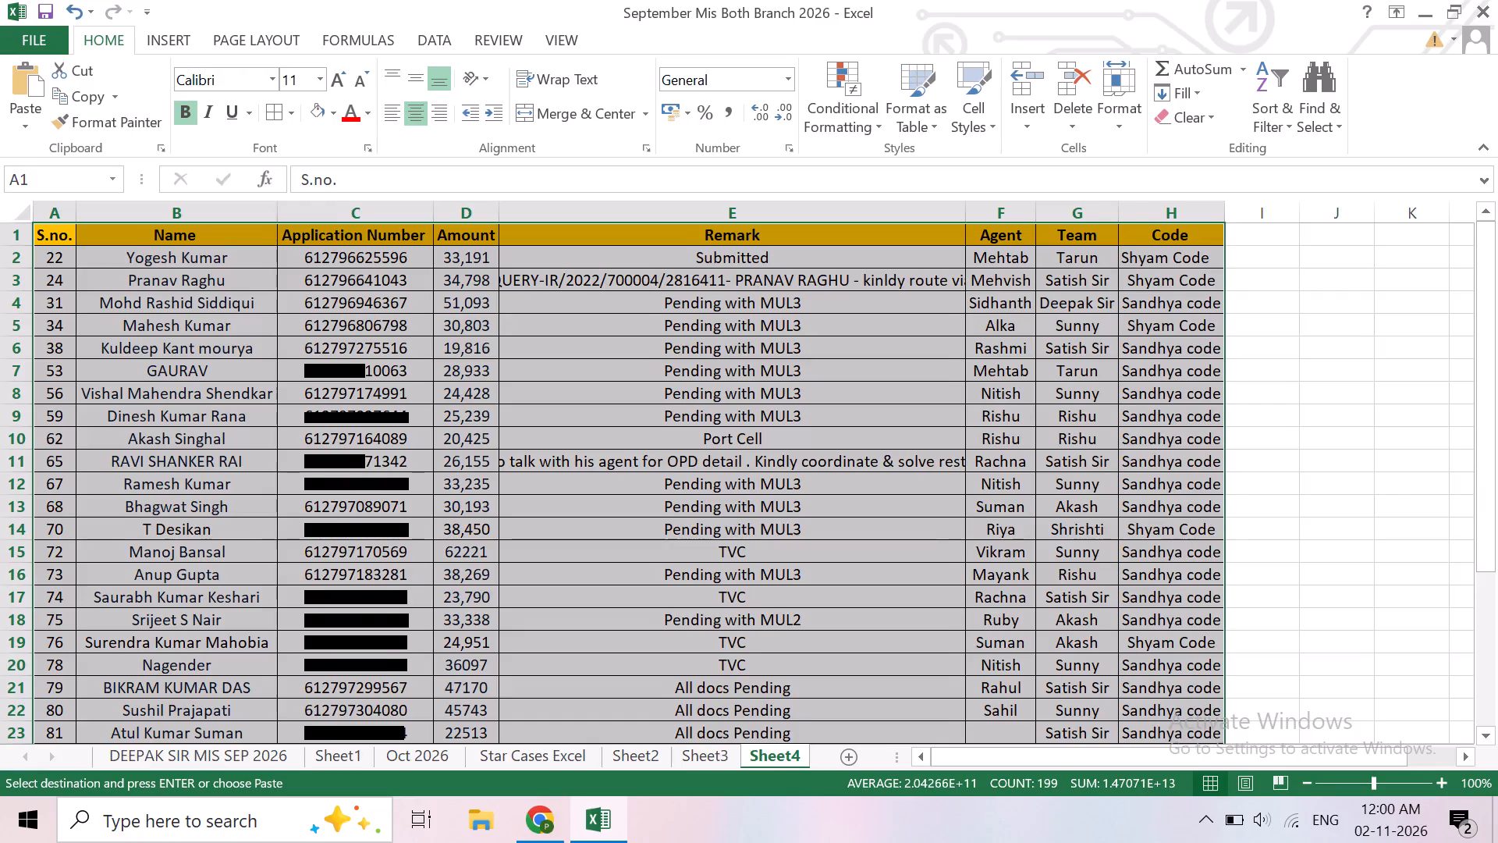
pyautogui.hscroll(2, 726, 311)
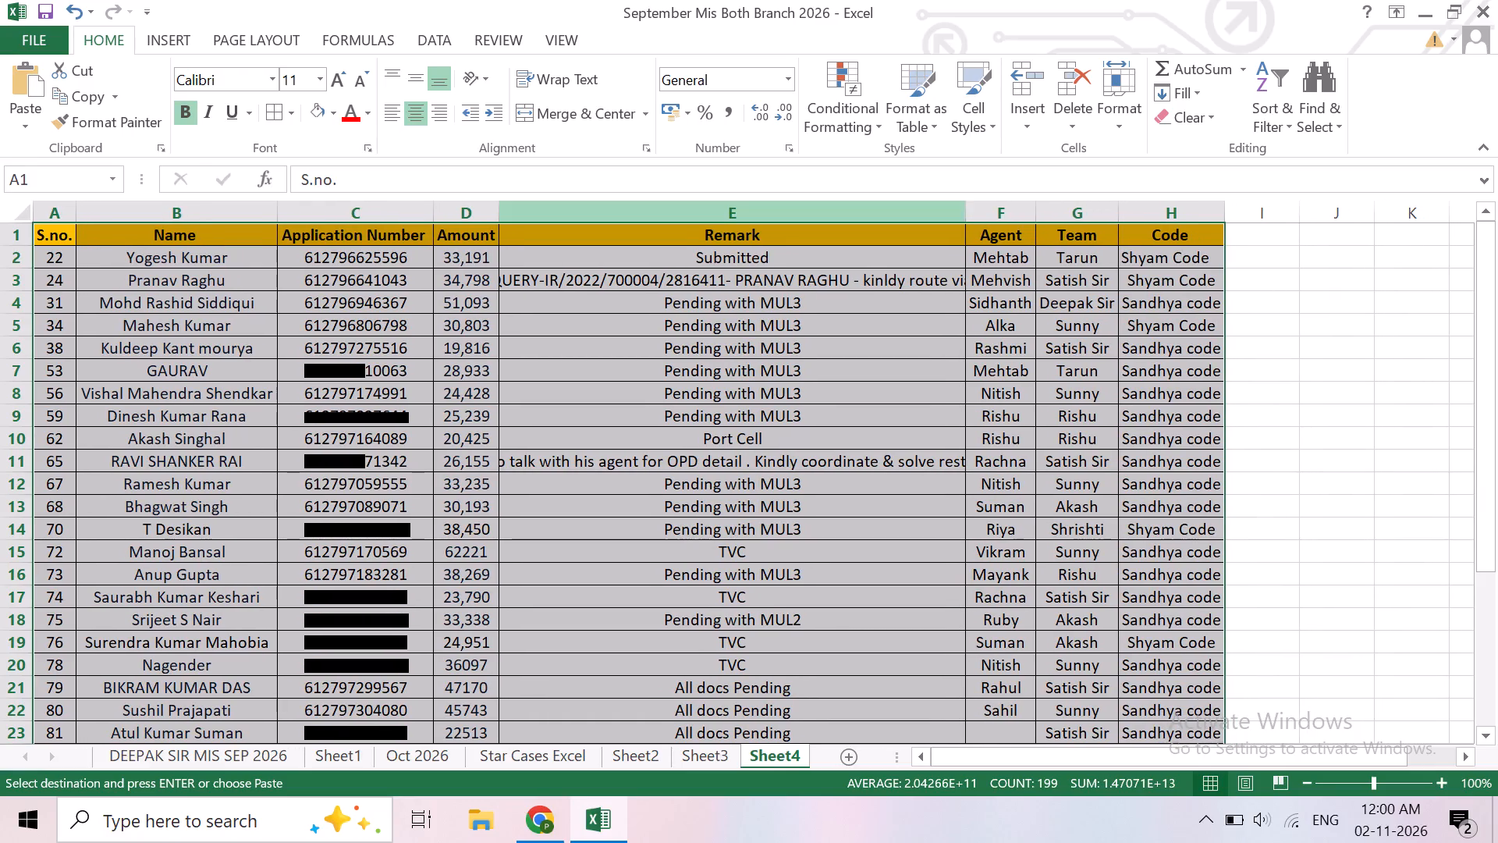
pyautogui.moveTo(962, 210); pyautogui.dragTo(847, 205)
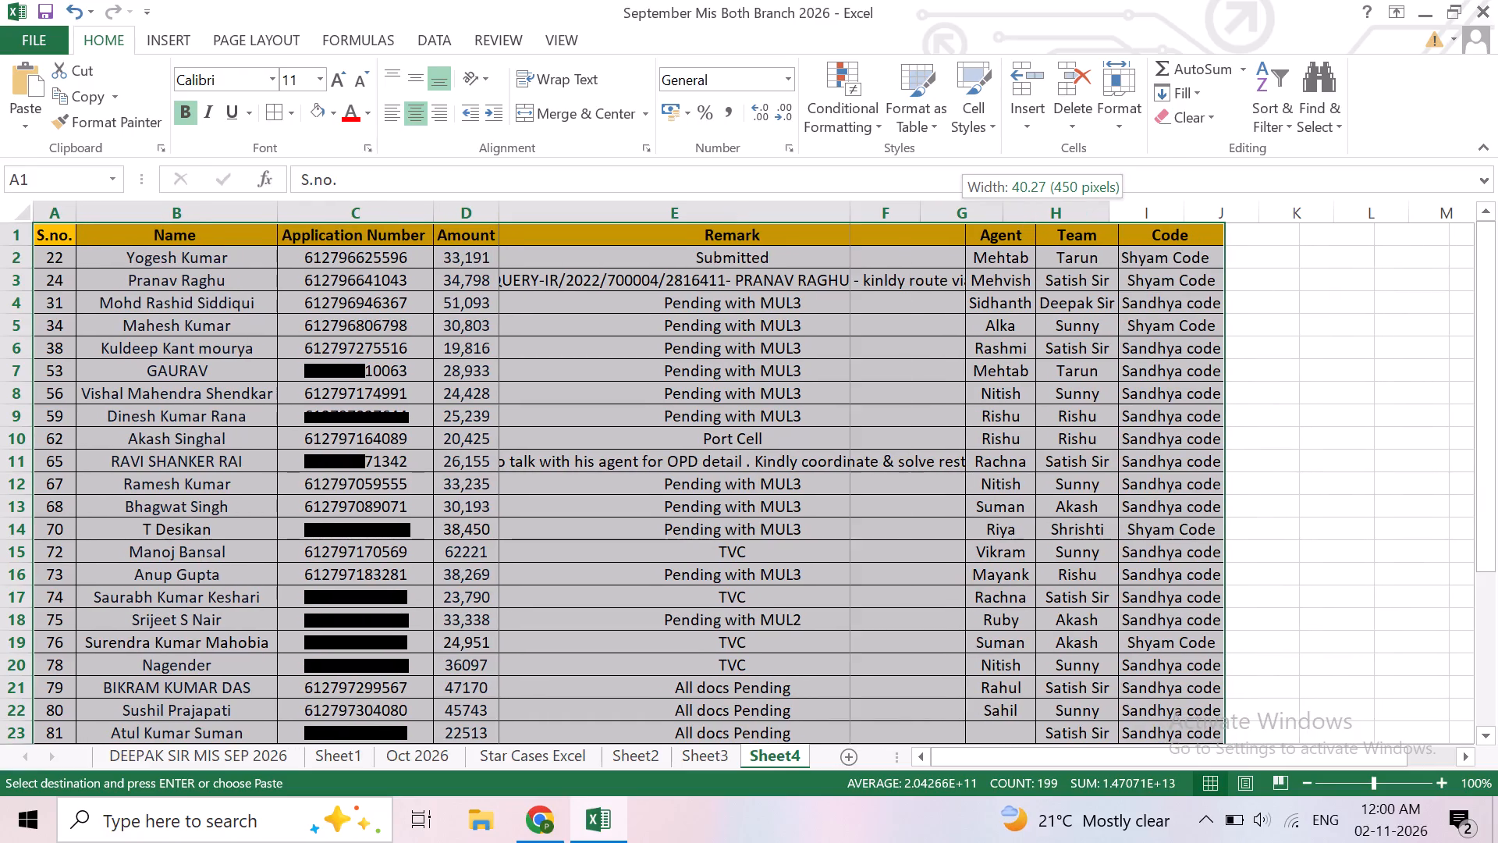
pyautogui.moveTo(847, 205); pyautogui.dragTo(821, 202)
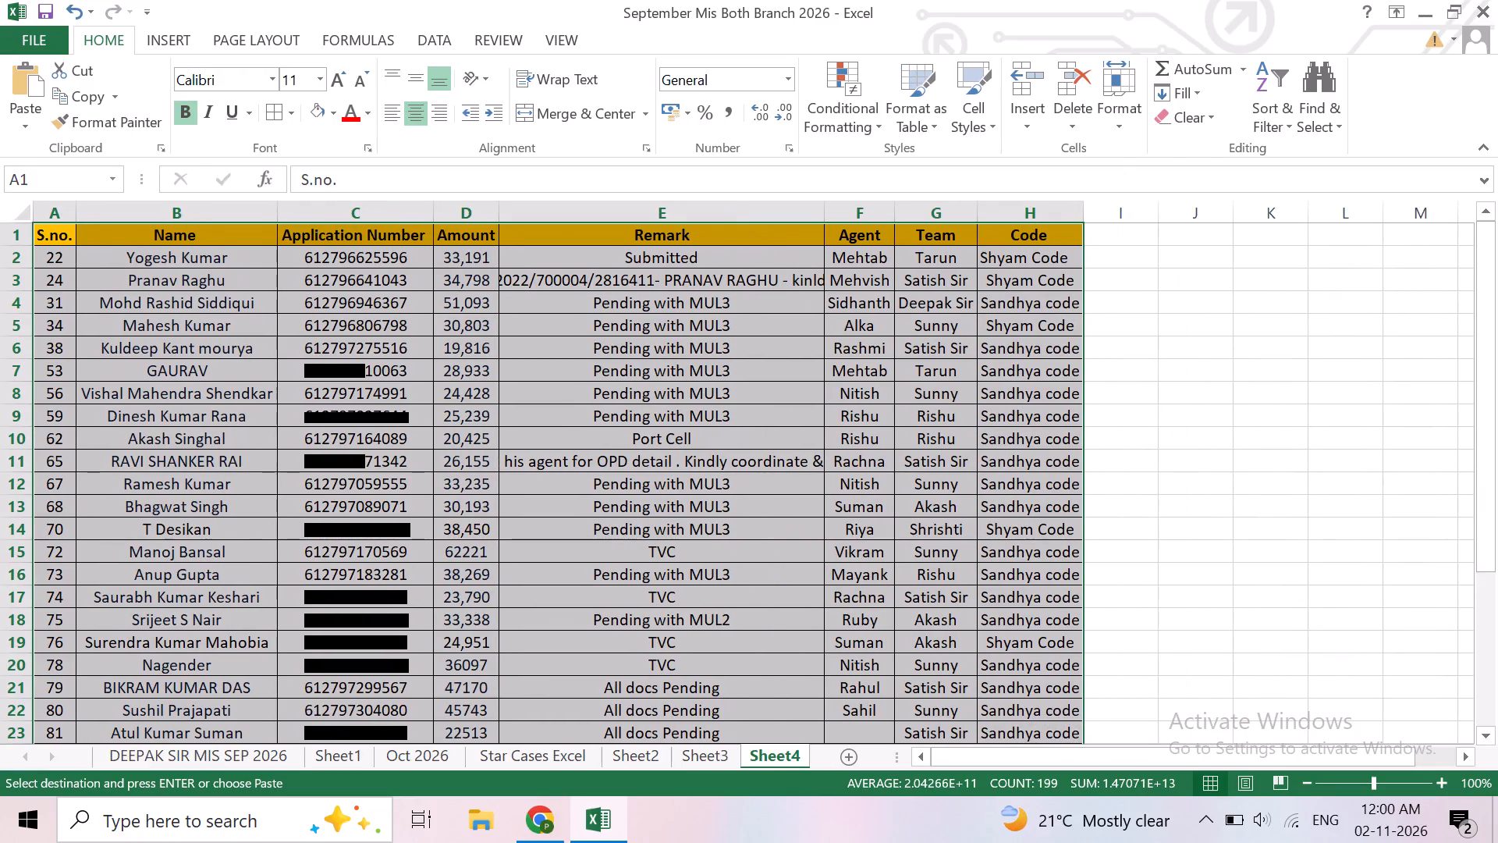
pyautogui.click(1329, 447)
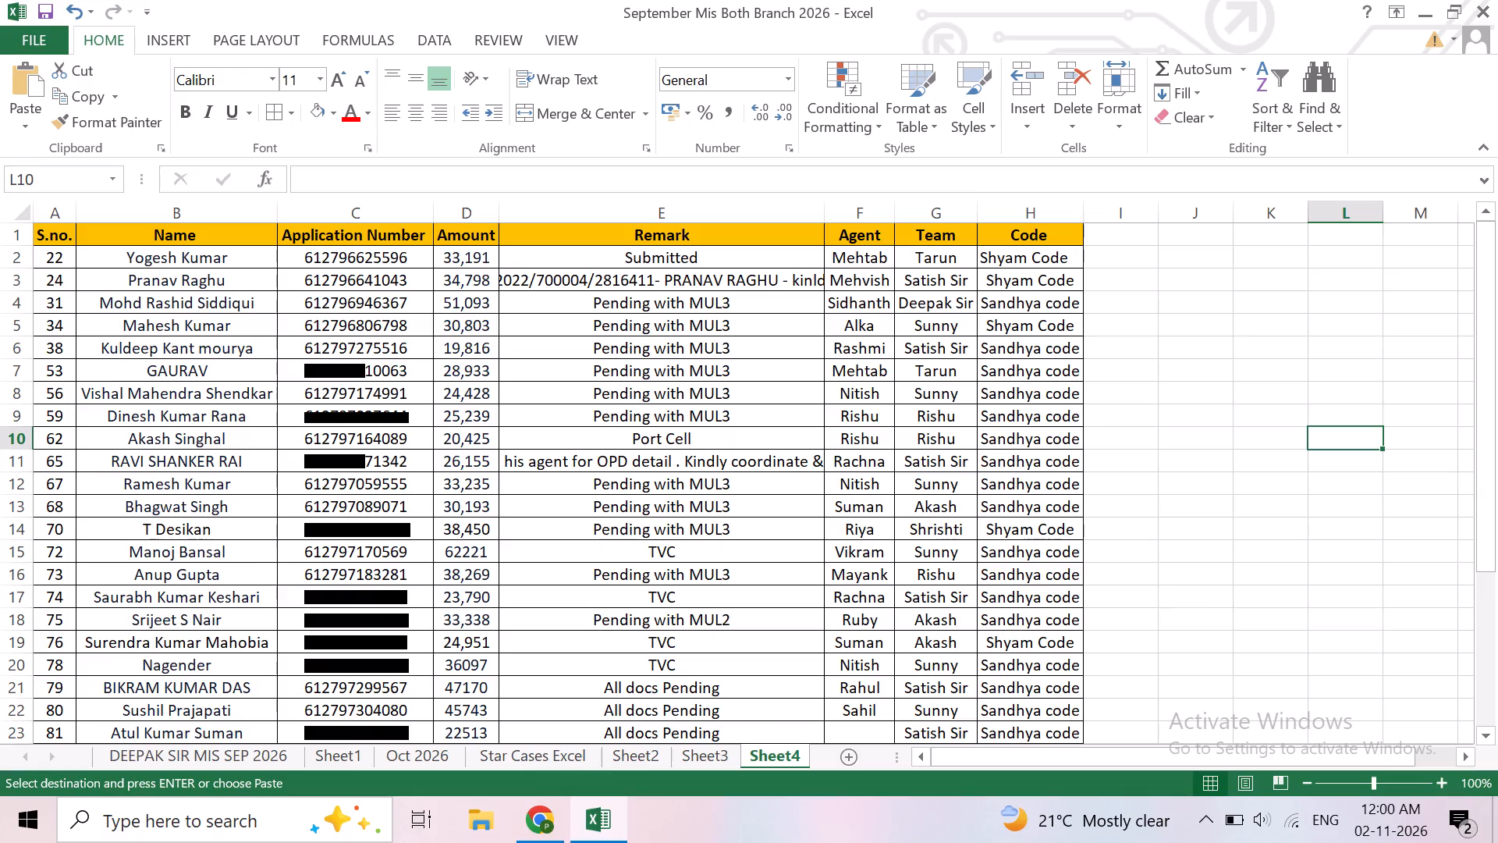
# Look over the pasted rows and check the total of the Amount values in D2 to D25.
pyautogui.scroll(-2, 665, 456)
pyautogui.scroll(4, 665, 456)
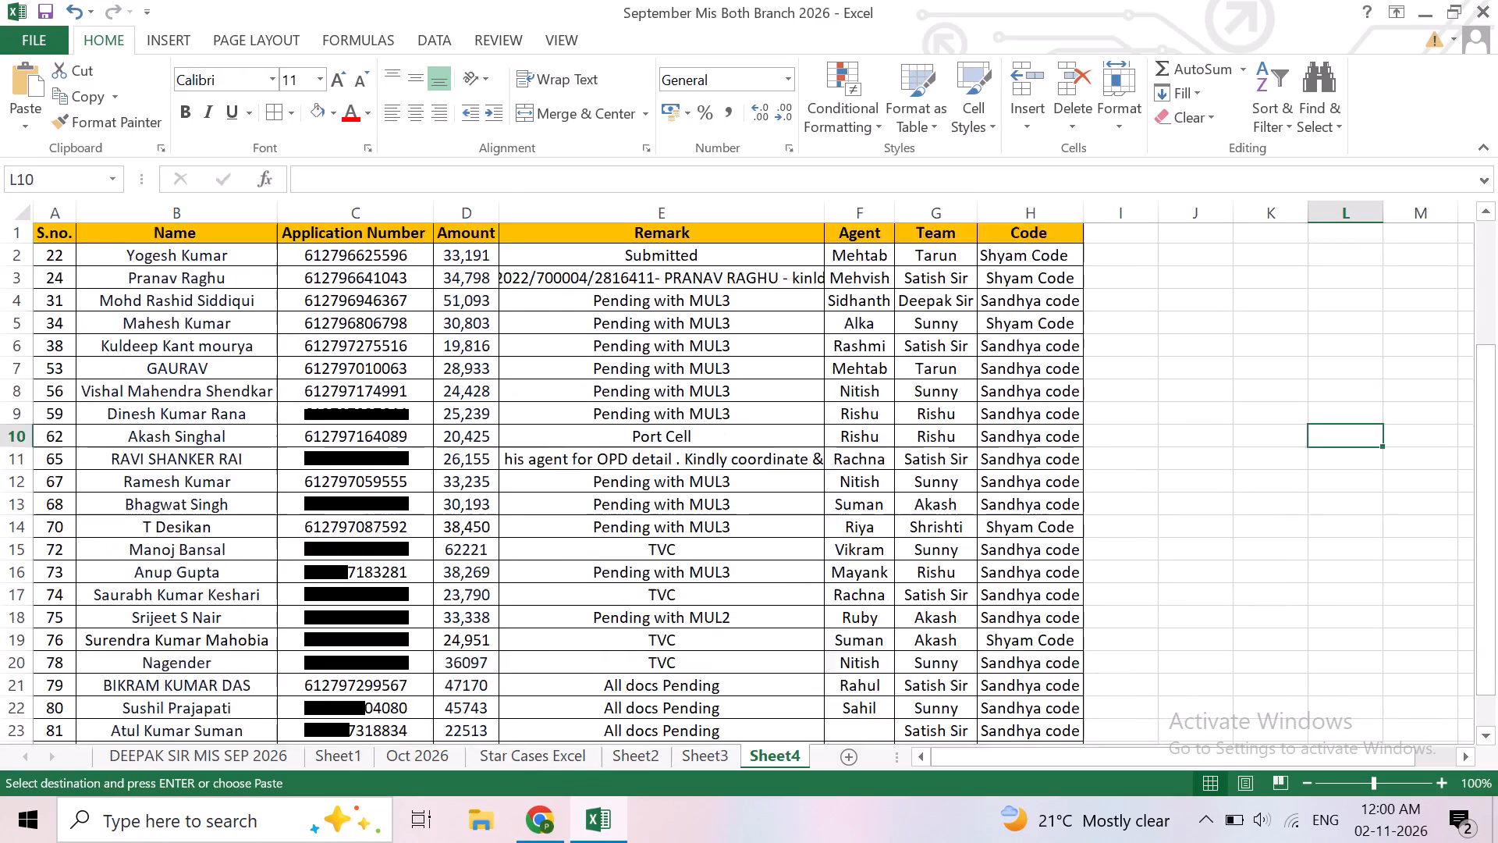
pyautogui.scroll(1, 665, 456)
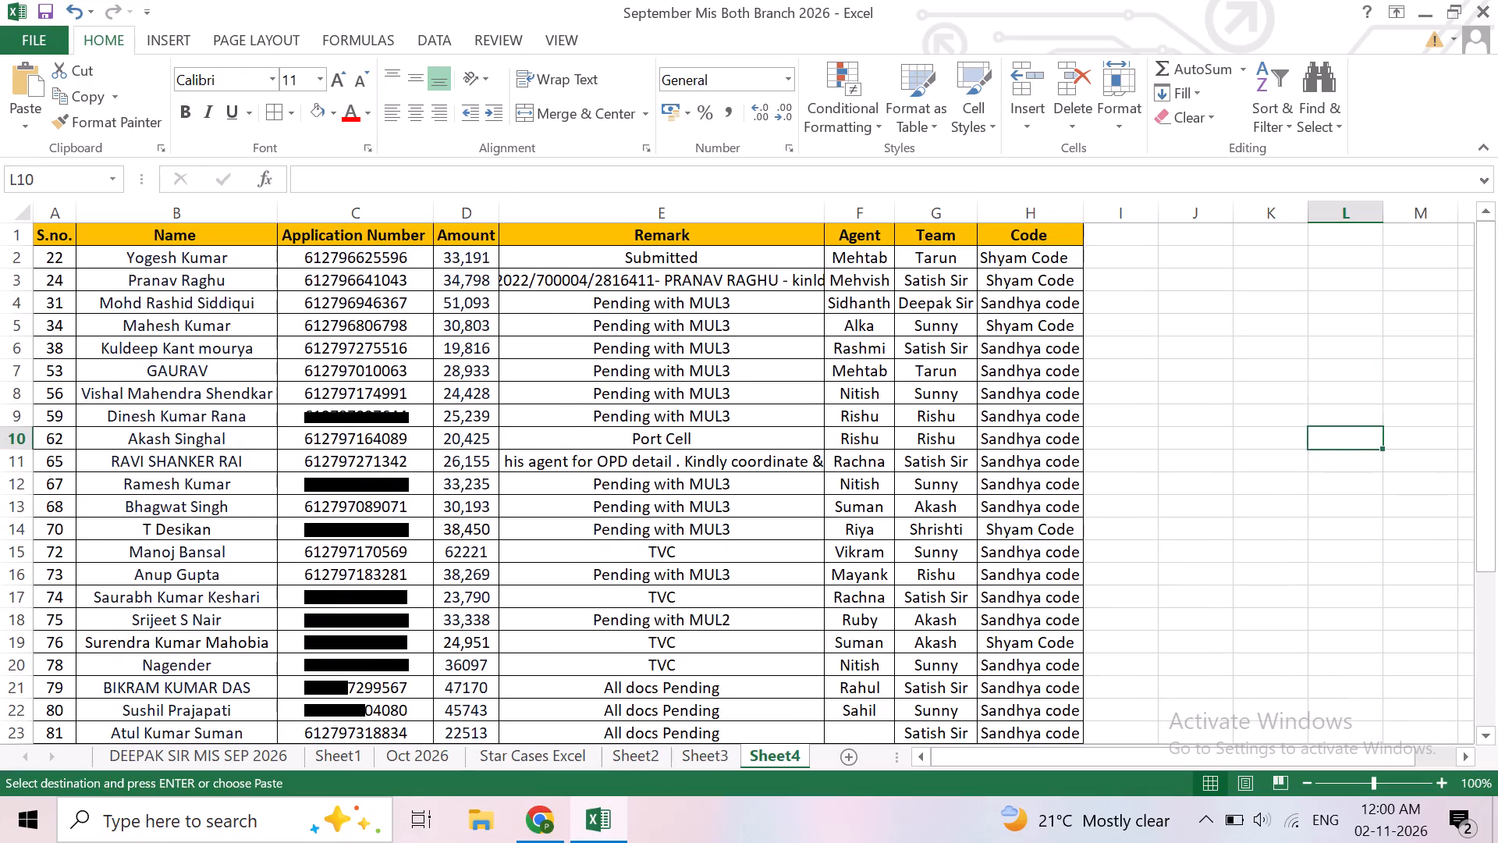
pyautogui.moveTo(467, 262); pyautogui.dragTo(435, 721)
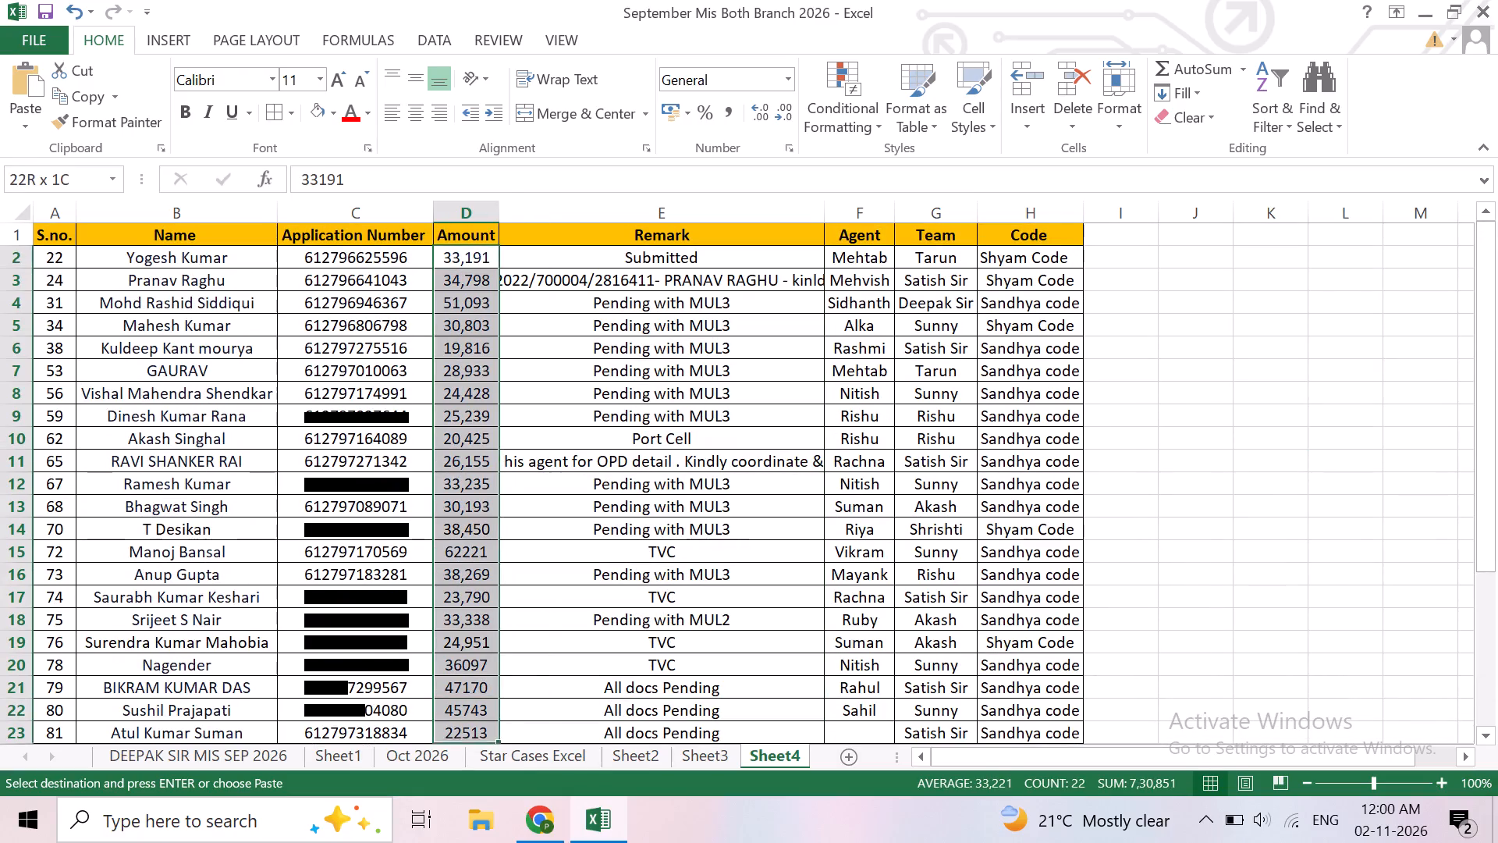
pyautogui.moveTo(435, 721); pyautogui.dragTo(459, 791)
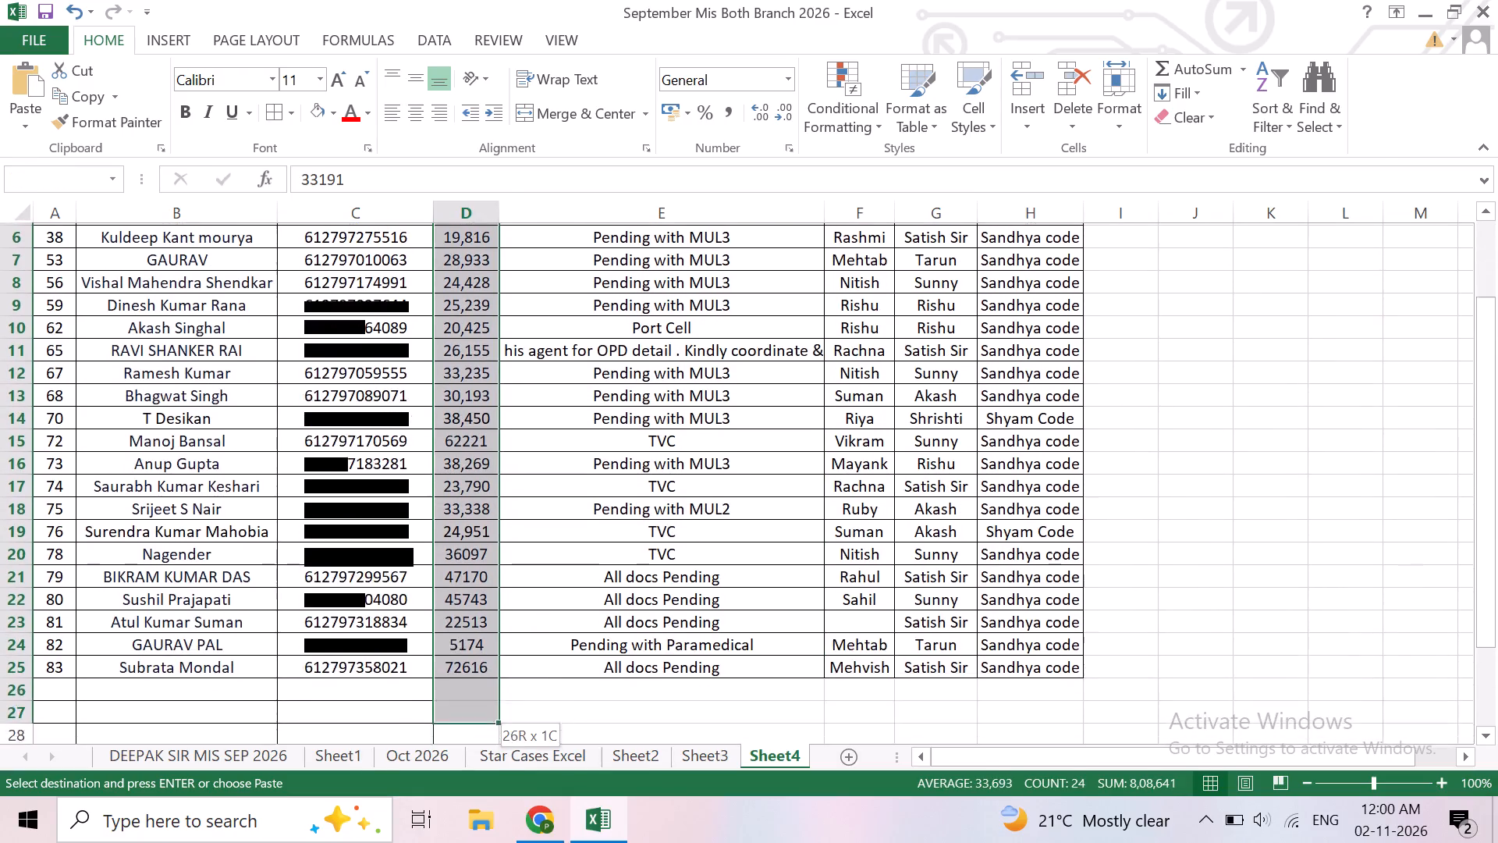
pyautogui.moveTo(459, 791); pyautogui.dragTo(463, 601)
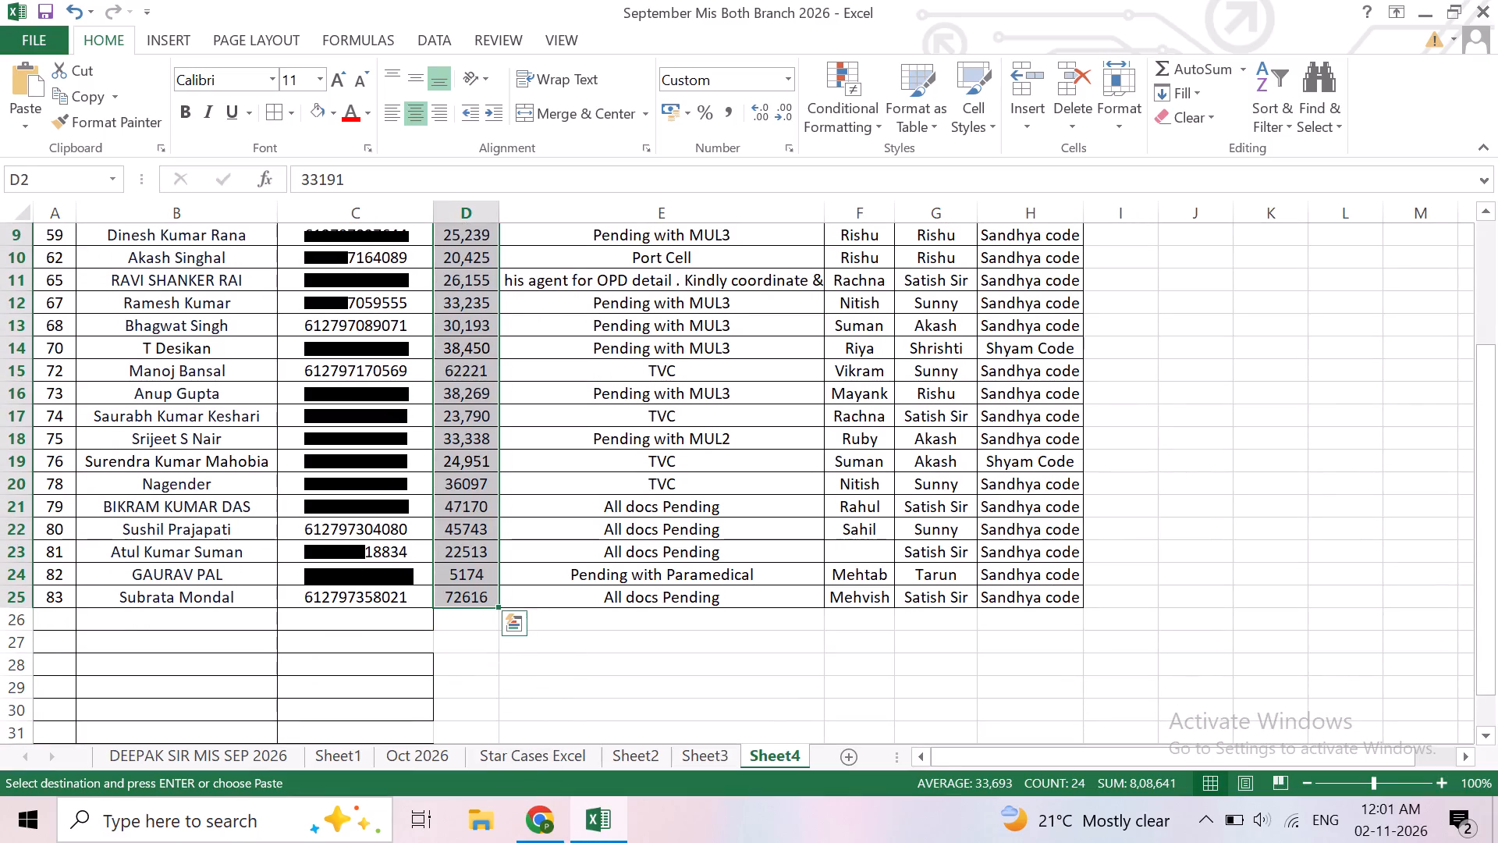
pyautogui.click(656, 728)
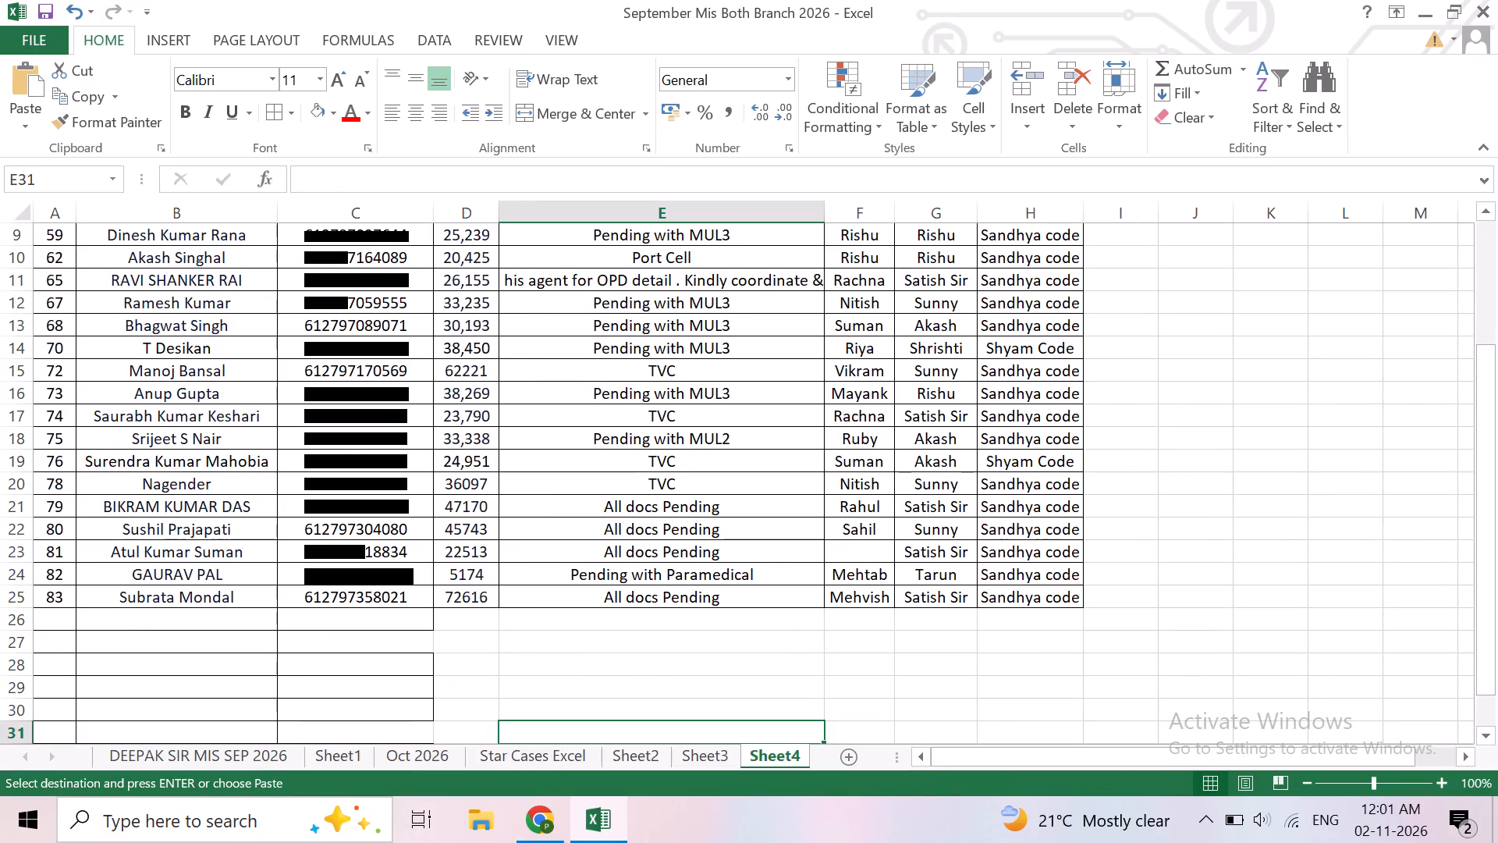
# Renumber the S.no. column by entering 1 in A2 and filling it down to A25 as a series.
pyautogui.scroll(5, 51, 372)
pyautogui.click(59, 261)
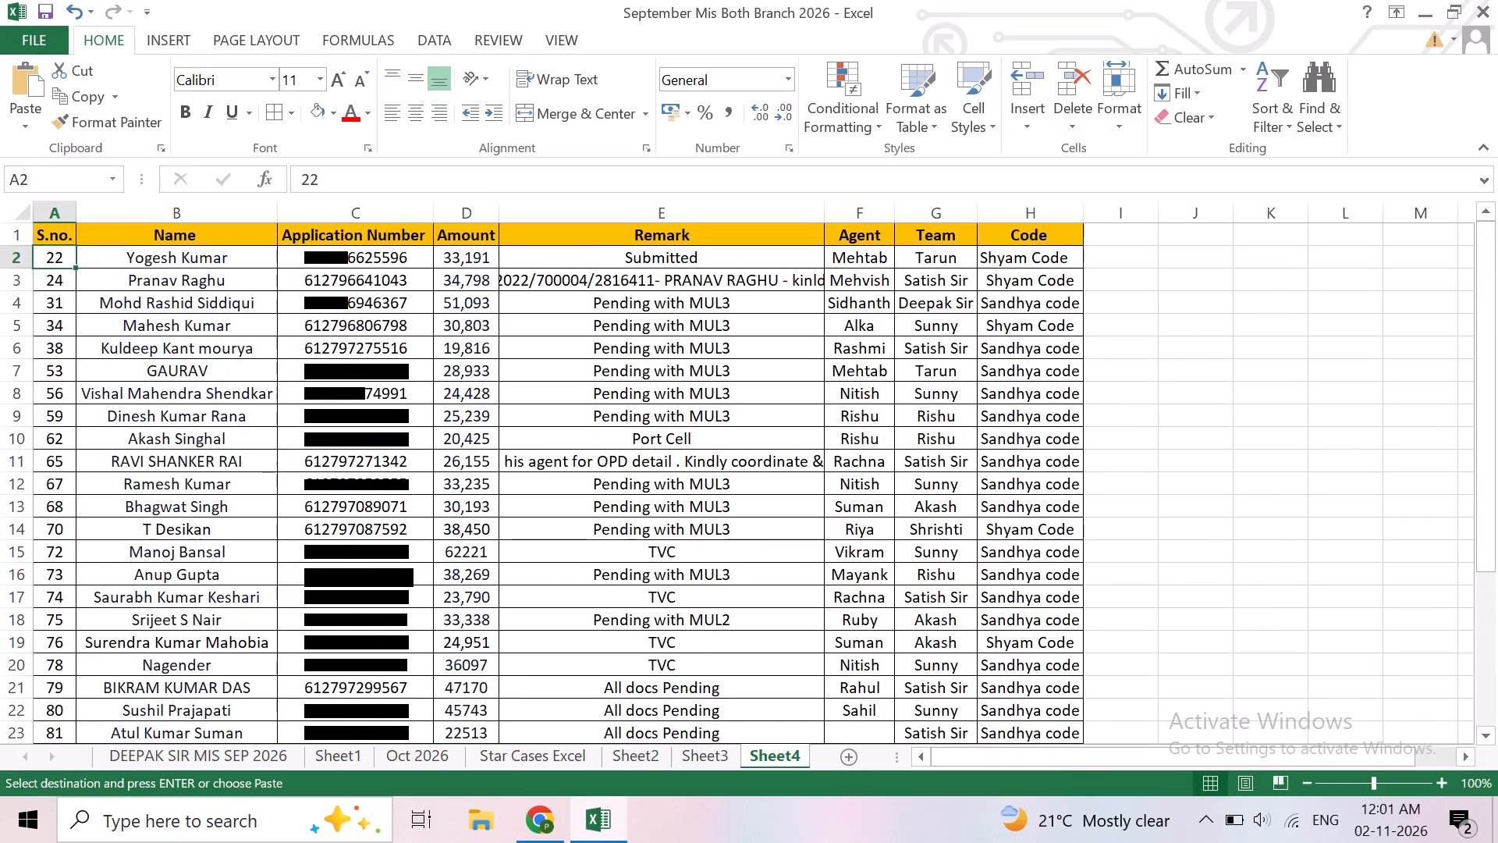
pyautogui.press('1')
pyautogui.press('Return')
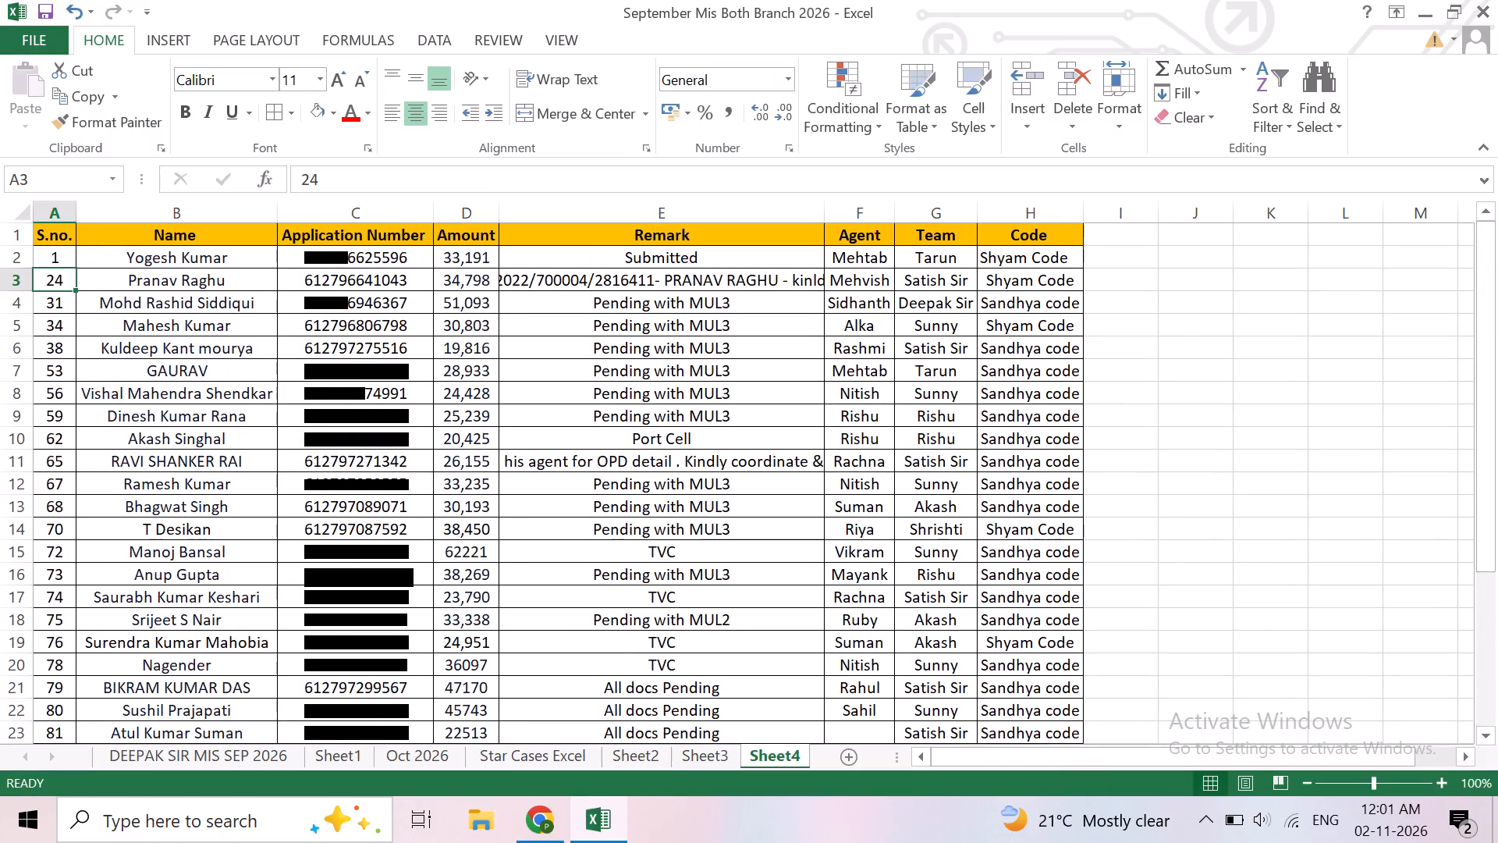
pyautogui.click(74, 260)
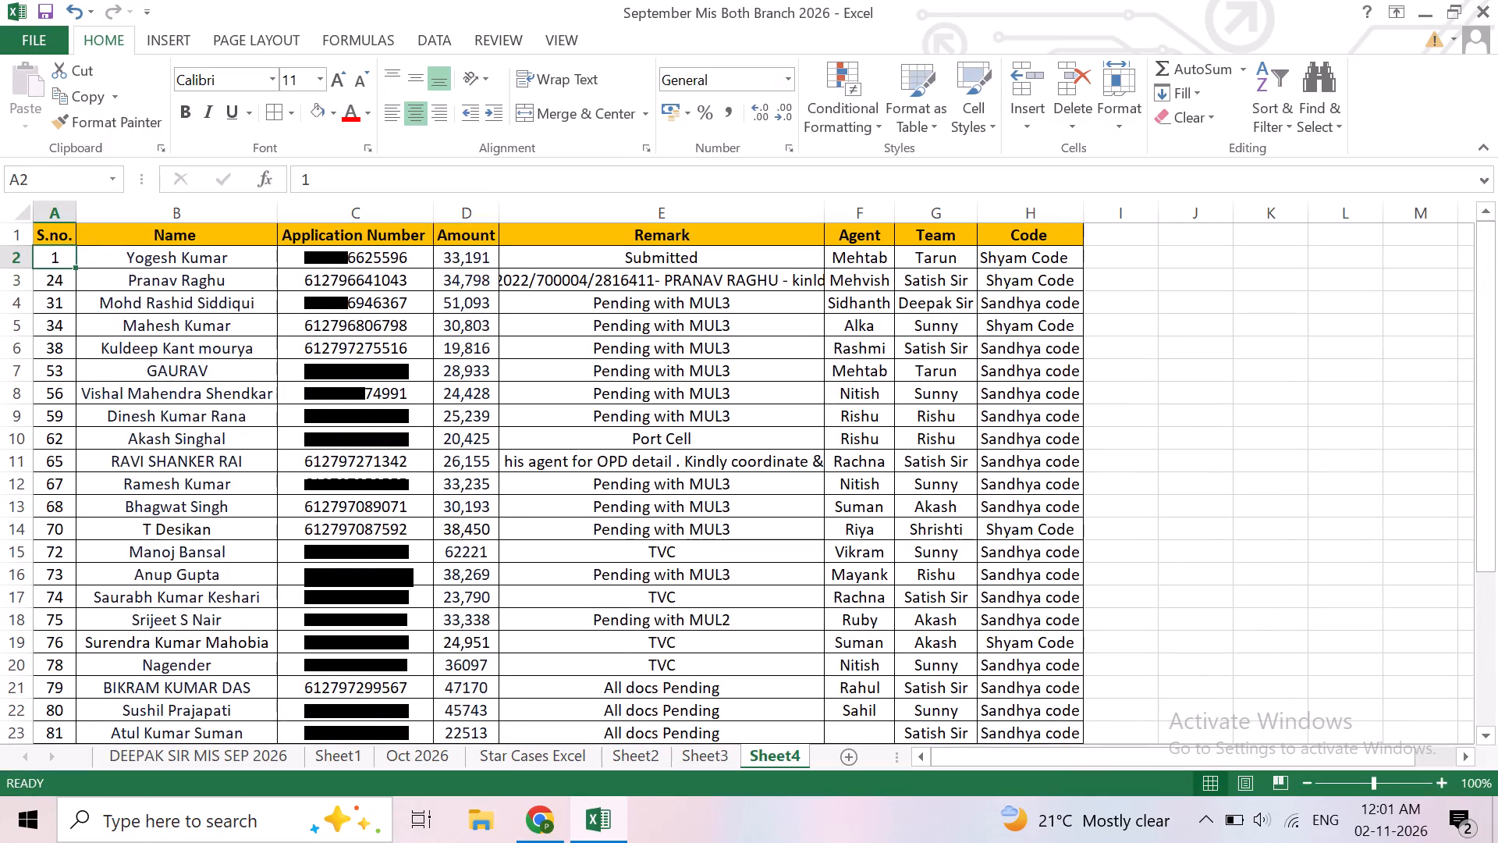
pyautogui.moveTo(74, 265); pyautogui.dragTo(92, 806)
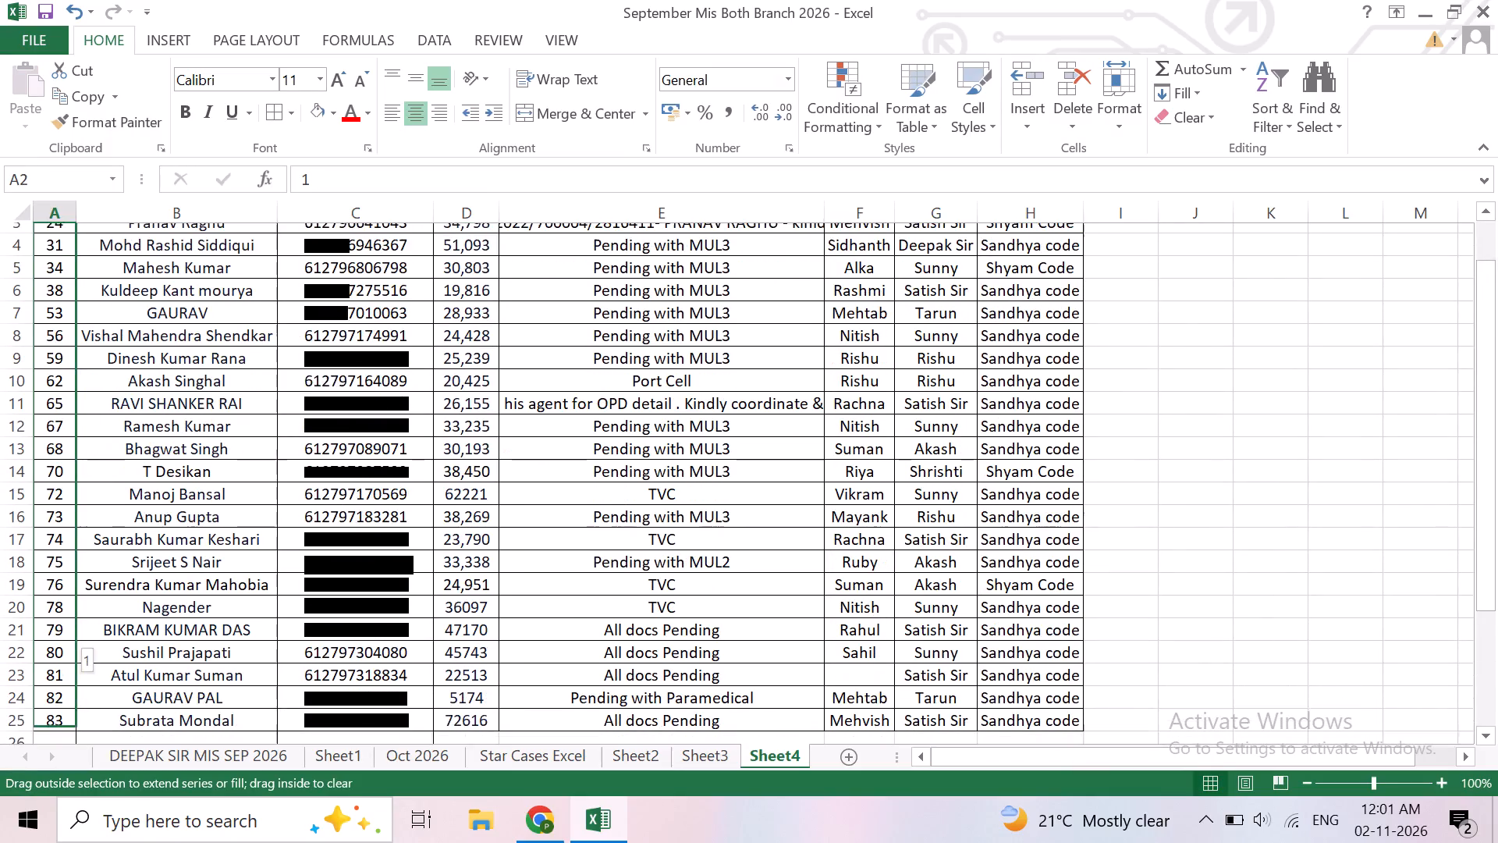
pyautogui.moveTo(92, 806); pyautogui.dragTo(68, 638)
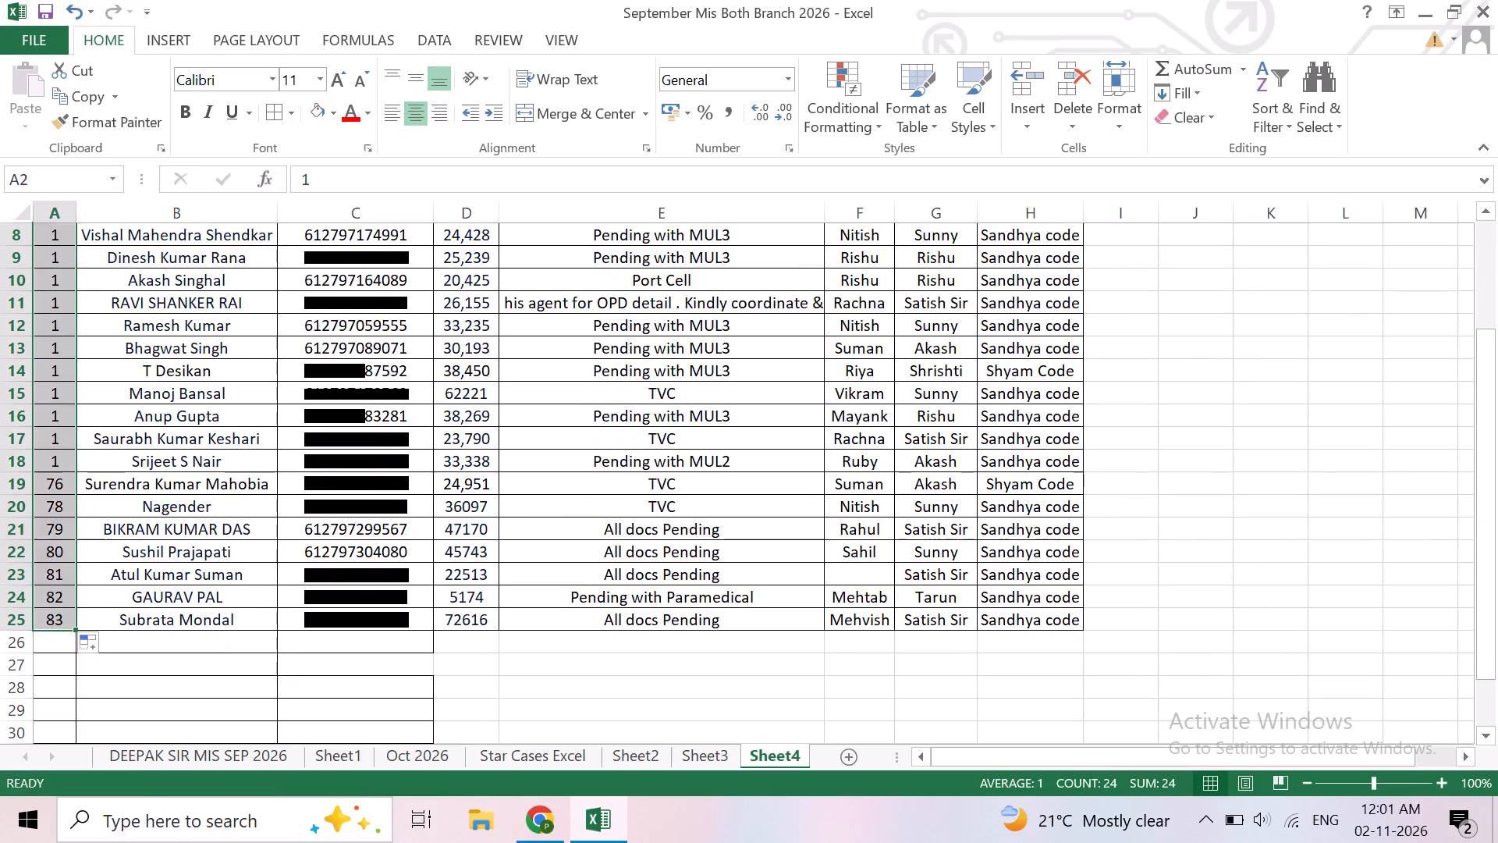
pyautogui.click(91, 646)
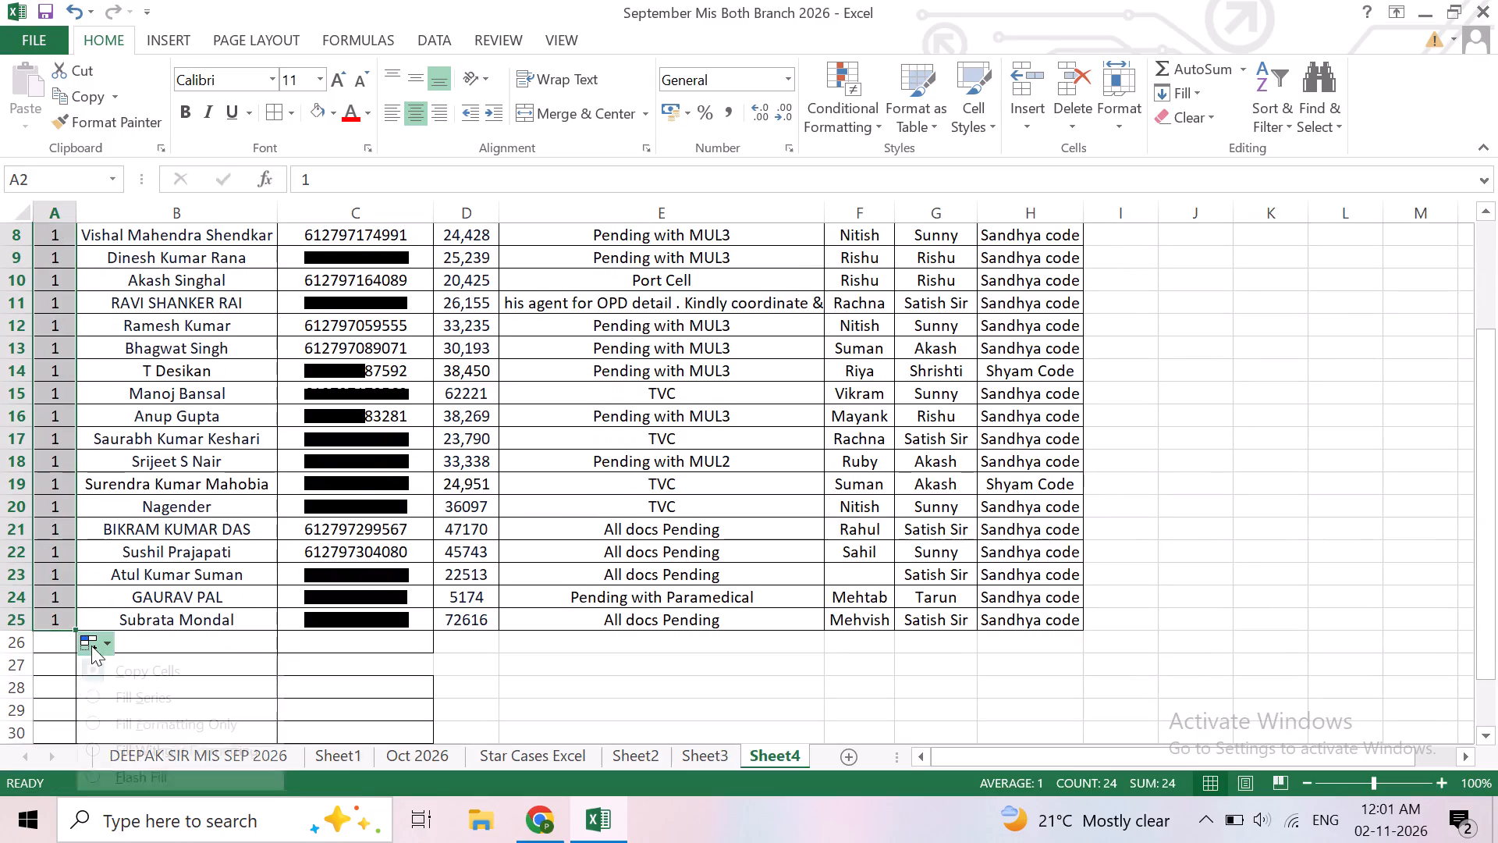
pyautogui.click(101, 699)
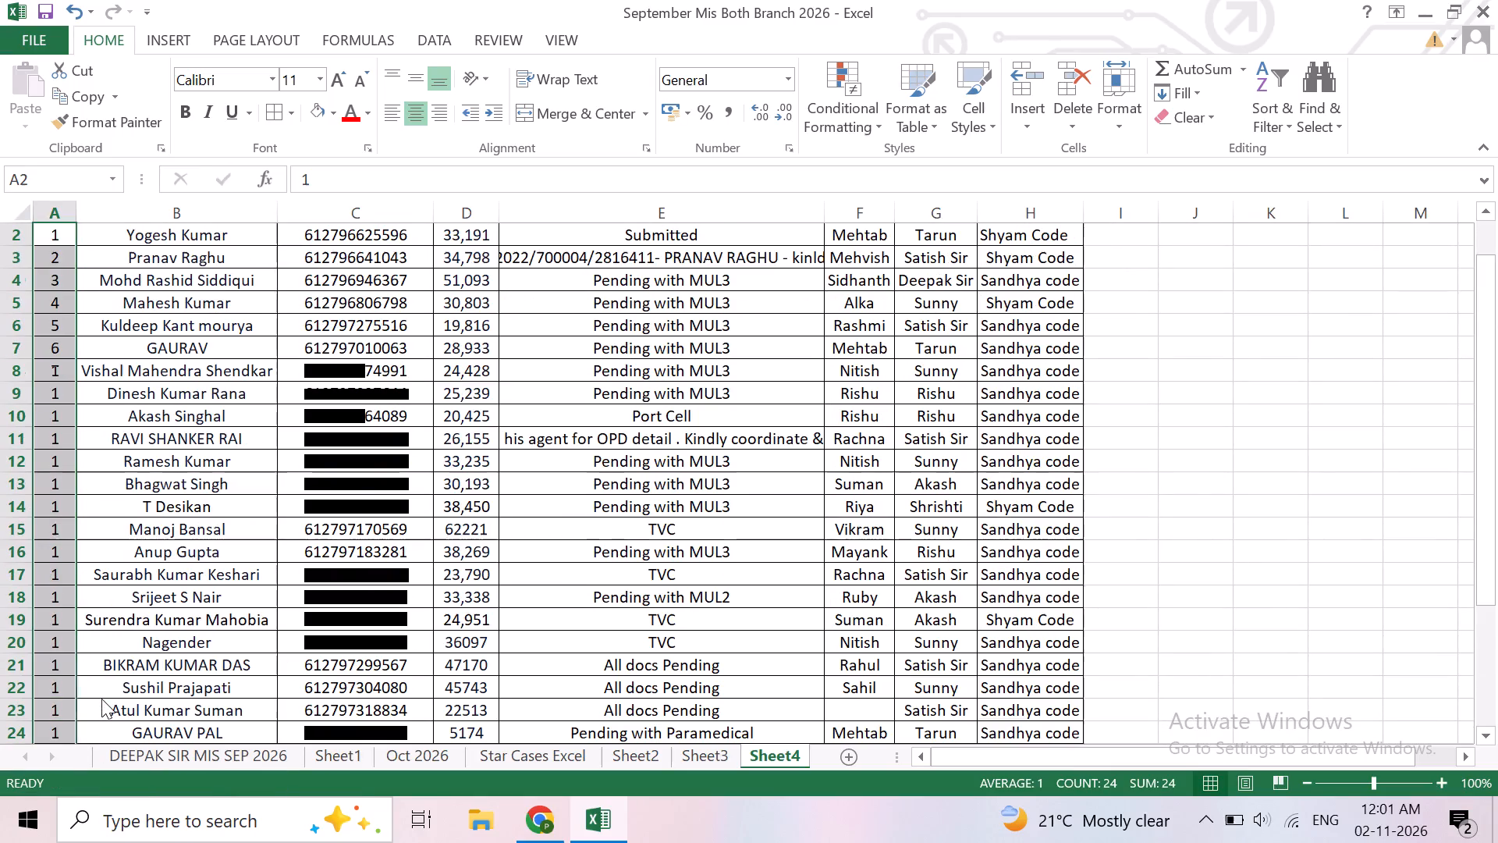
pyautogui.hscroll(1, 465, 587)
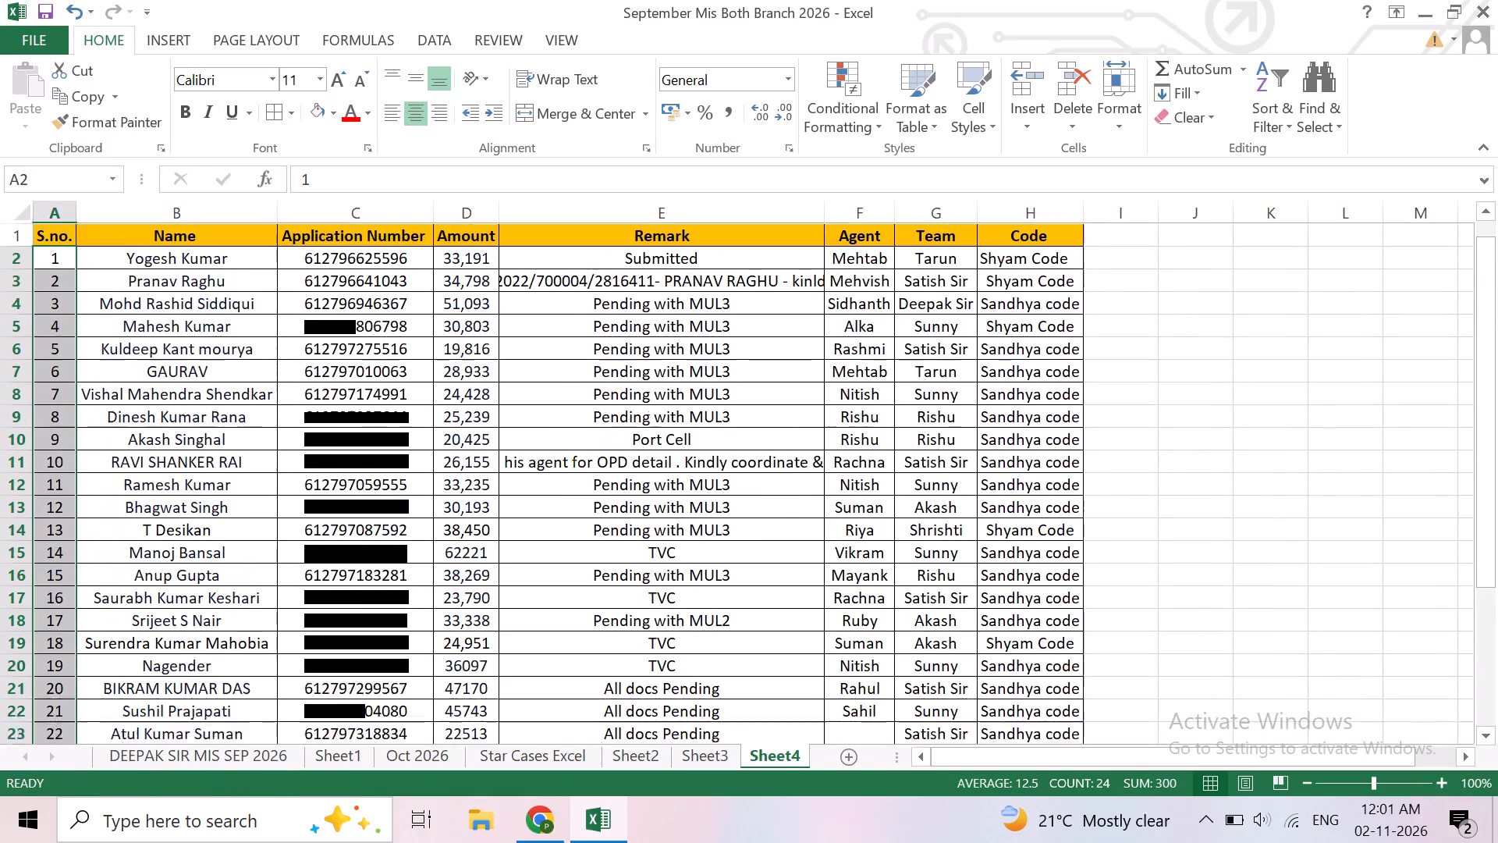
pyautogui.hscroll(1, 465, 587)
# Save the workbook.
pyautogui.click(578, 539)
pyautogui.hotkey('ctrl', 's')
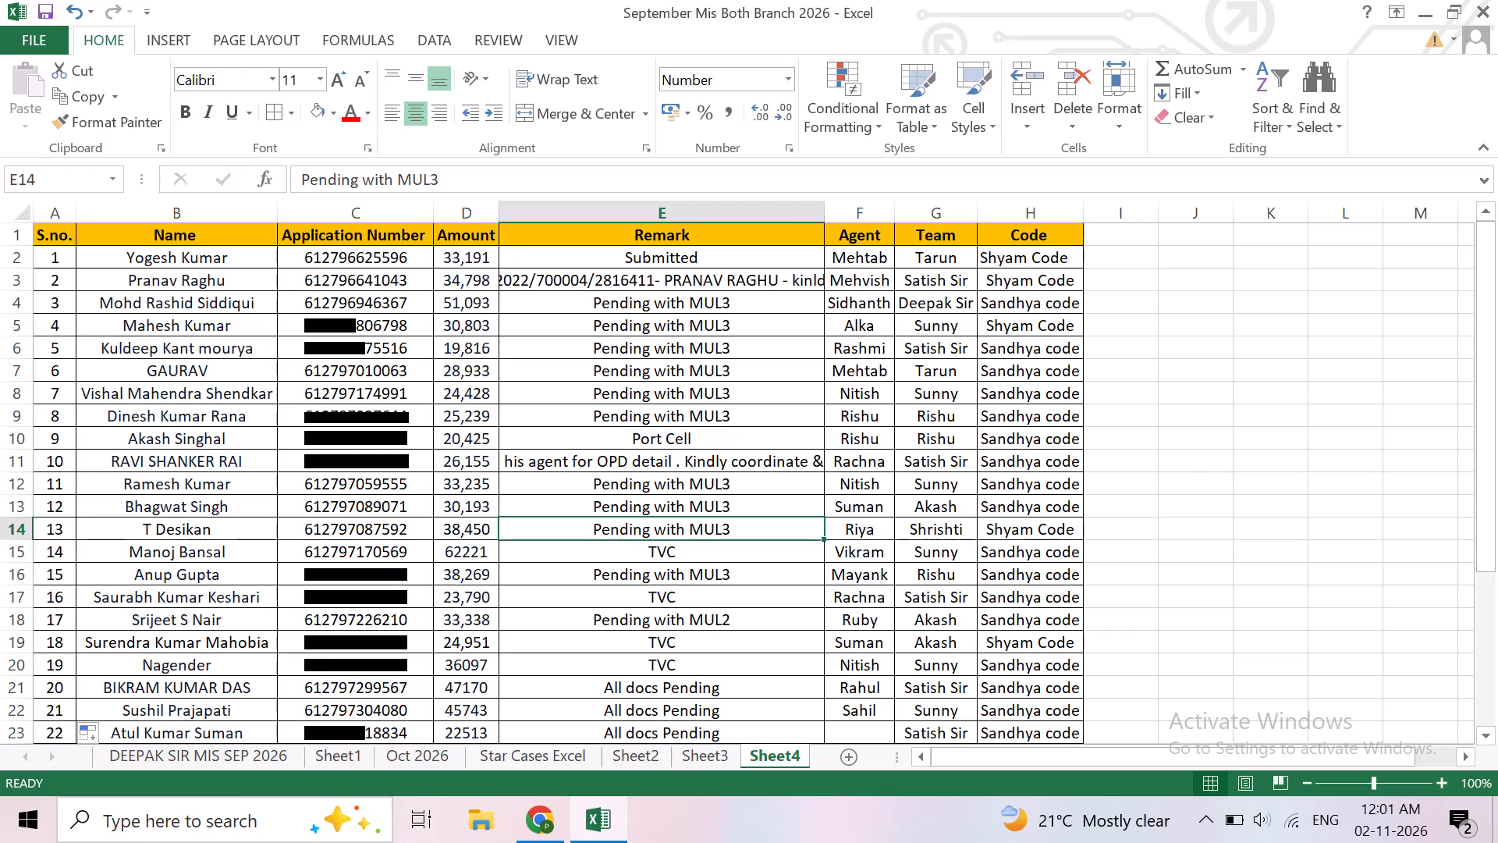
# Rename Sheet4 as November Star Excel.
pyautogui.doubleClick(779, 760)
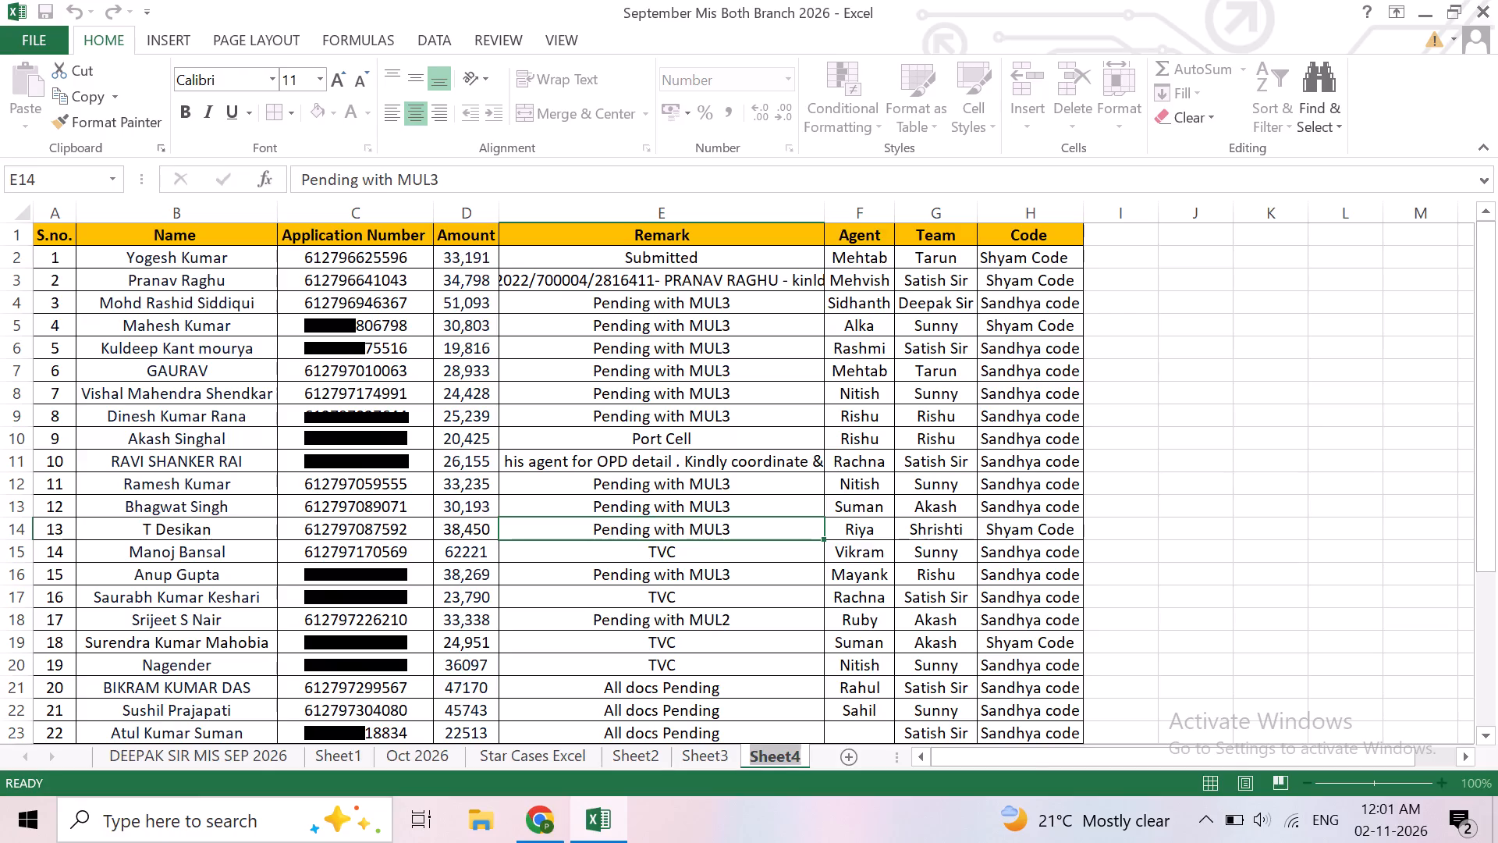
pyautogui.write('November')
pyautogui.press('space')
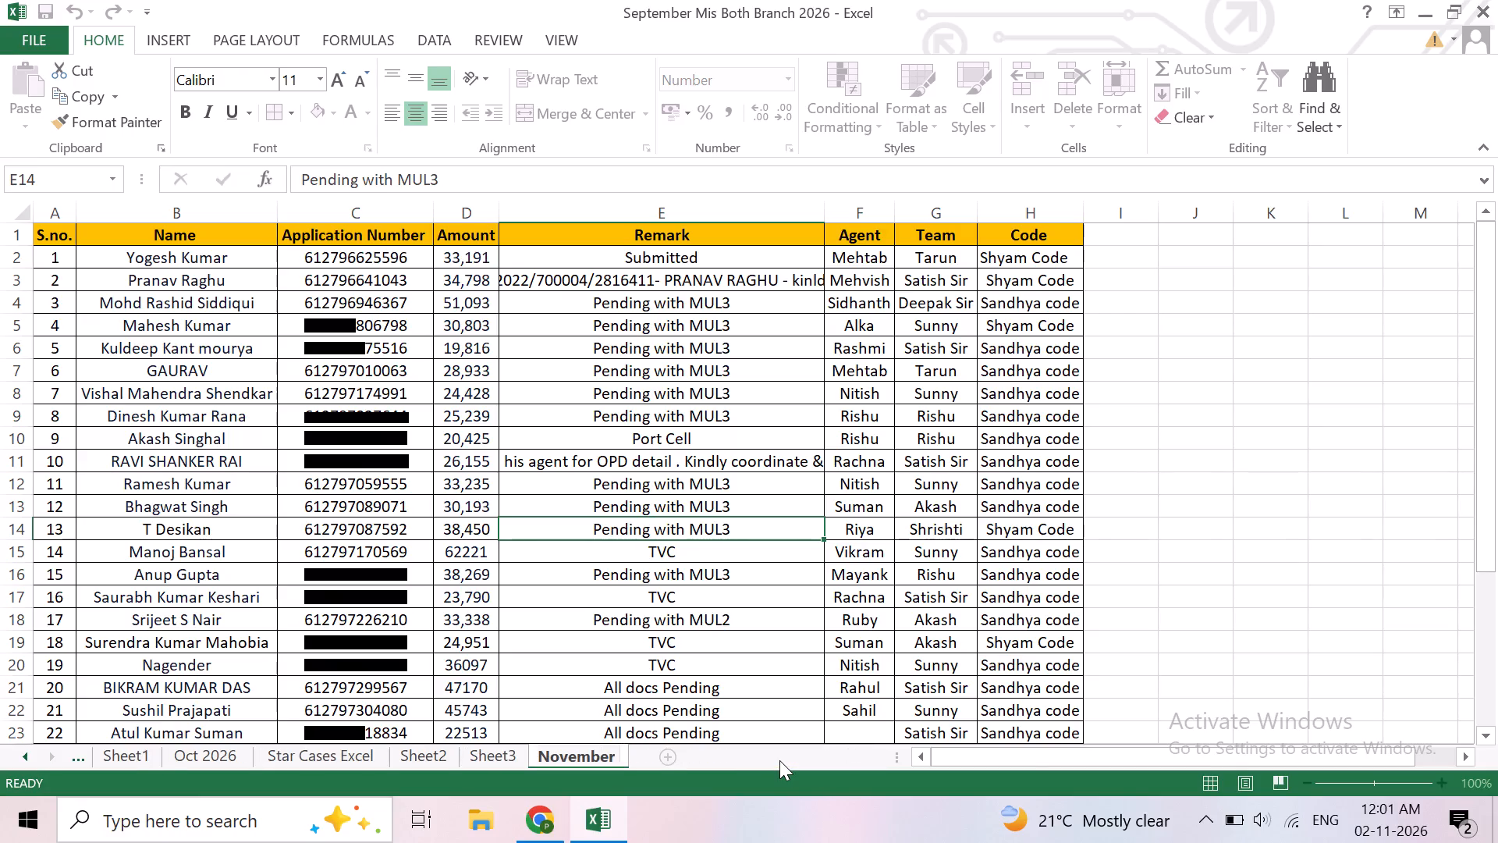
pyautogui.write('Star')
pyautogui.press('space')
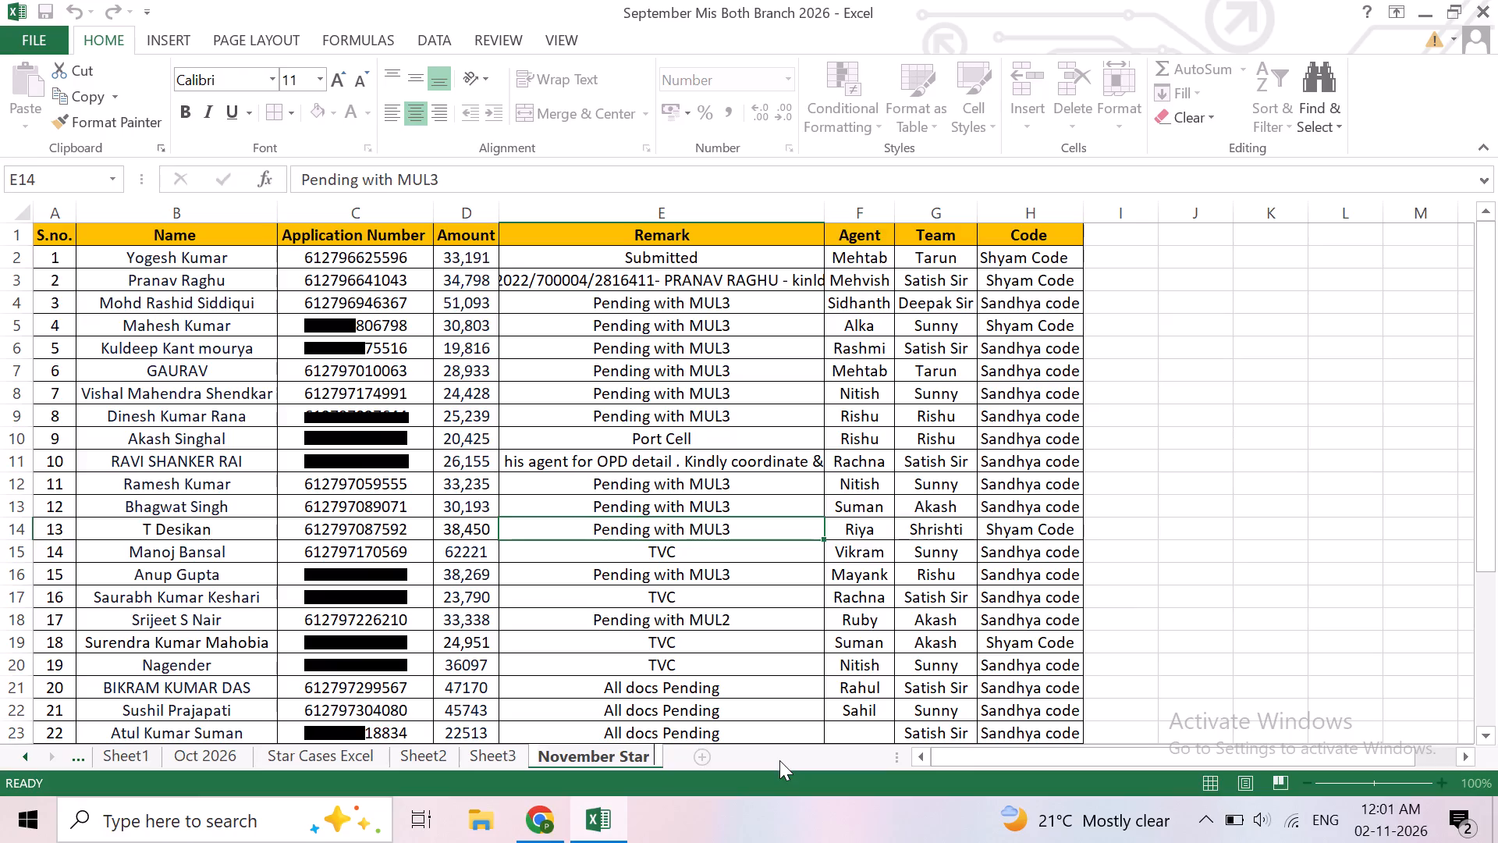
pyautogui.write('Ex')
pyautogui.write('cel')
pyautogui.press('Return')
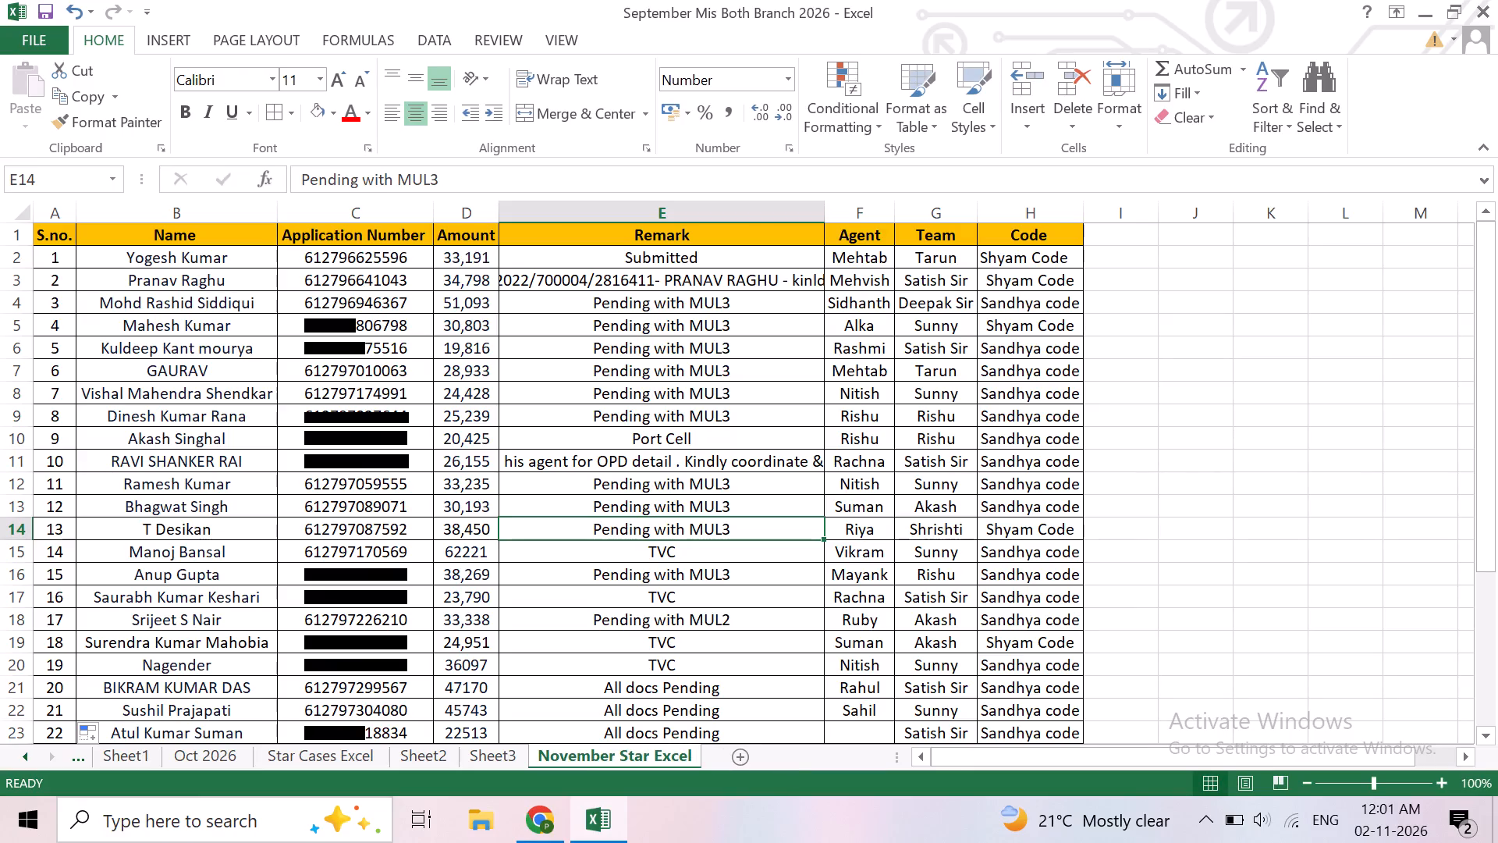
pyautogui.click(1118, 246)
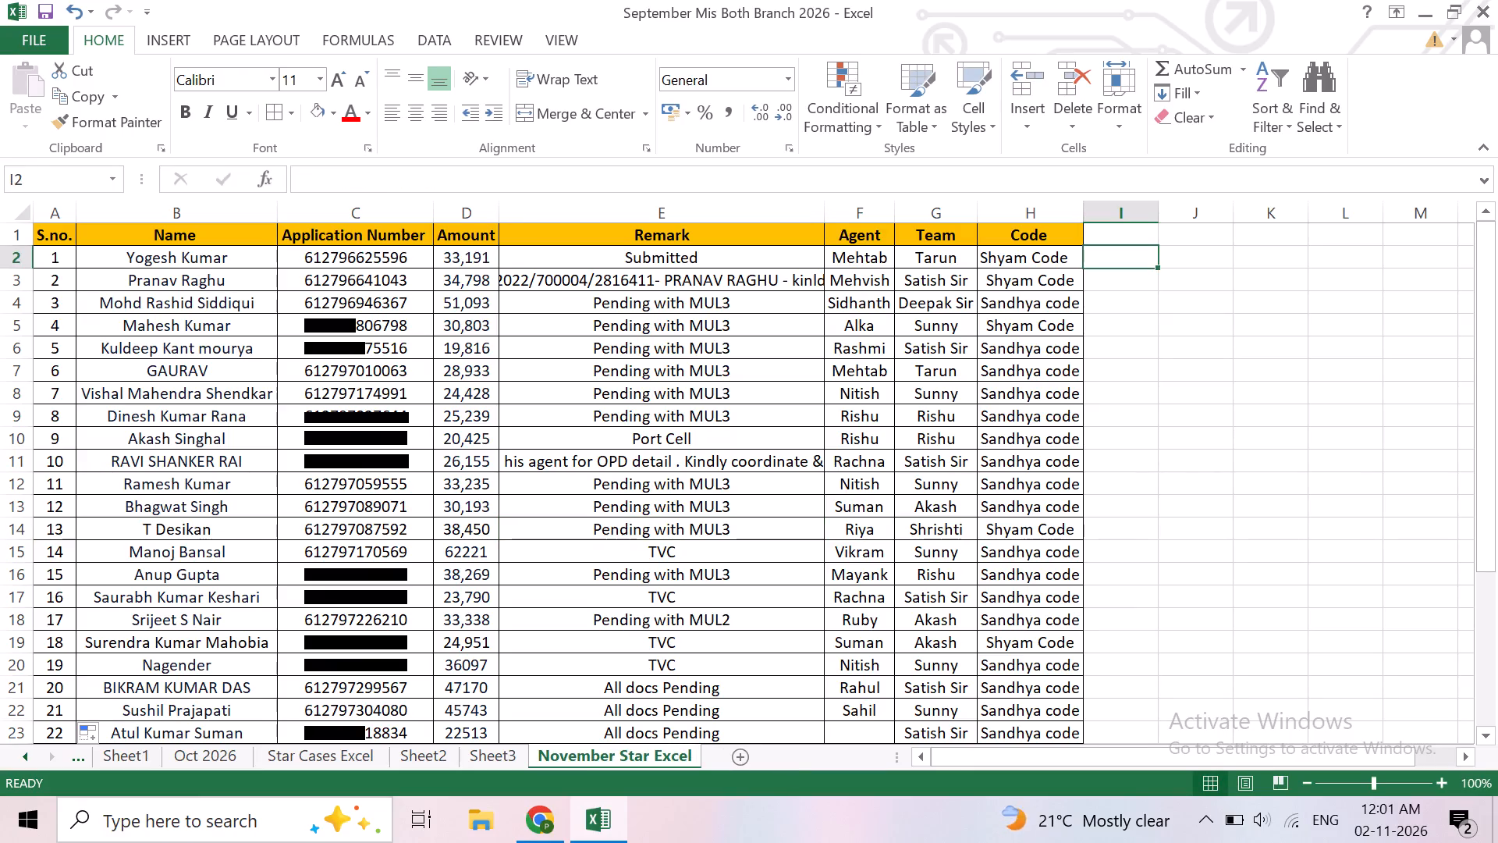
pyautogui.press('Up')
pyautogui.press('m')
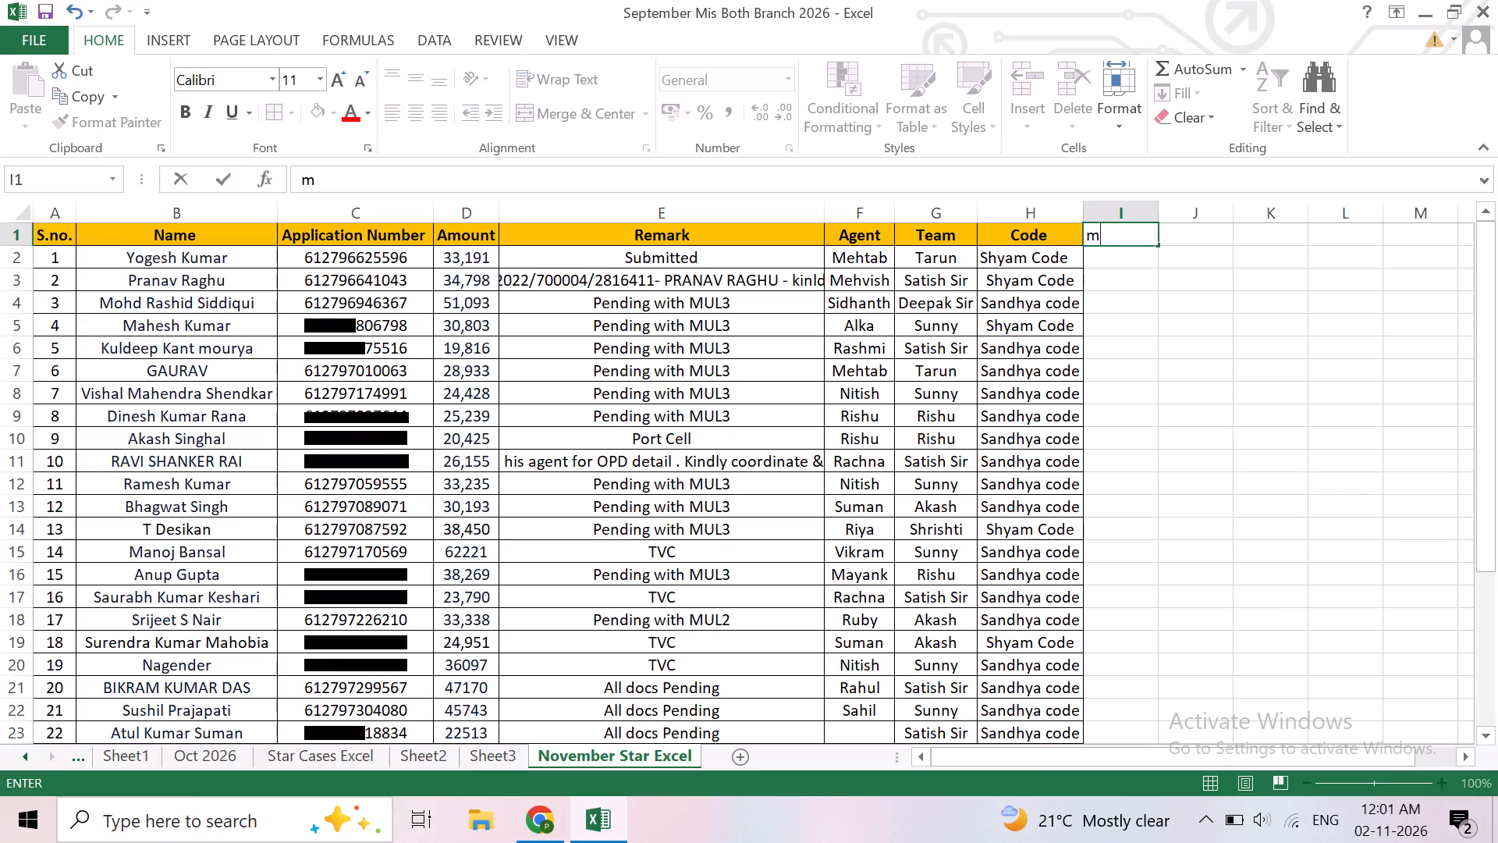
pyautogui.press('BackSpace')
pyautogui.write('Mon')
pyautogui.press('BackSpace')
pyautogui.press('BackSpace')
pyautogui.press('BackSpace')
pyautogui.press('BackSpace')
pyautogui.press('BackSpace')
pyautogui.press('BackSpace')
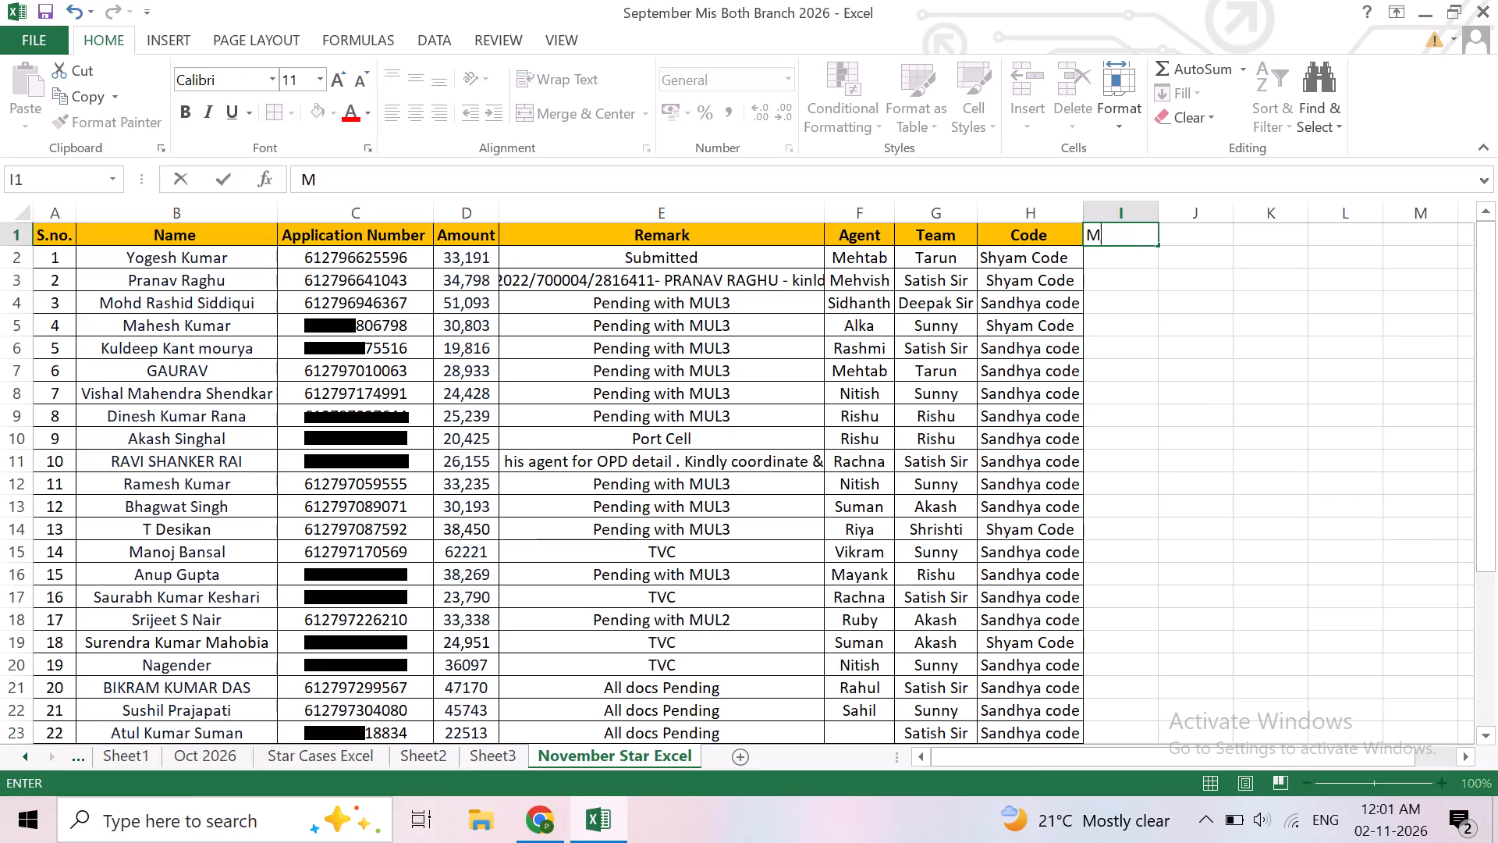
# On the Star Cases Excel sheet, reset the Remark filter to Select All so that every case is included.
pyautogui.click(327, 770)
pyautogui.hscroll(1, 921, 612)
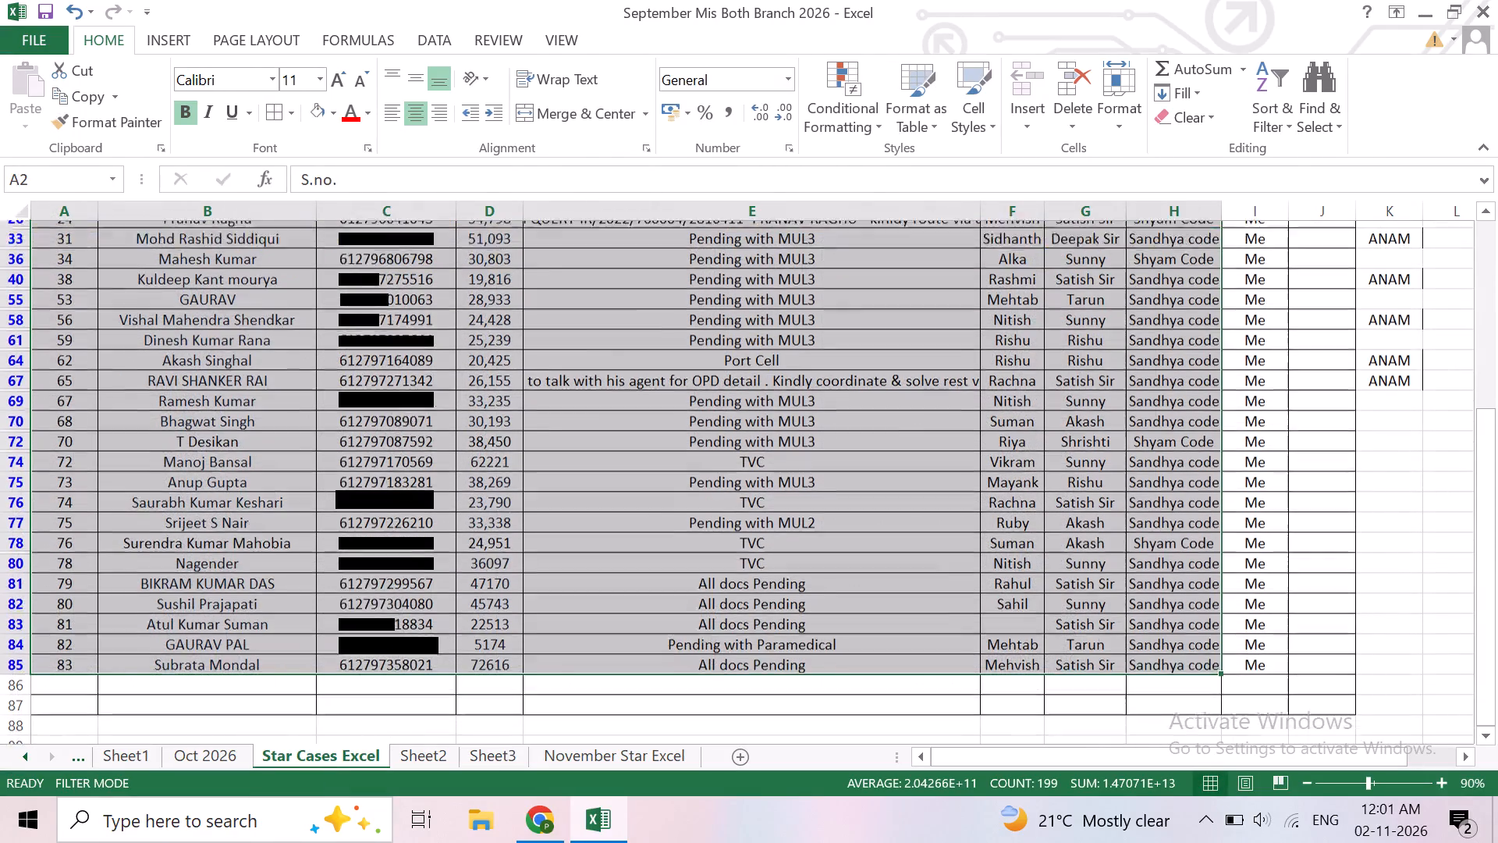
pyautogui.hscroll(1, 921, 612)
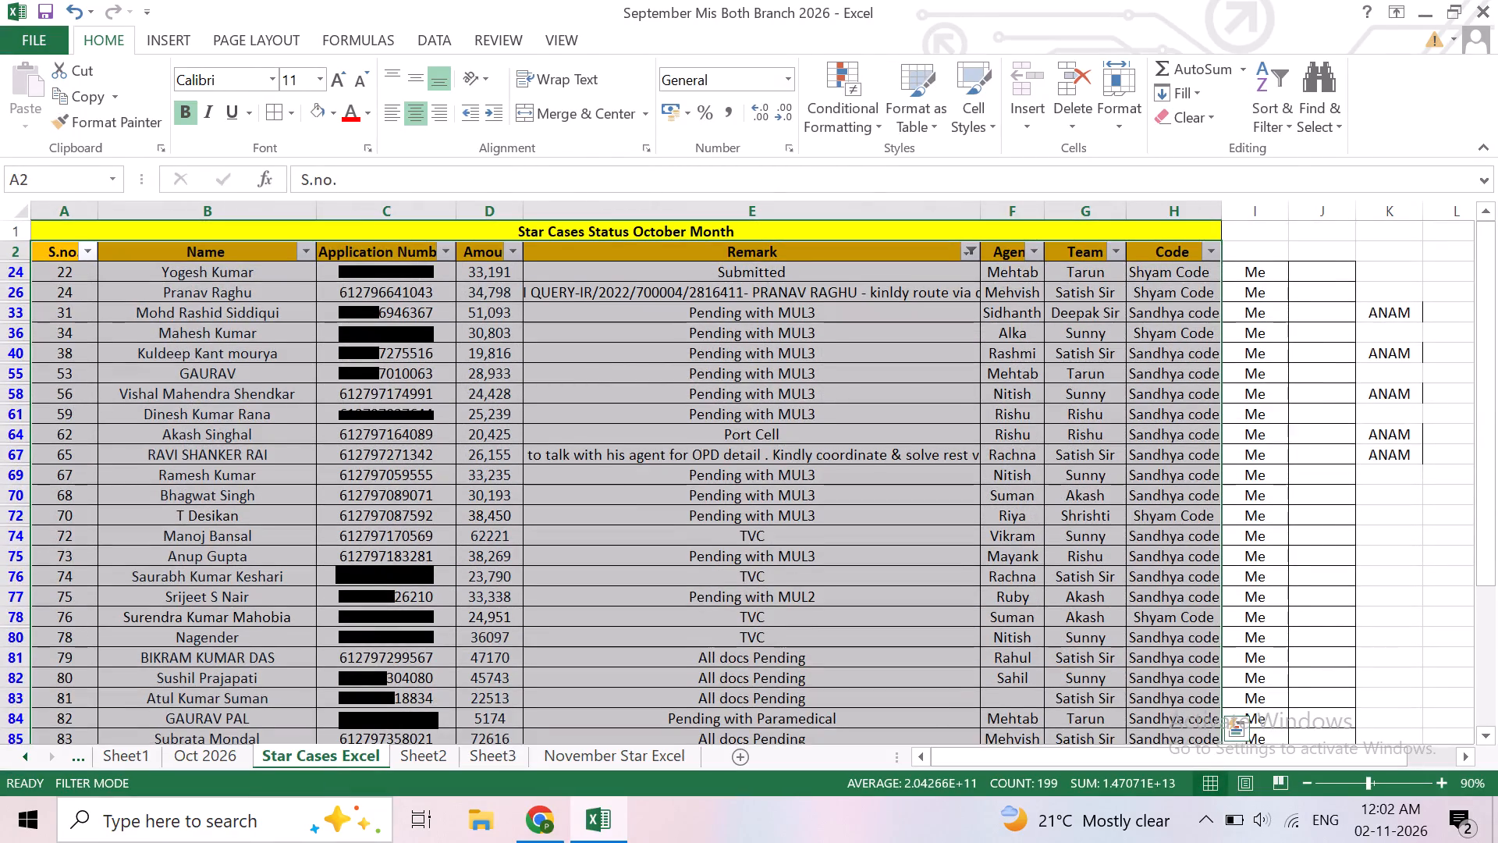
pyautogui.click(1285, 250)
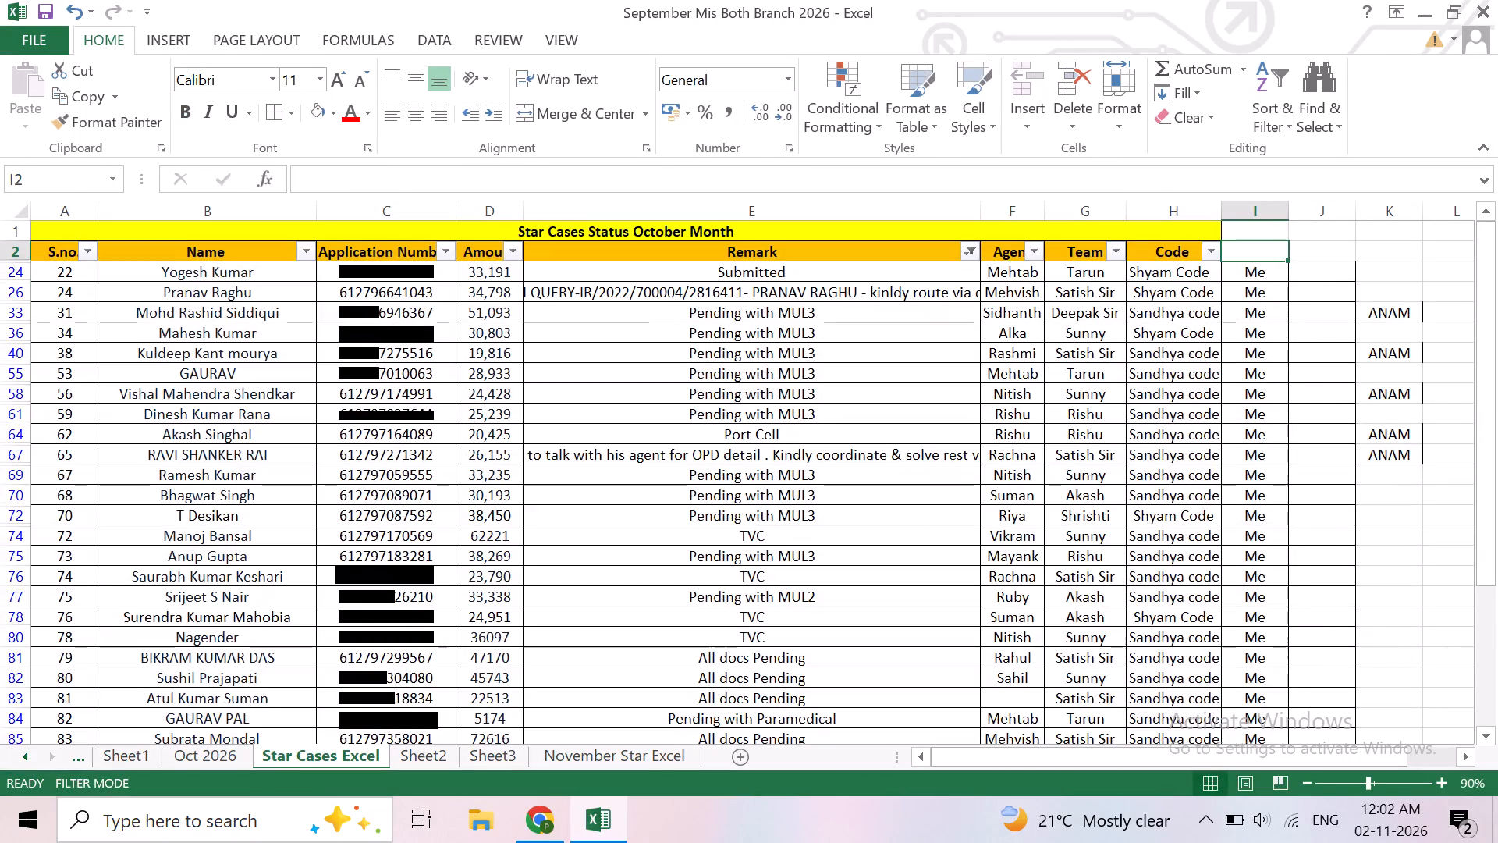
pyautogui.click(1331, 248)
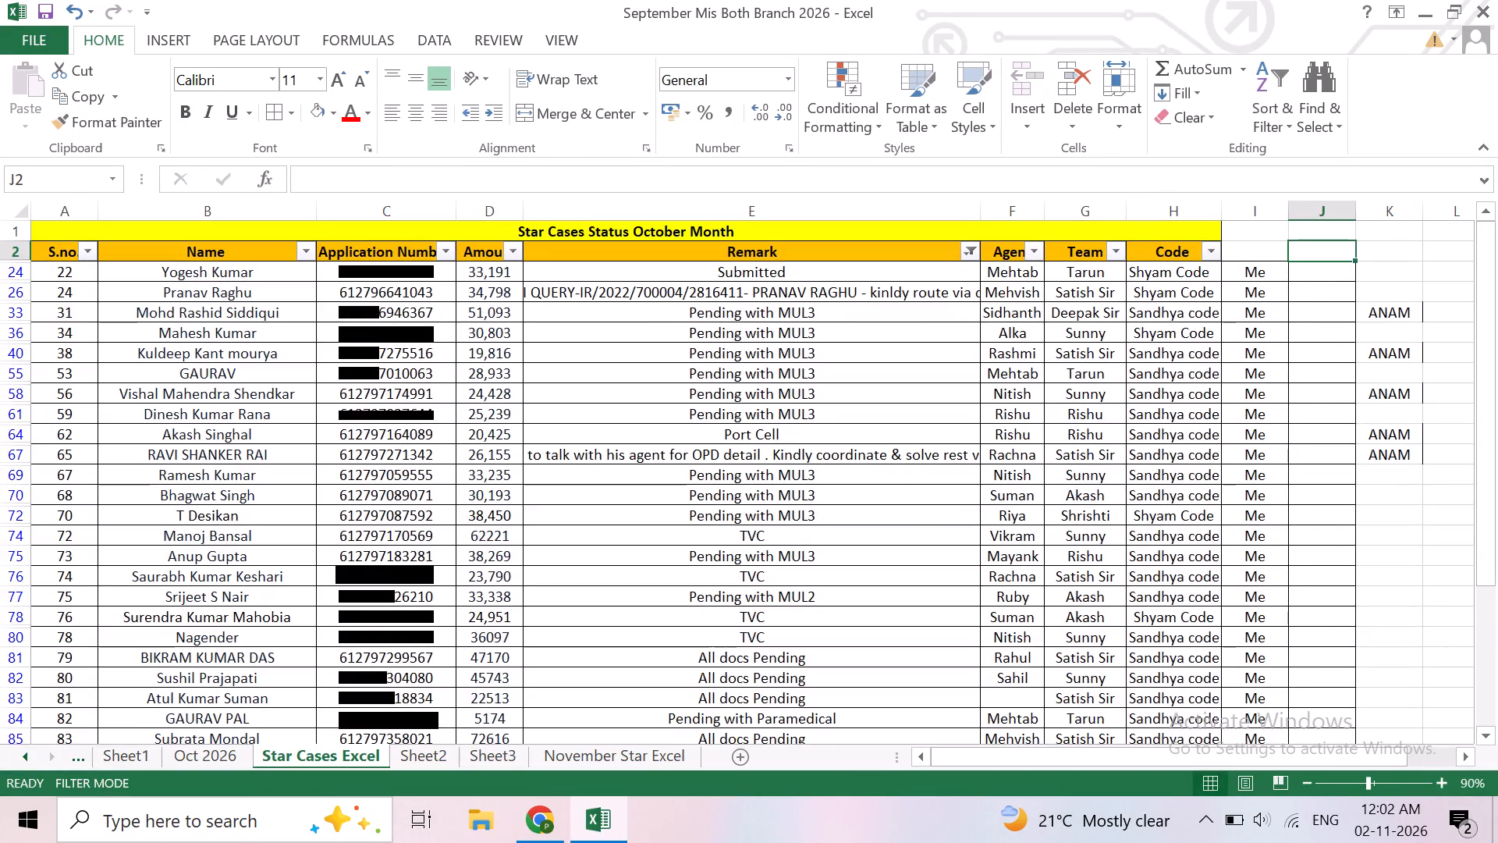
pyautogui.click(1372, 247)
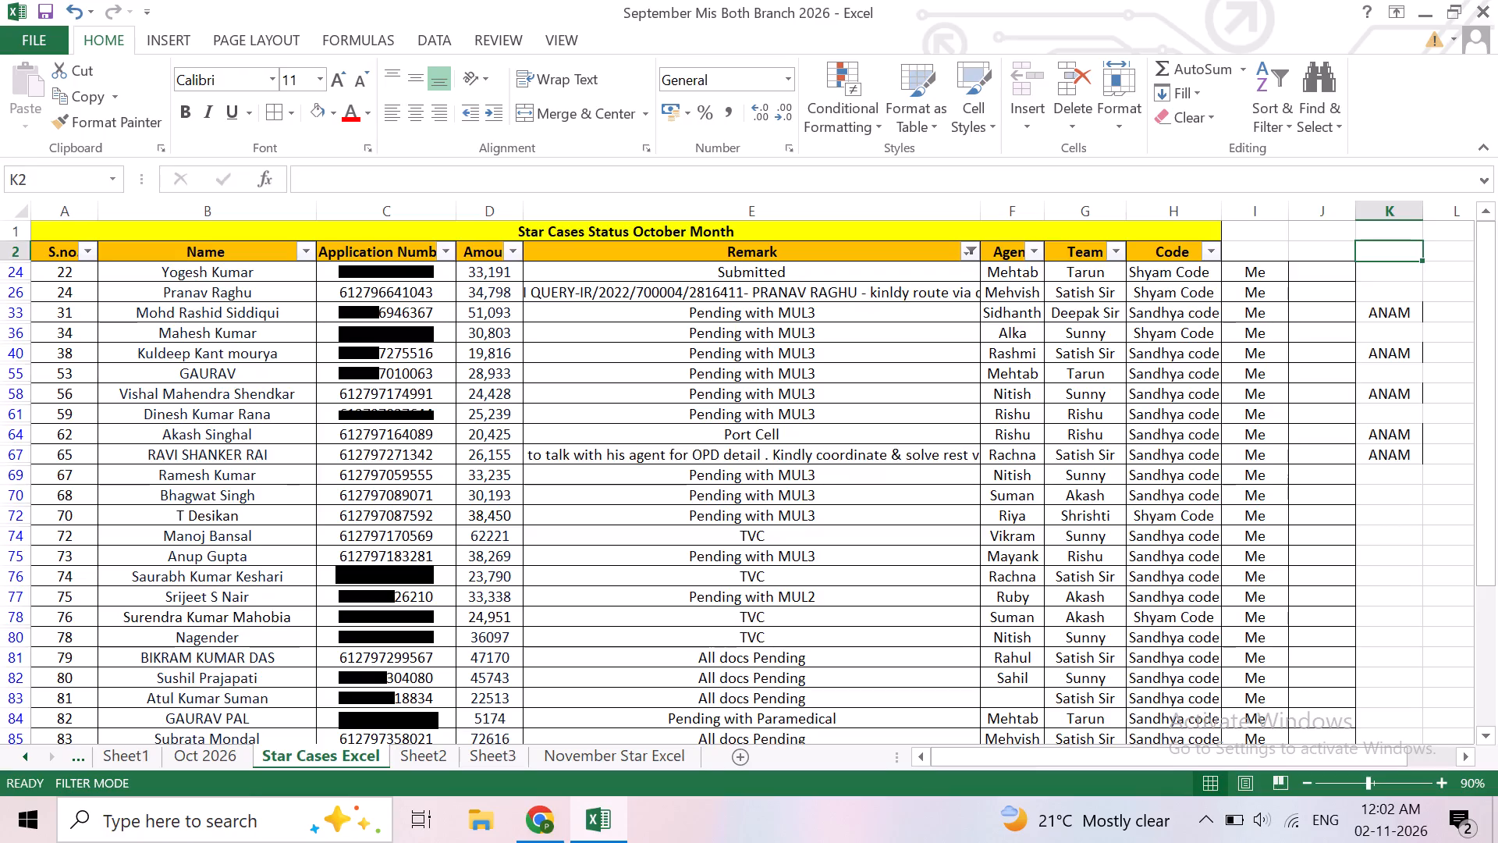
pyautogui.click(1254, 224)
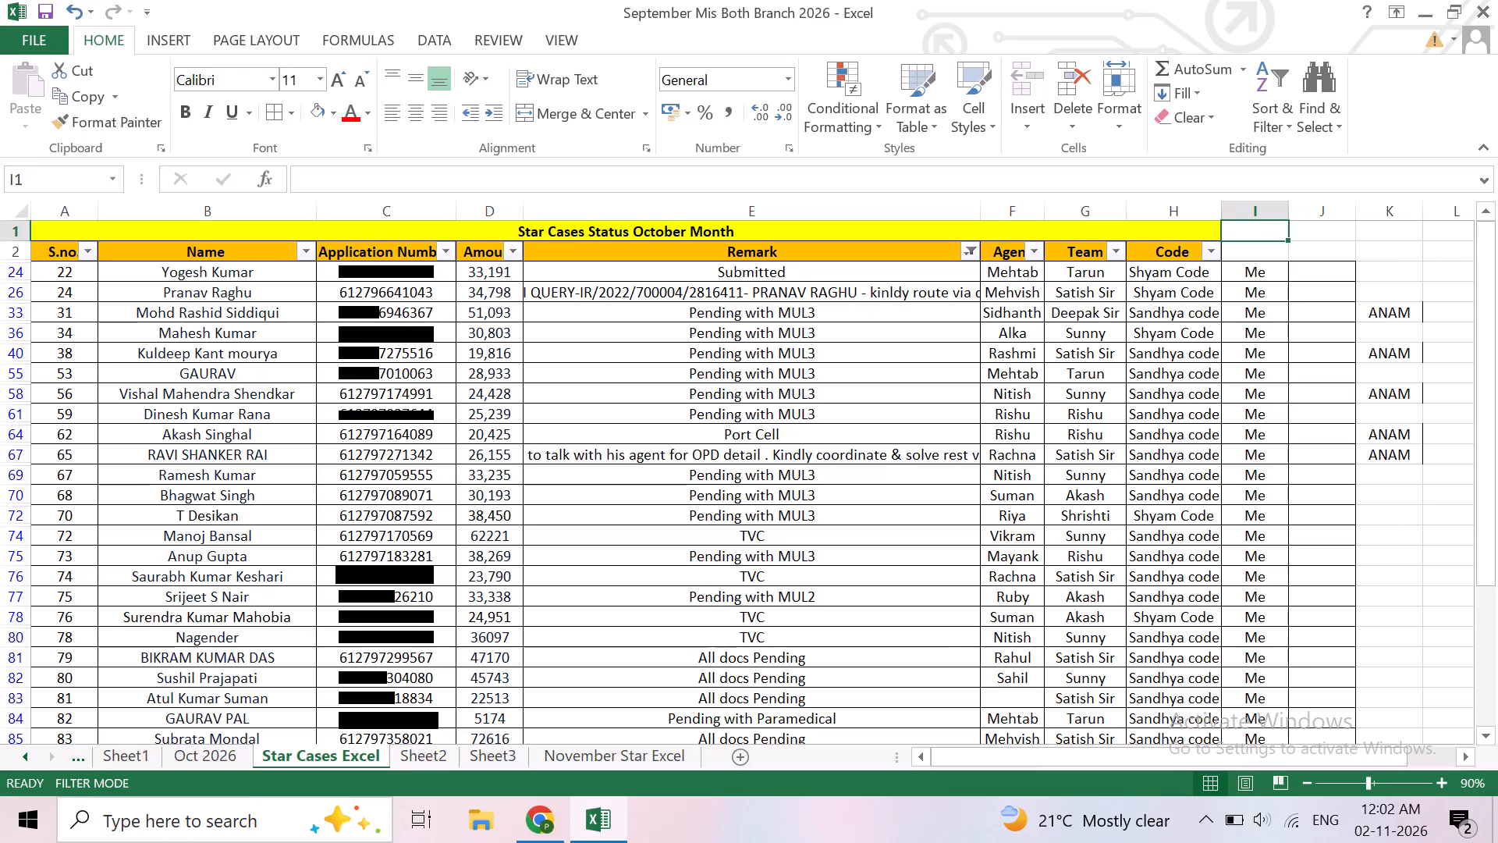
pyautogui.click(971, 251)
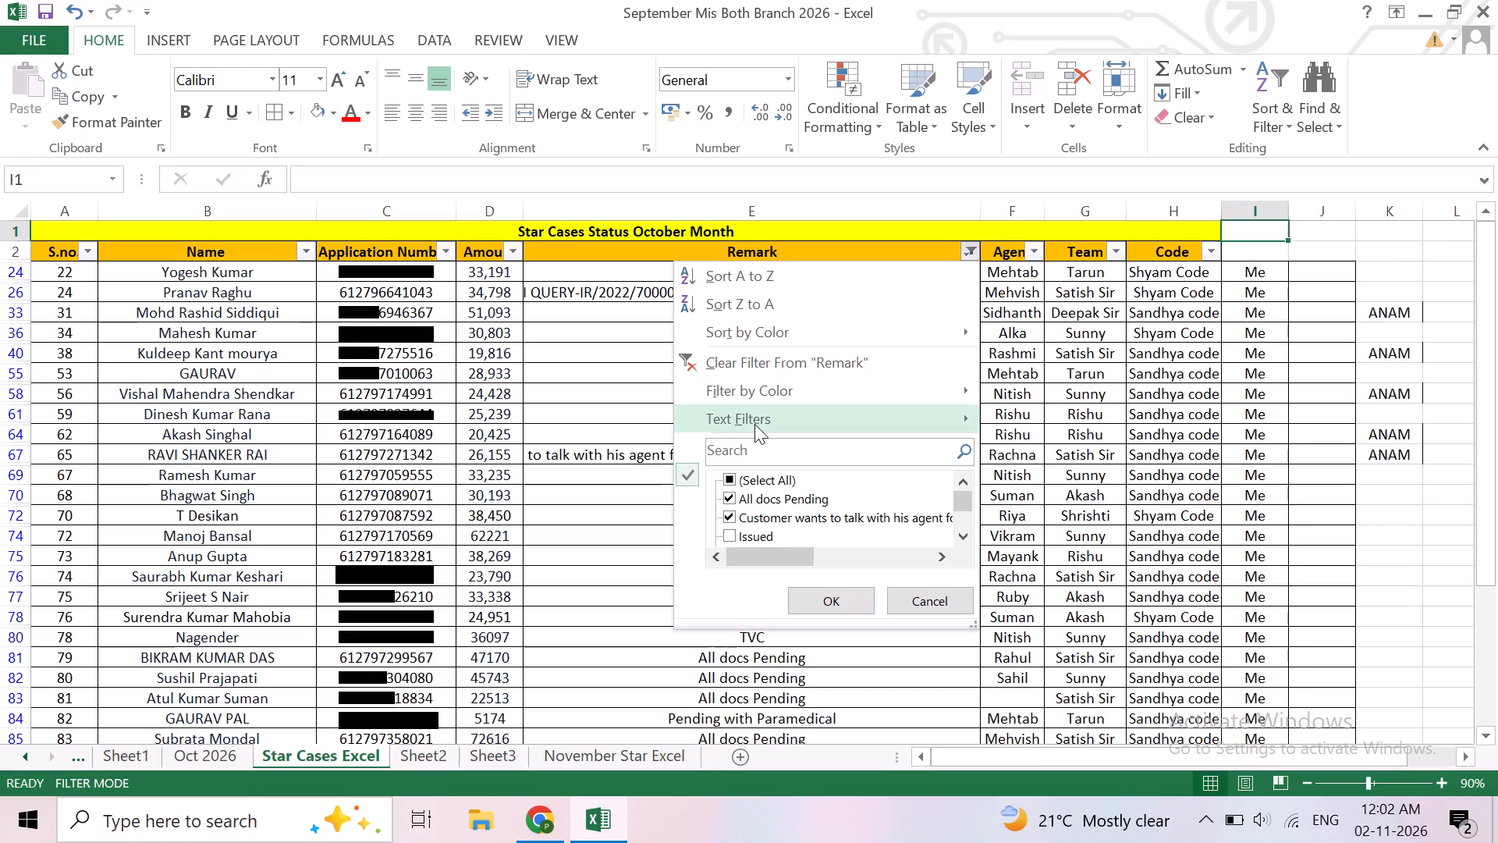
pyautogui.click(731, 478)
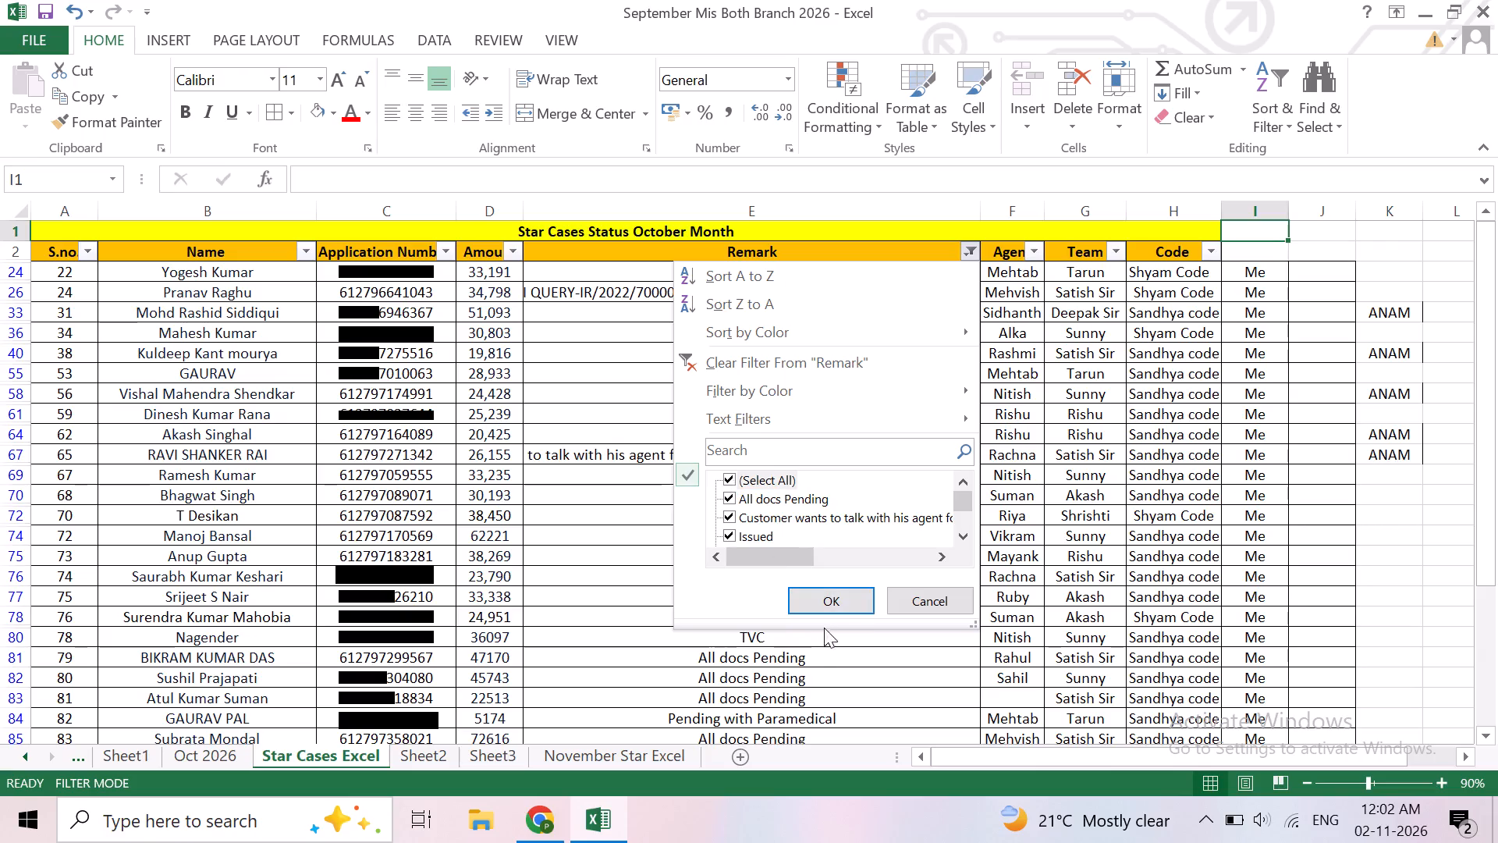
pyautogui.click(829, 605)
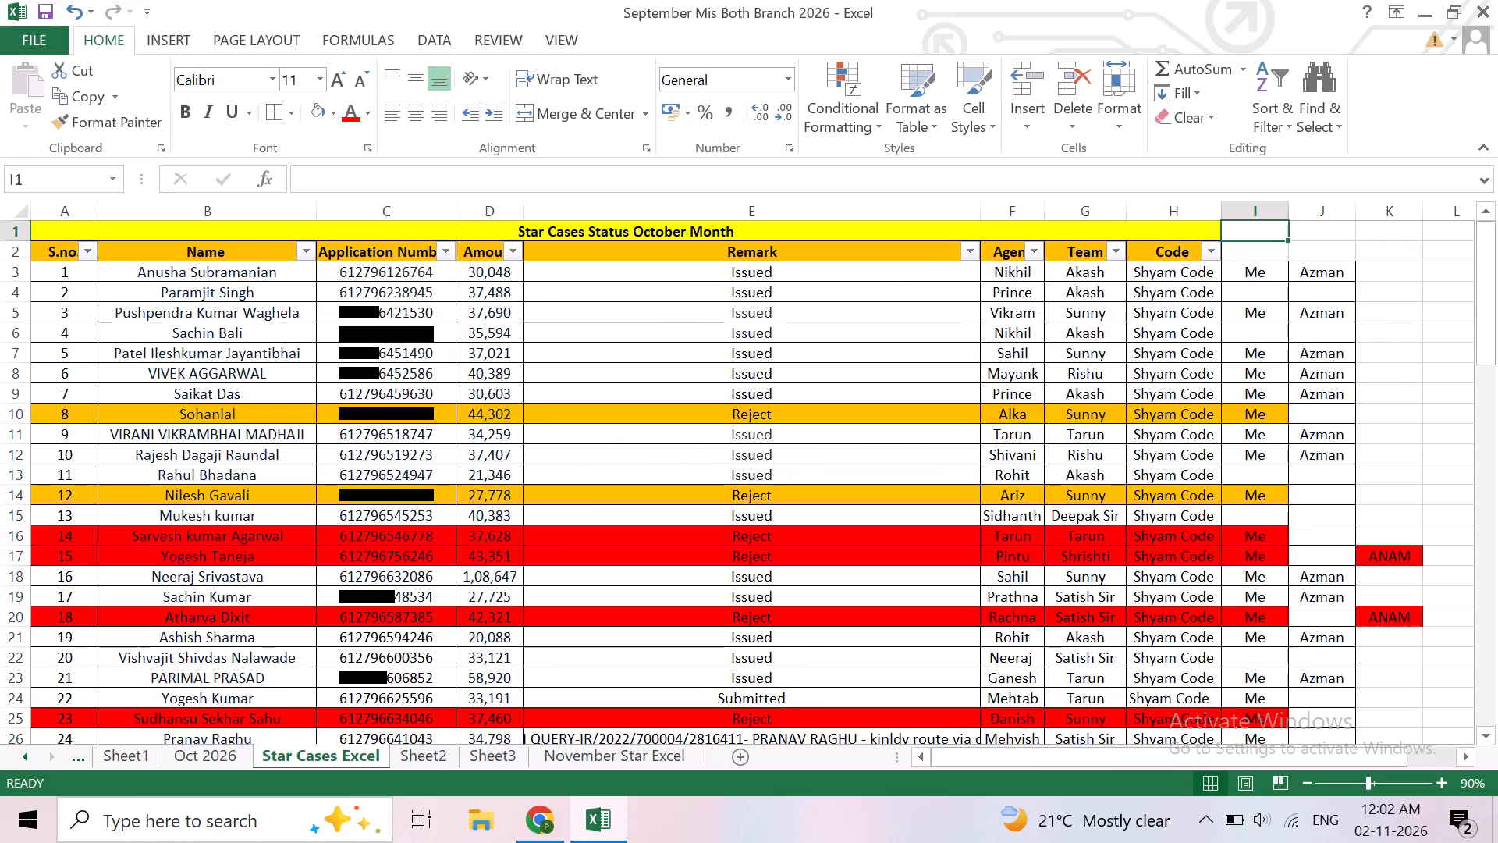
# Insert a new column I directly after the Code column and enter the header Month in I2.
pyautogui.scroll(4, 829, 605)
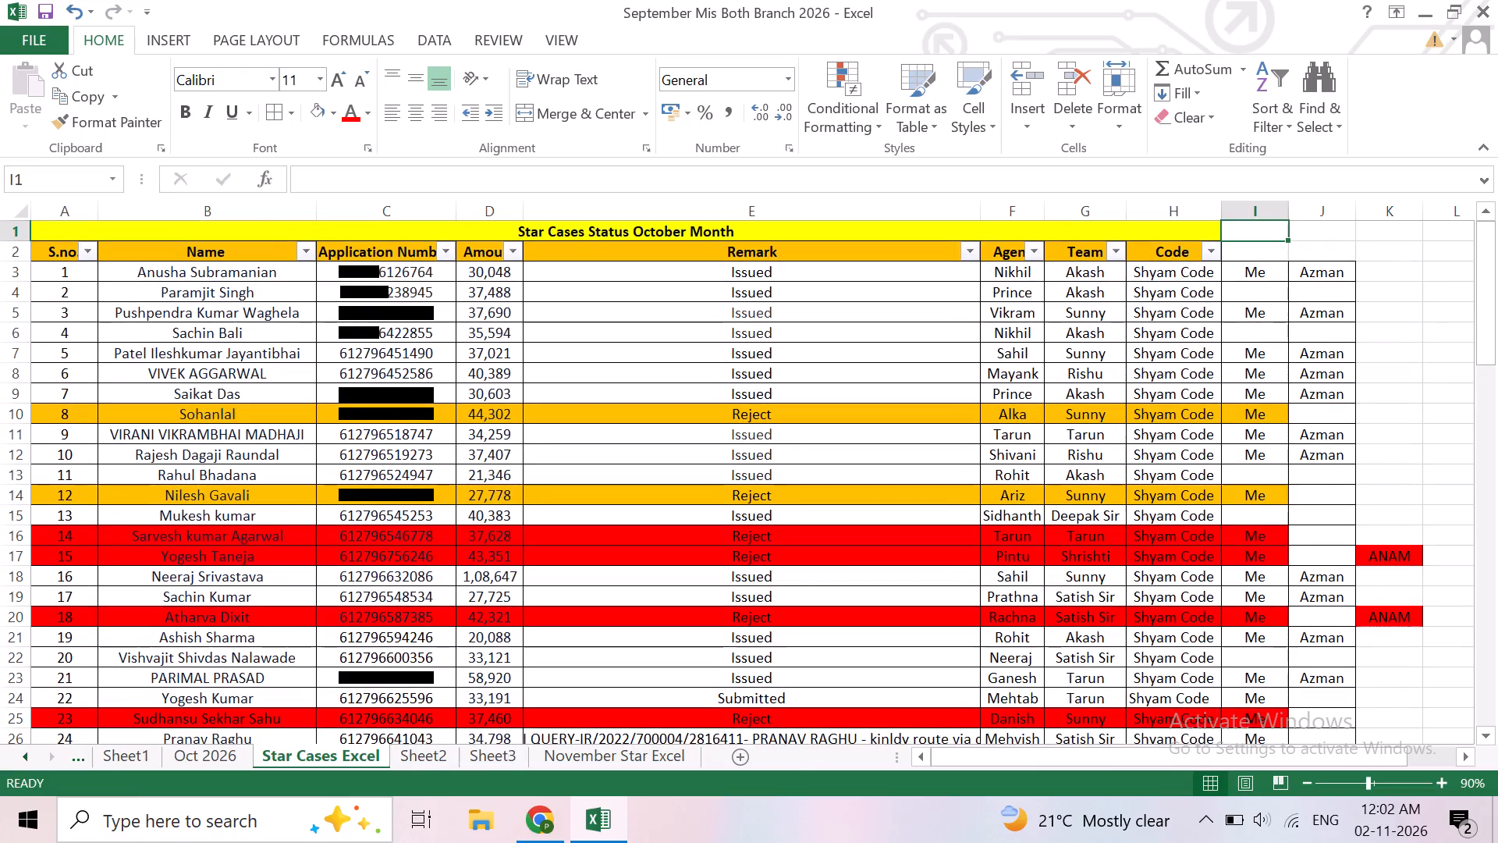
pyautogui.click(1227, 208)
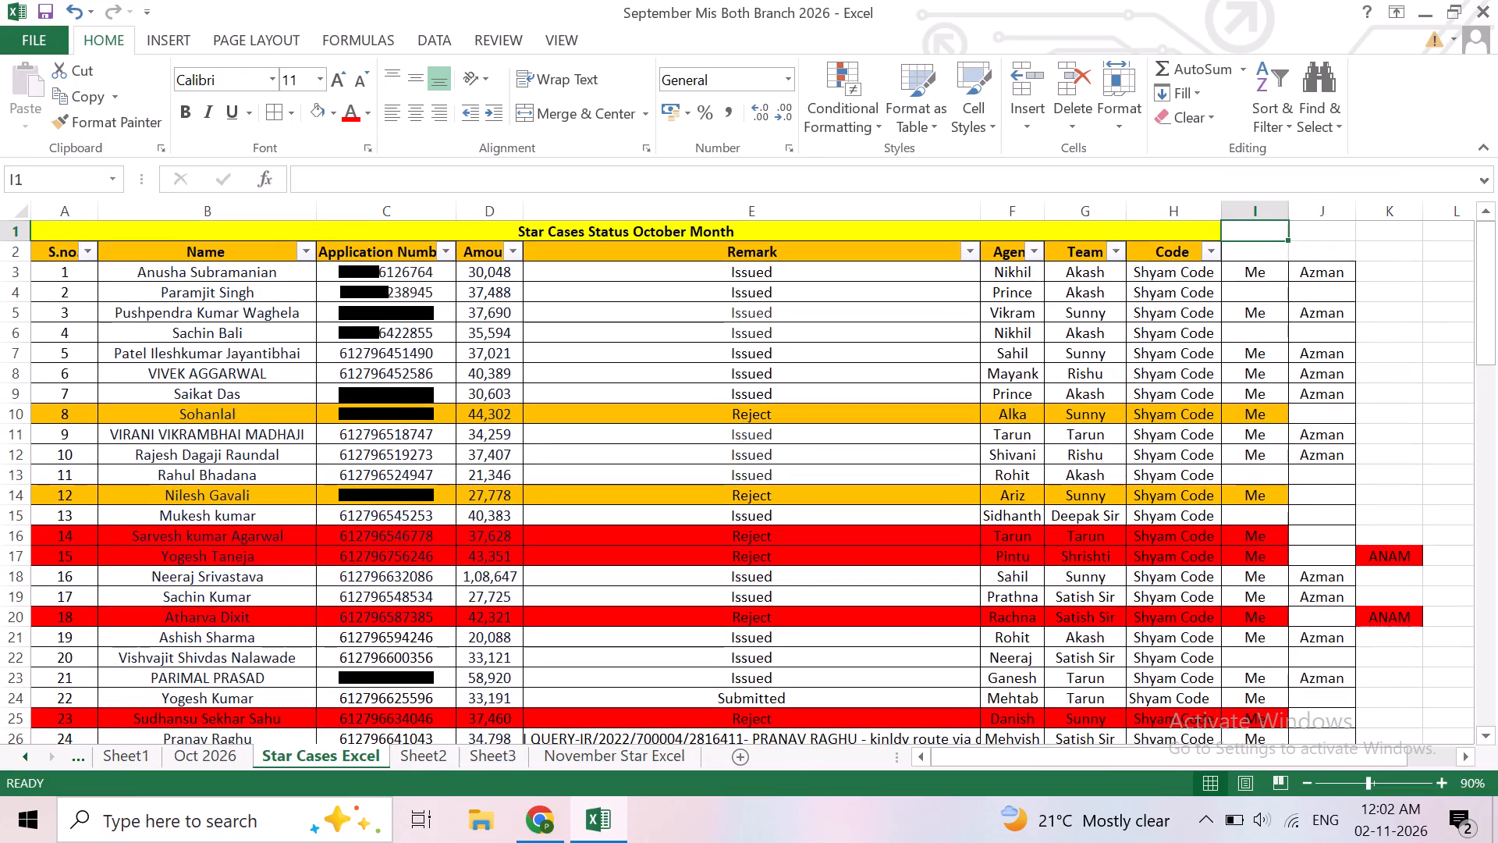
pyautogui.click(1242, 201)
pyautogui.rightClick(1242, 201)
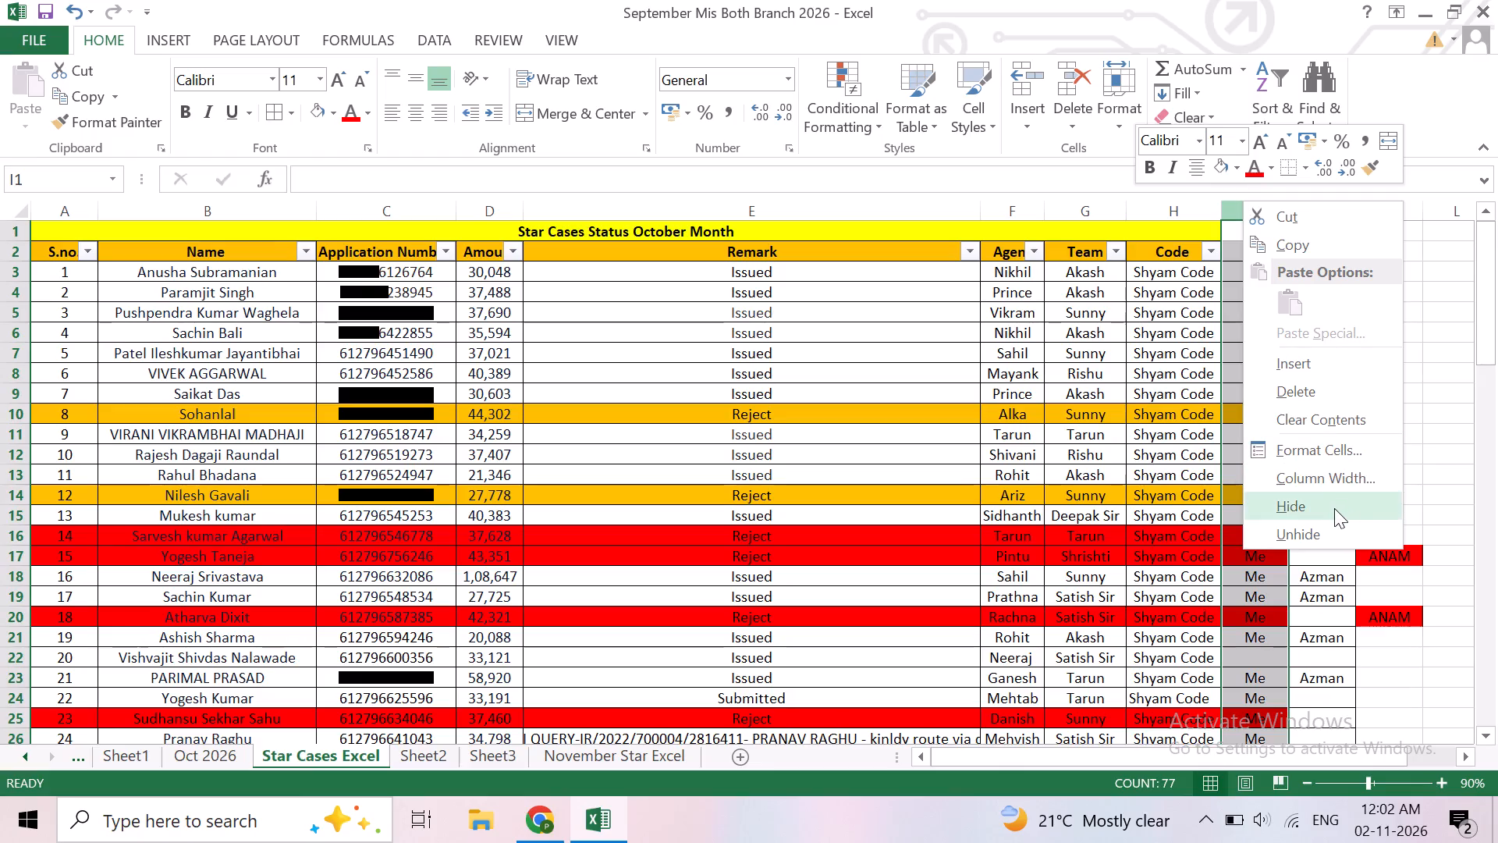
pyautogui.click(1304, 360)
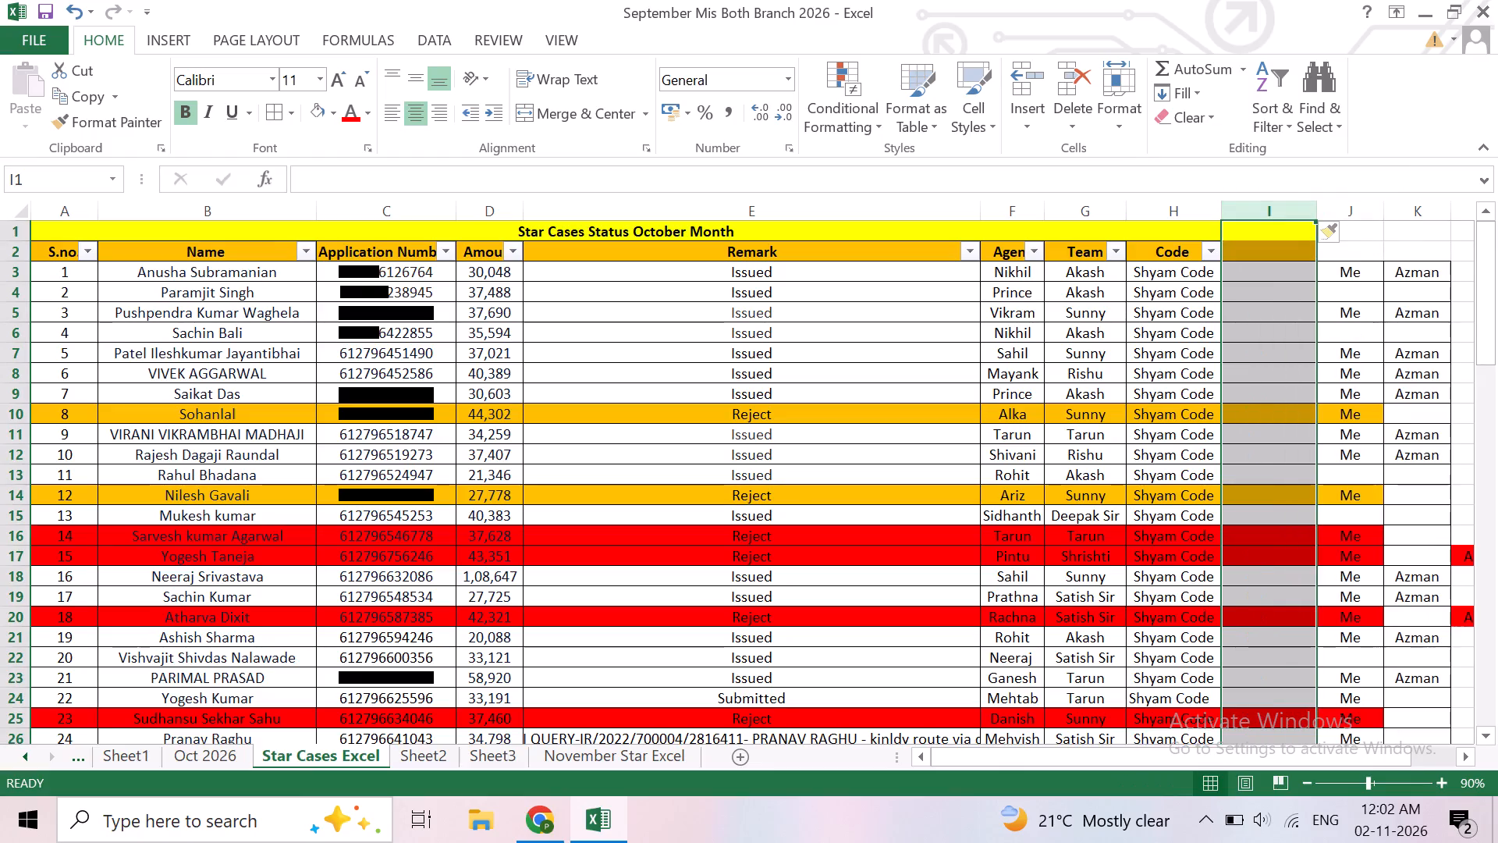
pyautogui.click(1304, 326)
pyautogui.click(1273, 255)
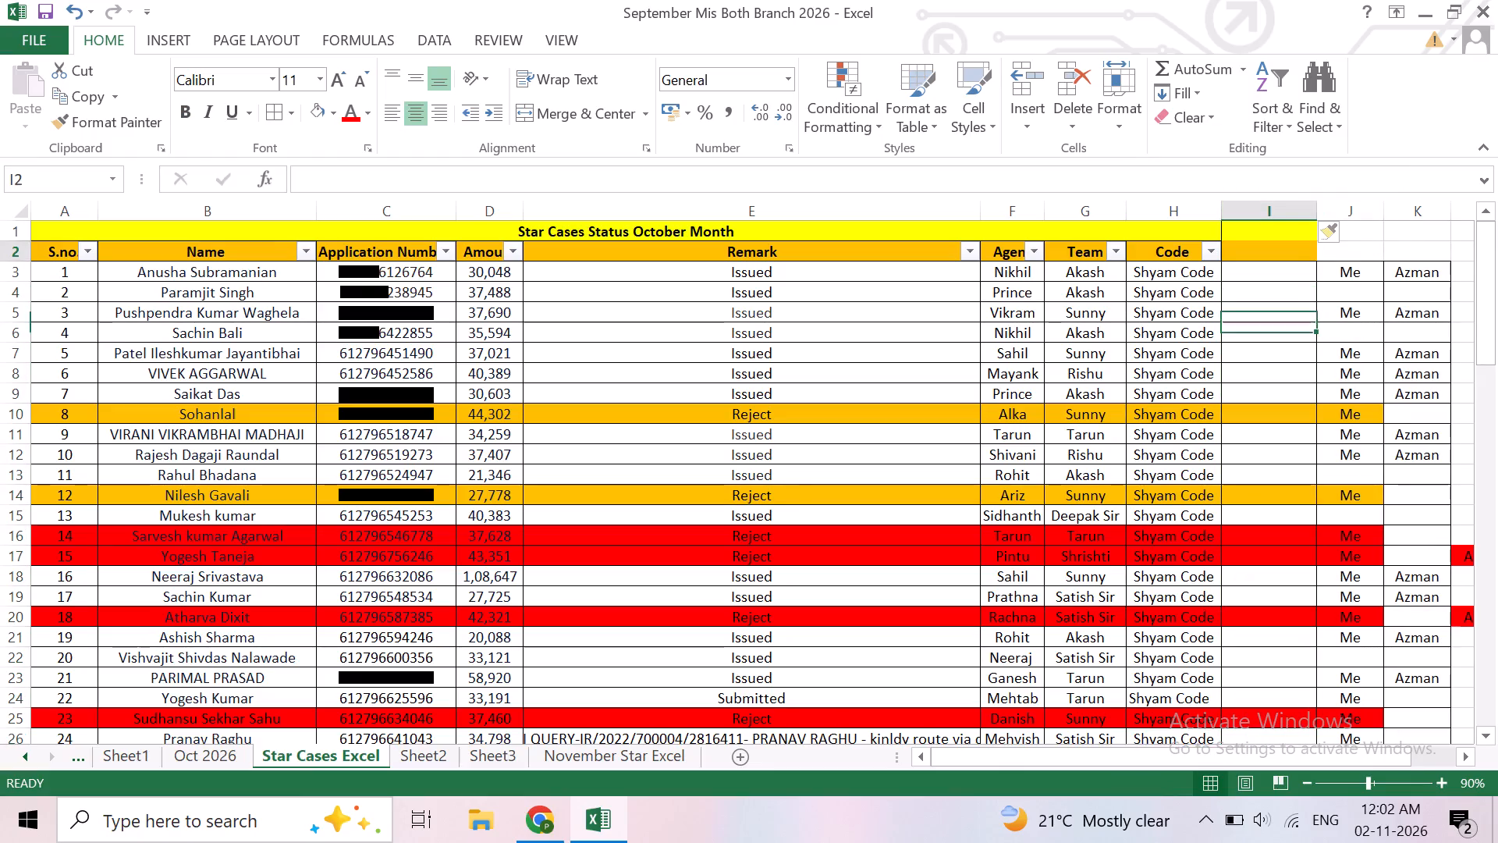
pyautogui.write('Month')
pyautogui.press('space')
pyautogui.press('Return')
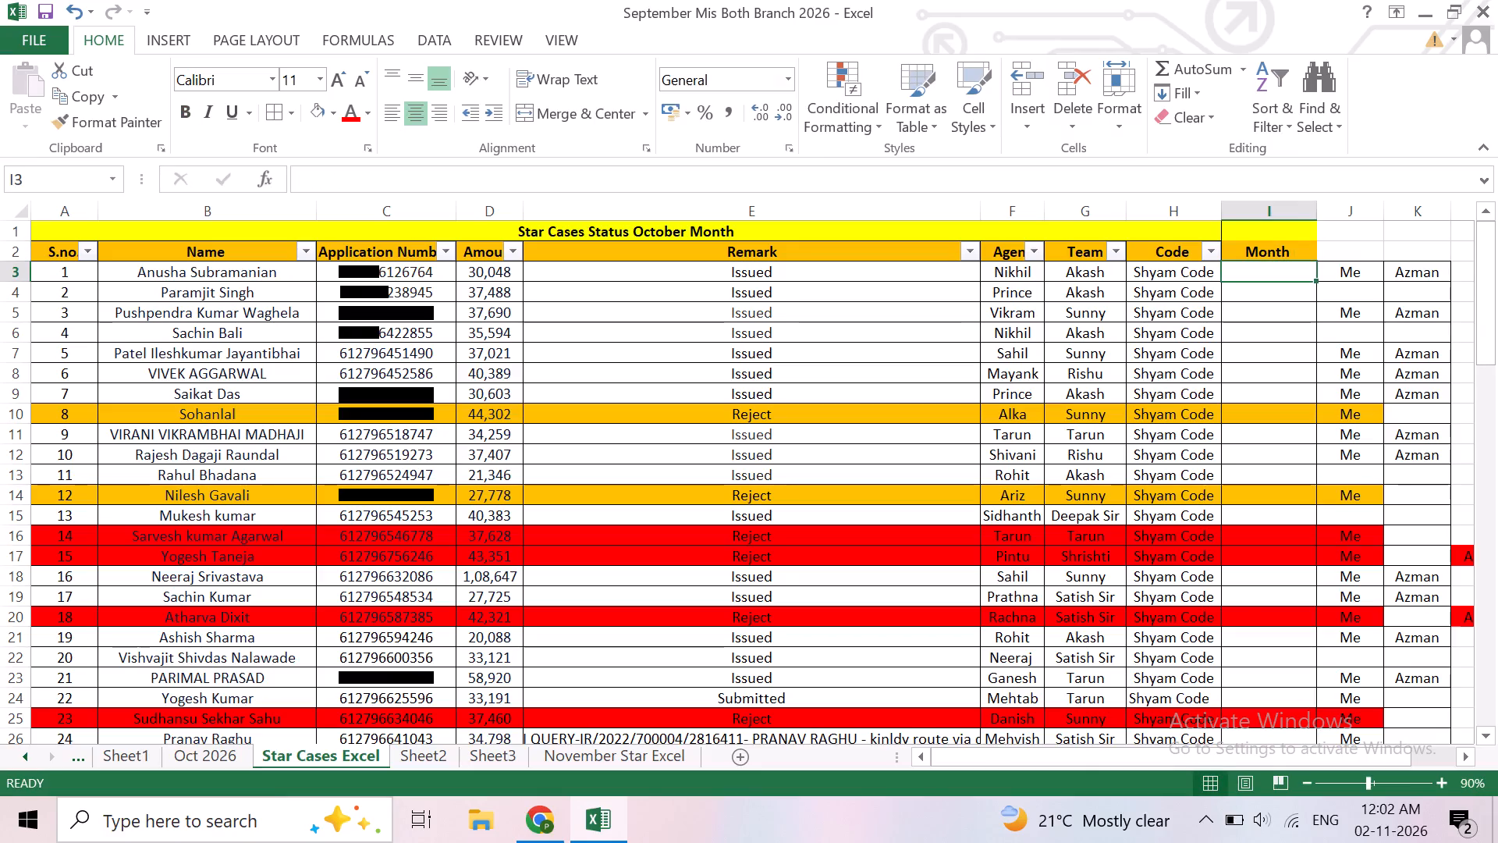
# Enter October in I3 and fill it down the Month column to I85.
pyautogui.write('October')
pyautogui.press('Return')
pyautogui.press('Up')
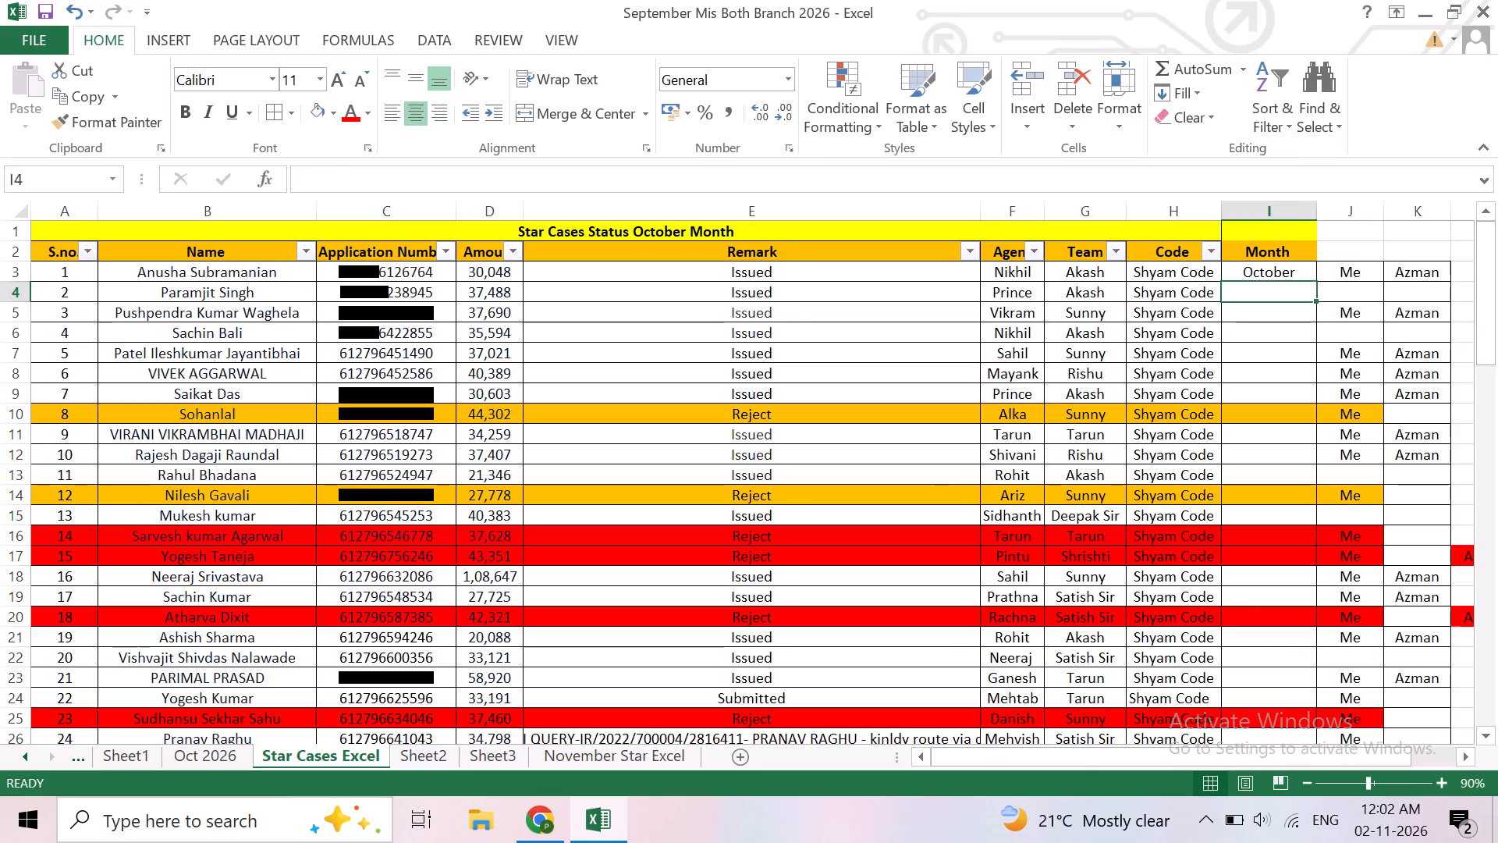
pyautogui.hotkey('shift', 'Down')
pyautogui.hotkey('shift', 'Down')
pyautogui.hotkey('shift', 'Down')
pyautogui.hotkey('shift', 'Down')
pyautogui.hotkey('shift', 'Down')
pyautogui.hotkey('shift', 'Down')
pyautogui.hotkey('shift', 'Down')
pyautogui.hotkey('shift', 'Down')
pyautogui.hotkey('shift', 'Down')
pyautogui.hotkey('shift', 'Down')
pyautogui.hotkey('shift', 'Down')
pyautogui.hotkey('shift', 'Down')
pyautogui.hotkey('shift', 'Down')
pyautogui.hotkey('shift', 'Down')
pyautogui.hotkey('shift', 'Down')
pyautogui.hotkey('shift', 'Down')
pyautogui.hotkey('shift', 'Down')
pyautogui.hotkey('shift', 'Down')
pyautogui.hotkey('shift', 'Down')
pyautogui.hotkey('shift', 'Down')
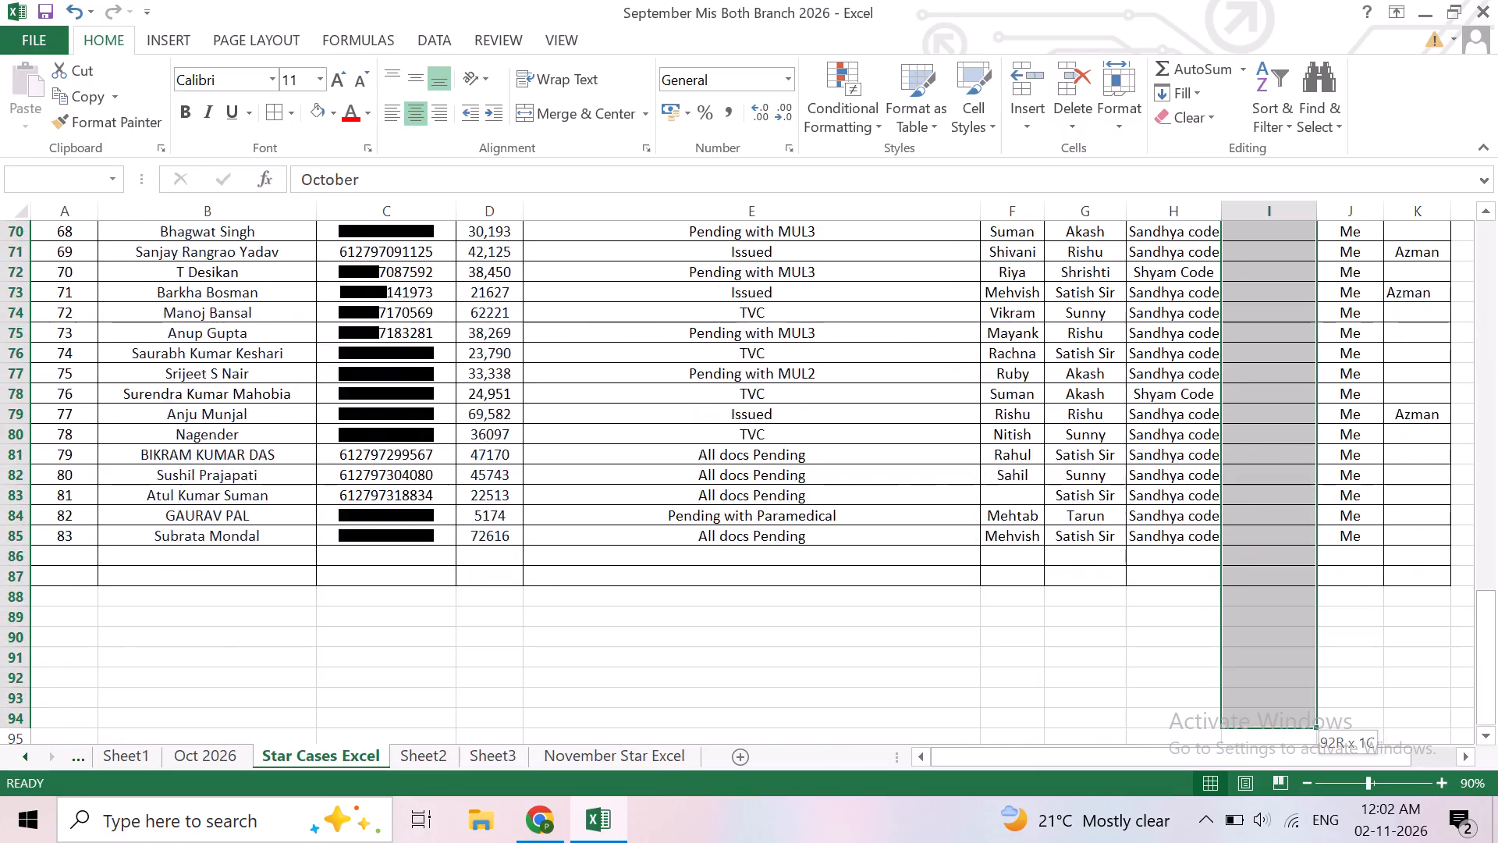
pyautogui.hotkey('shift', 'Up')
pyautogui.hotkey('shift', 'Up')
pyautogui.hotkey('shift', 'Up')
pyautogui.hotkey('shift', 'Up')
pyautogui.hotkey('shift', 'Up')
pyautogui.hotkey('shift', 'Up')
pyautogui.hotkey('shift', 'Up')
pyautogui.hotkey('shift', 'Up')
pyautogui.hotkey('shift', 'Up')
pyautogui.hotkey('shift', 'Up')
pyautogui.hotkey('shift', 'Up')
pyautogui.hotkey('shift', 'Up')
pyautogui.hotkey('shift', 'Up')
pyautogui.hotkey('shift', 'Up')
pyautogui.hotkey('shift', 'Up')
pyautogui.hotkey('shift', 'Up')
pyautogui.hotkey('shift', 'Up')
pyautogui.hotkey('shift', 'Up')
pyautogui.hotkey('shift', 'Up')
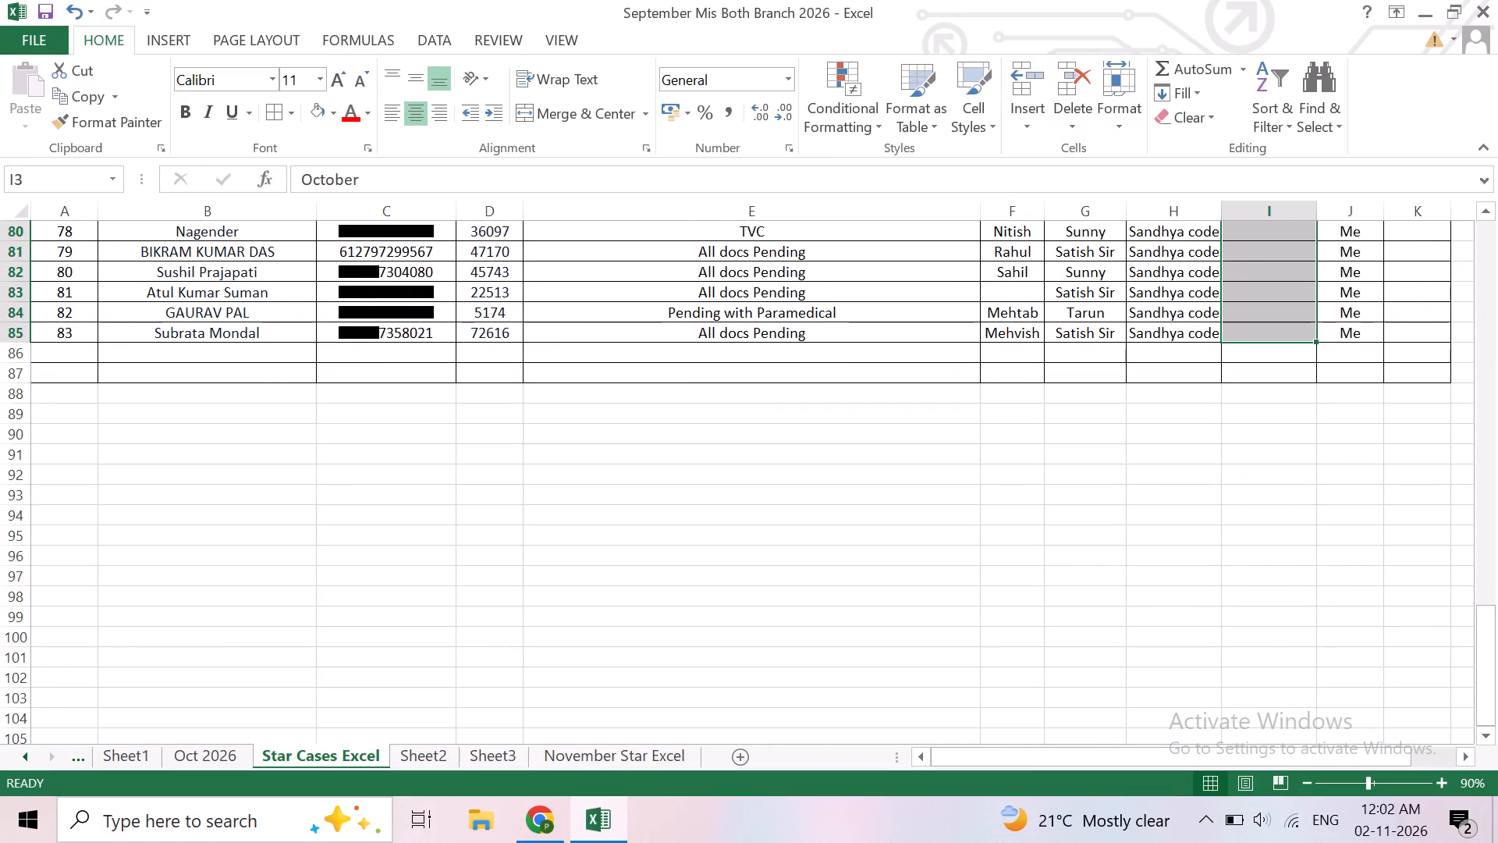
pyautogui.hotkey('ctrl', 'd')
# Insert a blank column J directly after the Month column.
pyautogui.press('Right')
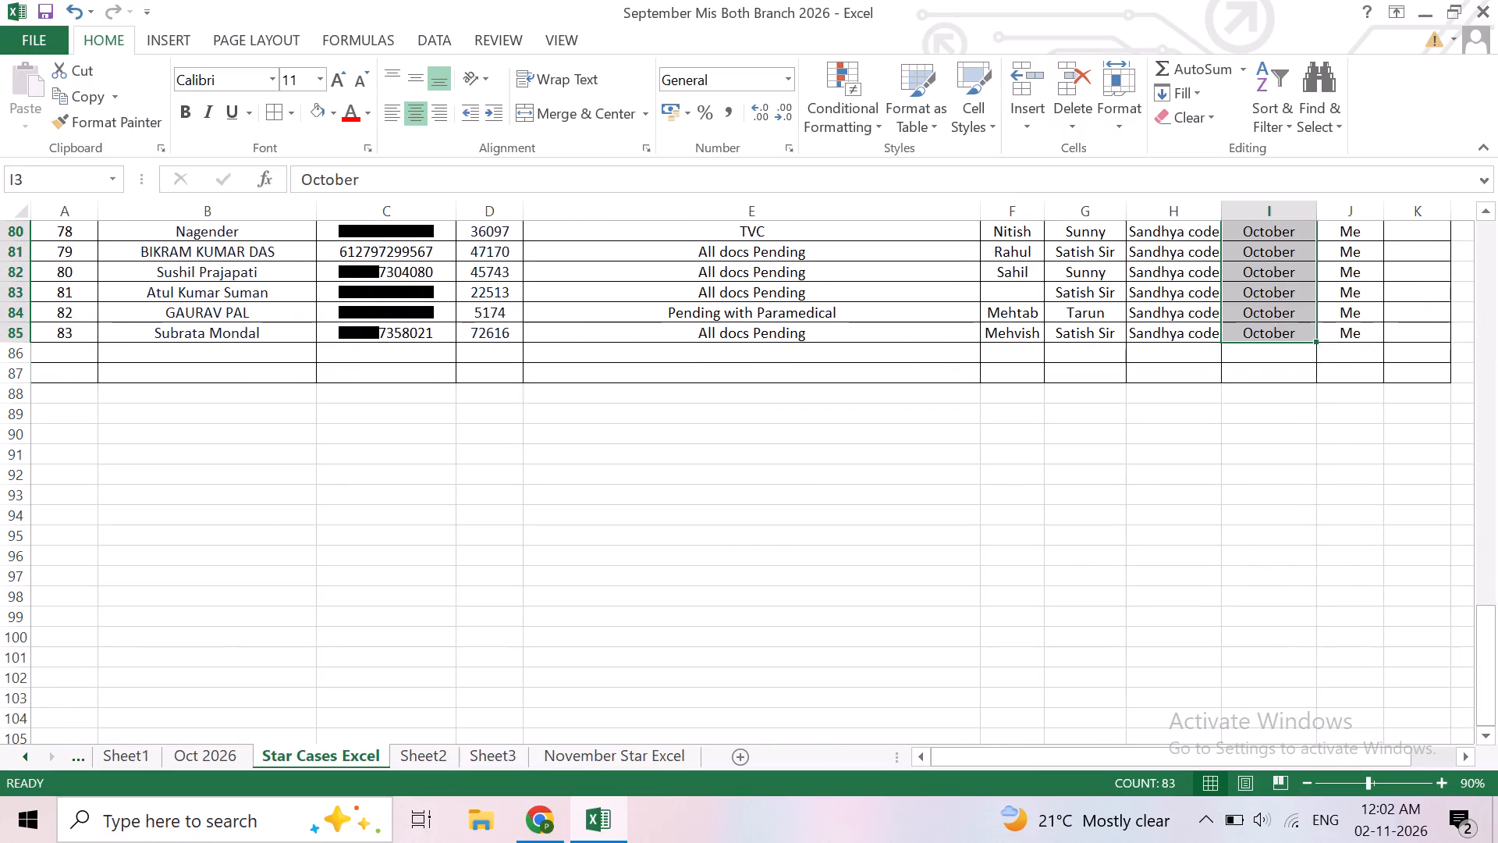
pyautogui.press('Right')
pyautogui.press('Up')
pyautogui.press('Up')
pyautogui.press('Up')
pyautogui.press('Up')
pyautogui.press('Up')
pyautogui.press('Up')
pyautogui.press('Down')
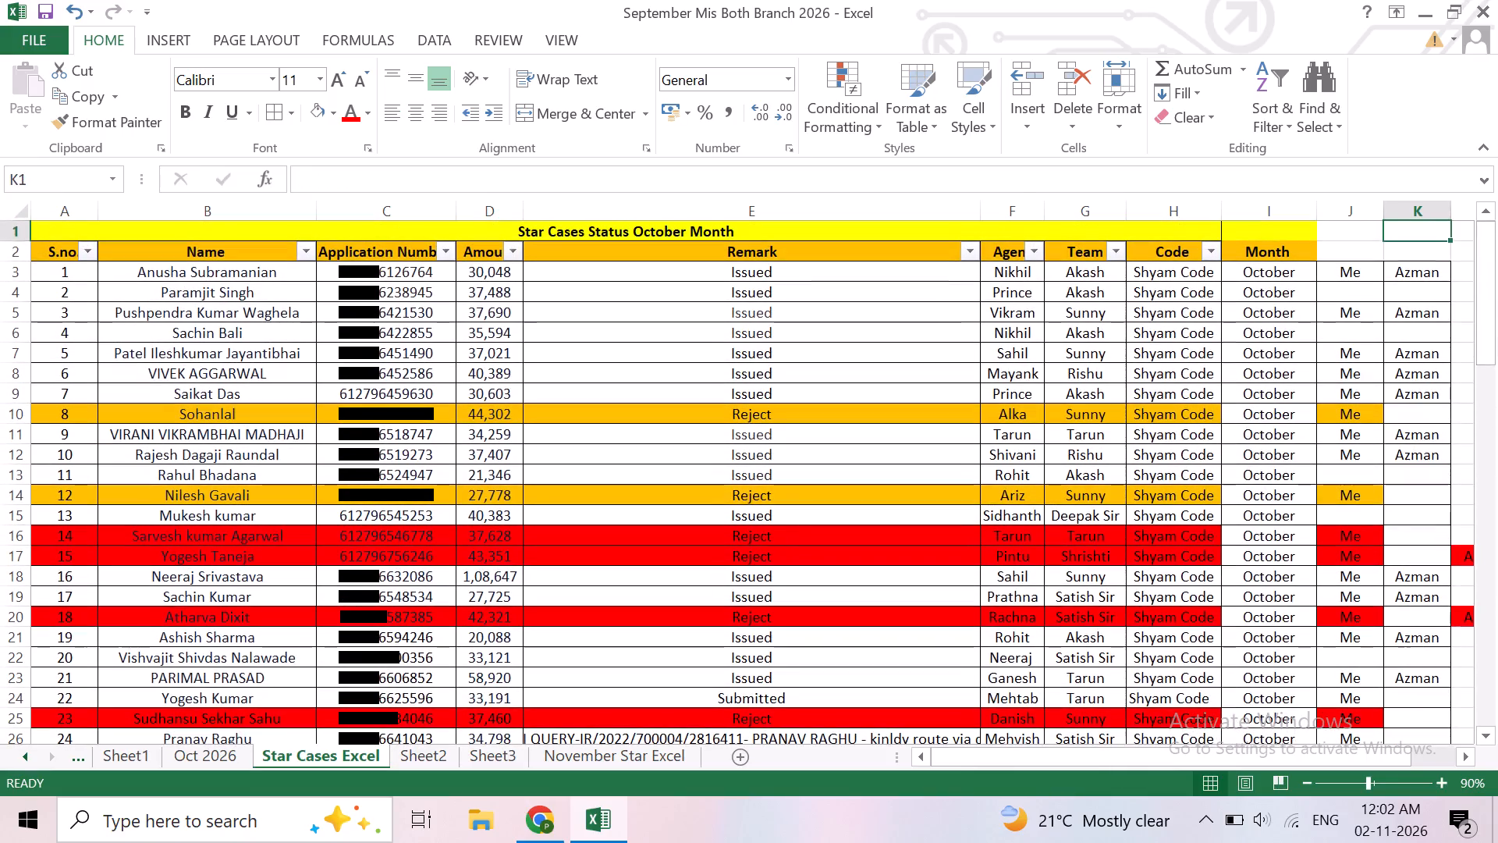
pyautogui.press('Left')
pyautogui.press('Up')
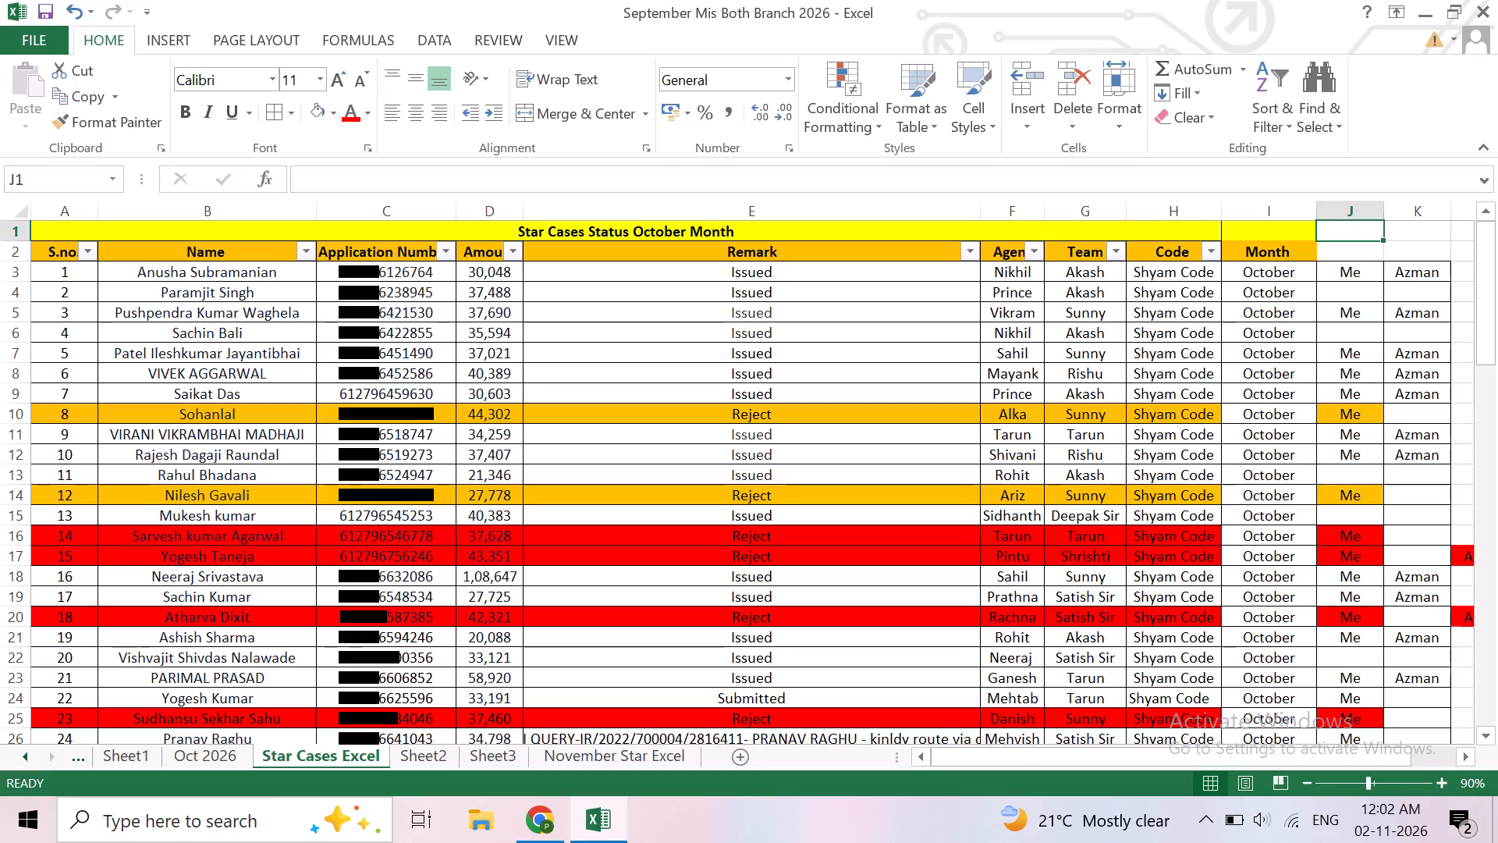
pyautogui.click(1258, 315)
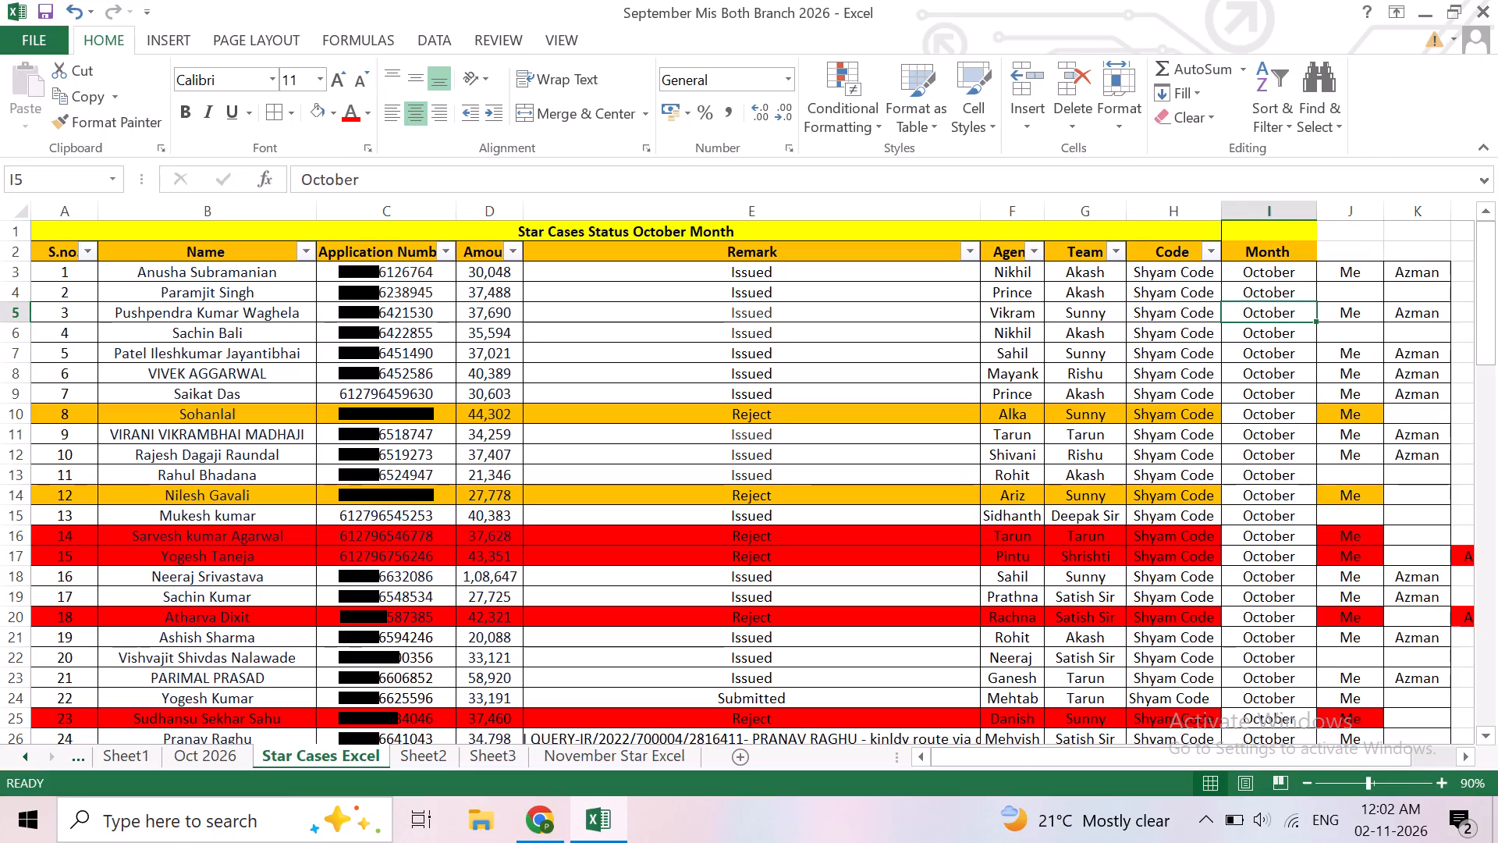
pyautogui.click(1354, 205)
pyautogui.rightClick(1354, 205)
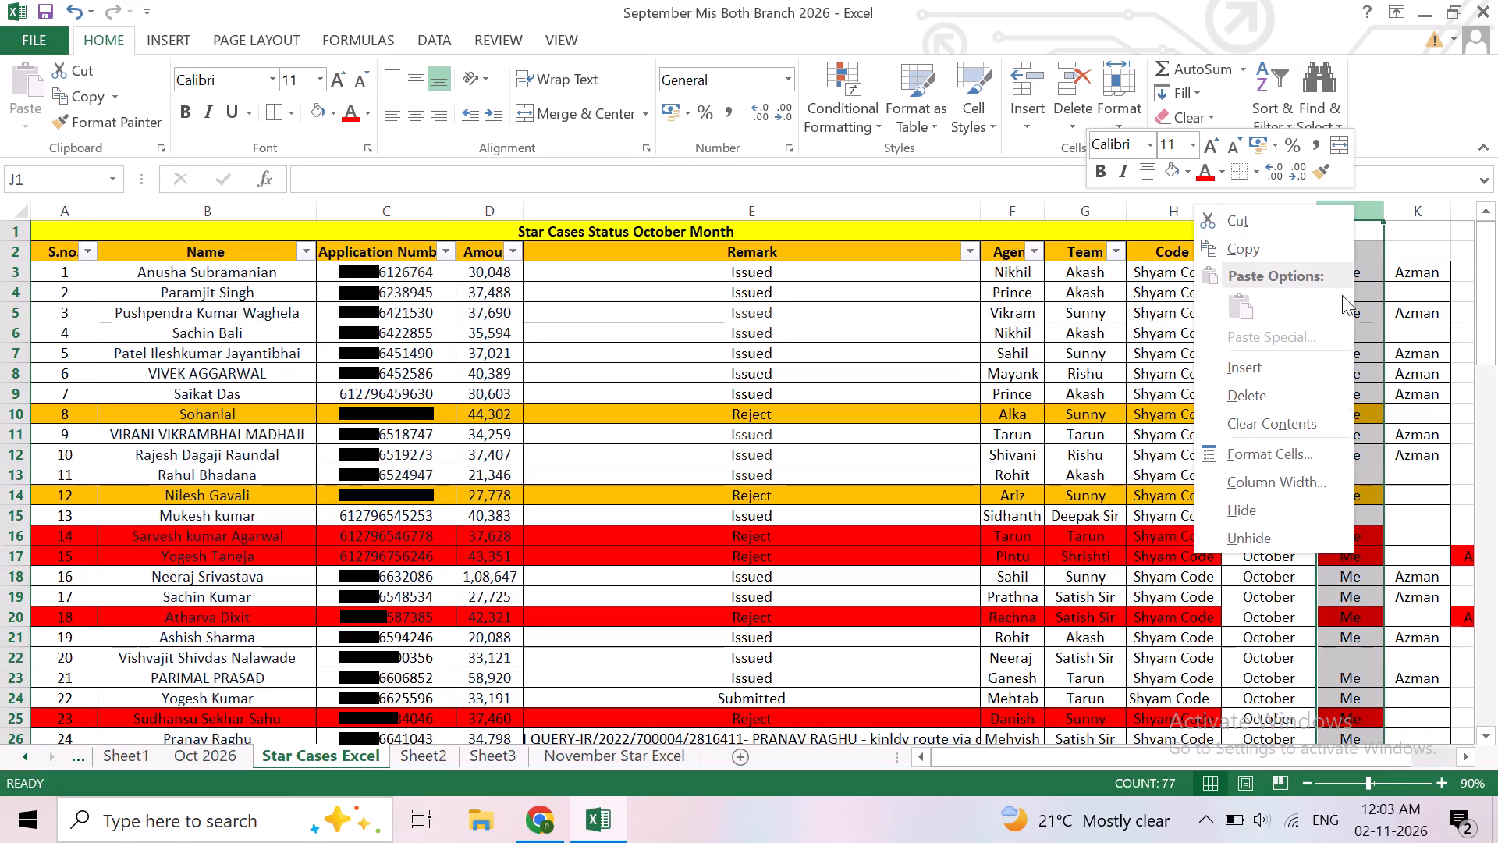
pyautogui.click(1283, 374)
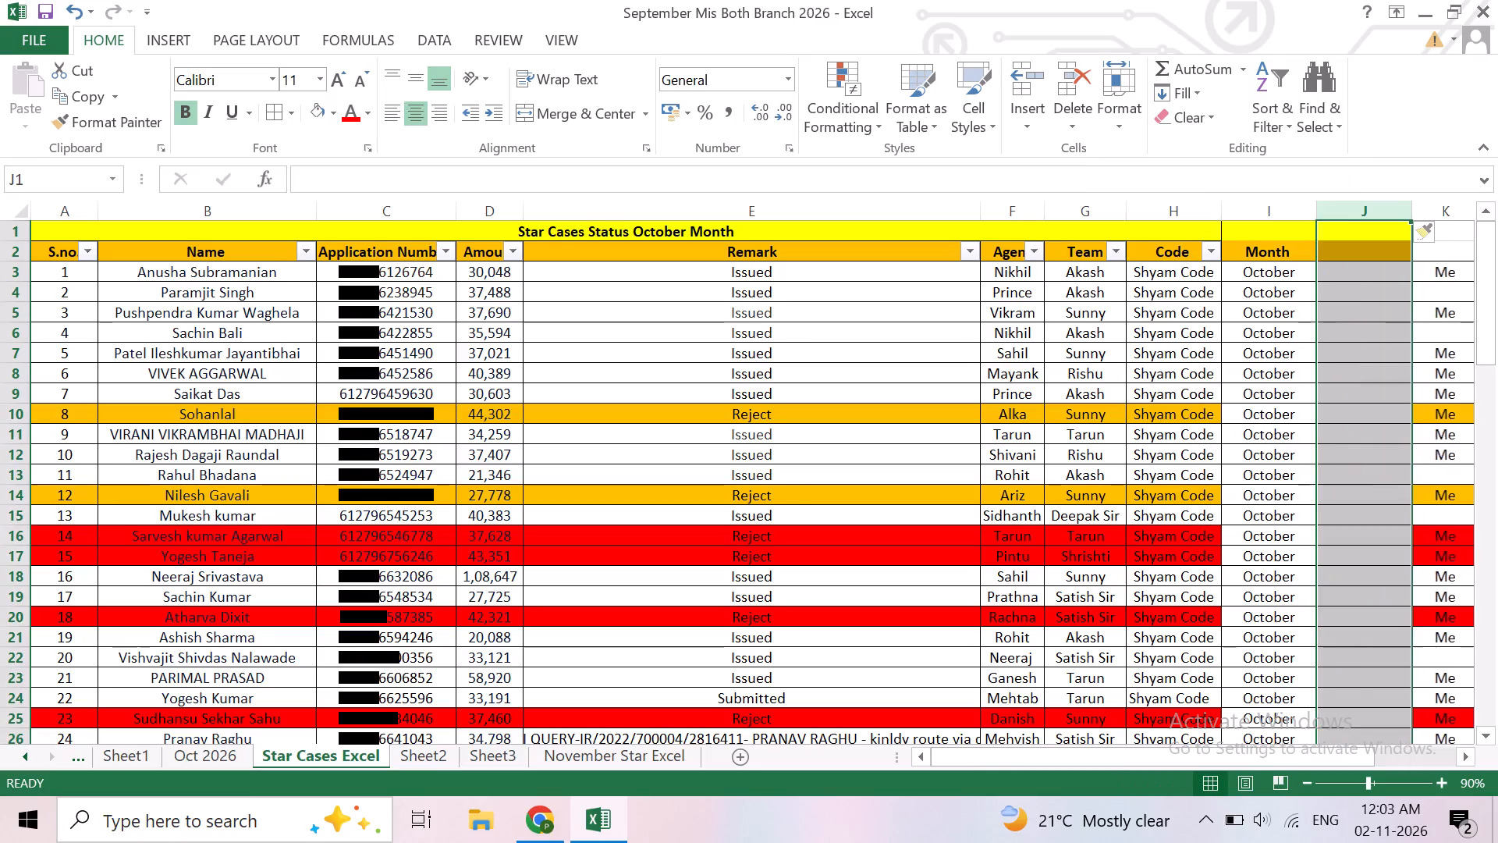
pyautogui.click(1345, 349)
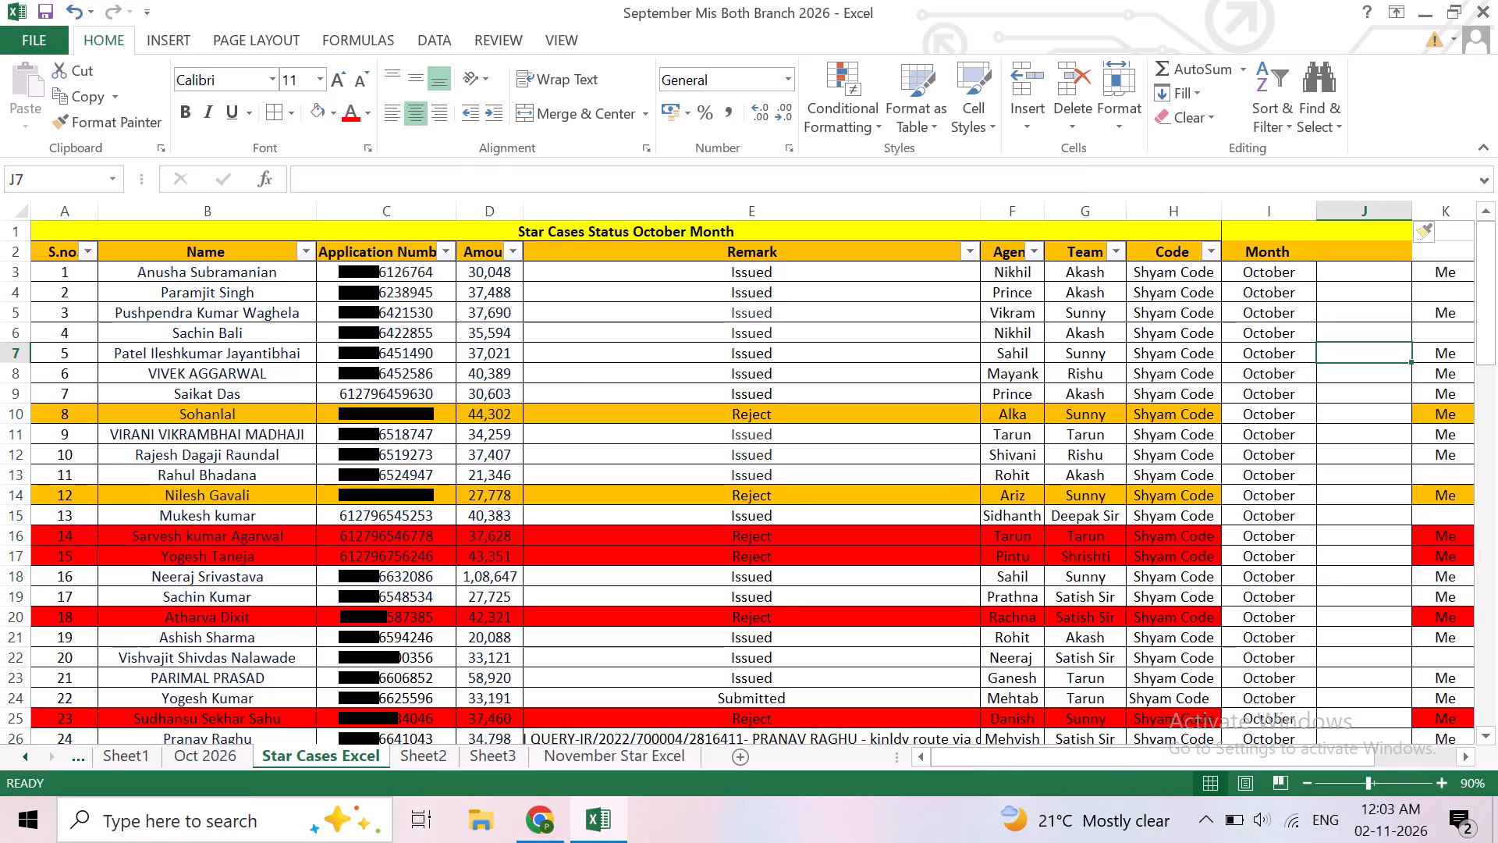
# Extend the merged, centred title Star Cases Status October Month across A1 to J1.
pyautogui.click(1181, 236)
pyautogui.hotkey('shift', 'Right')
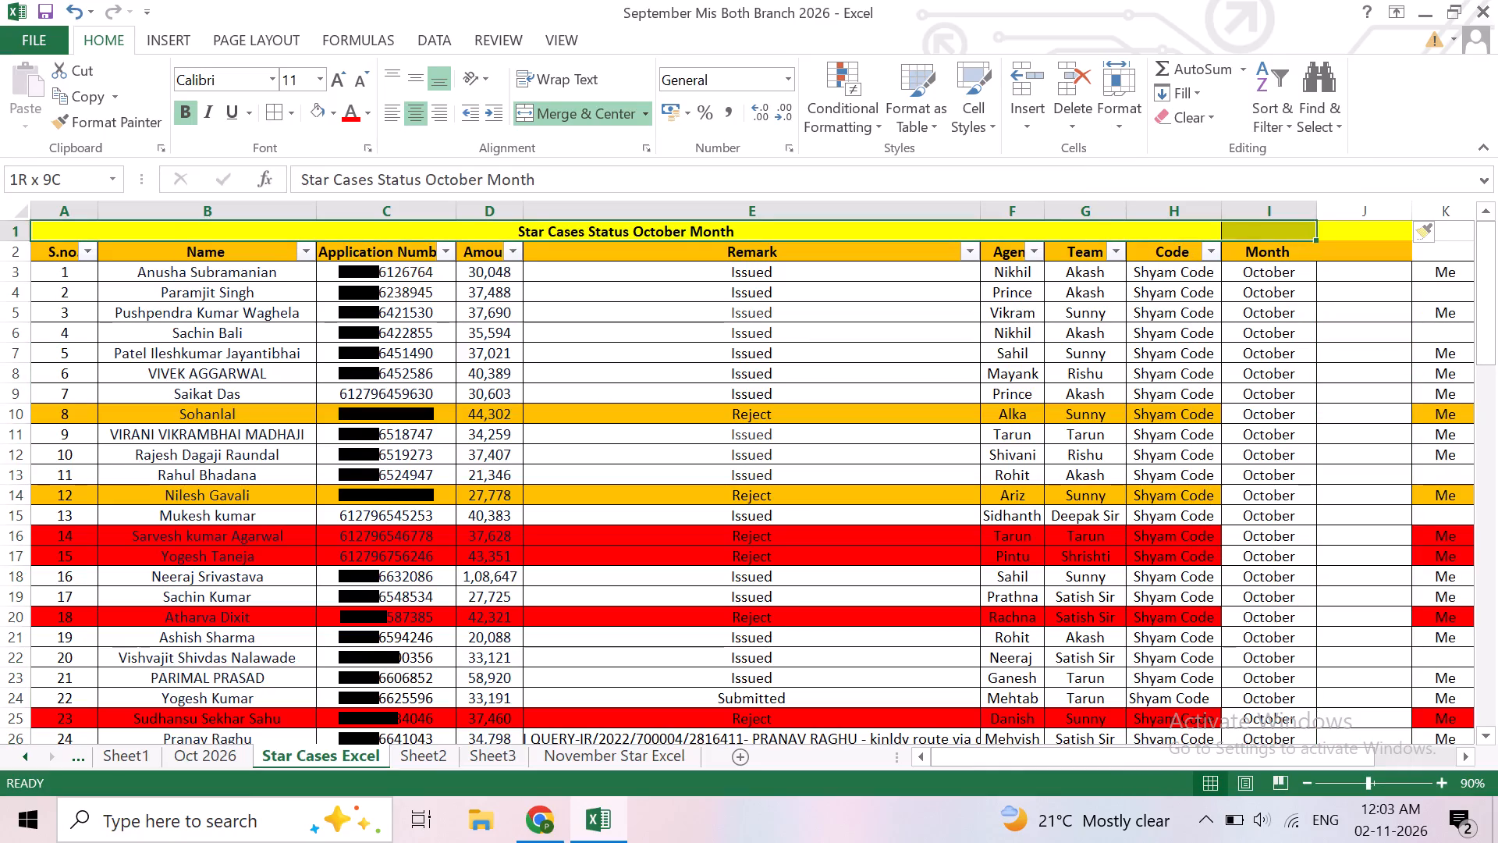
pyautogui.hotkey('shift', 'Right')
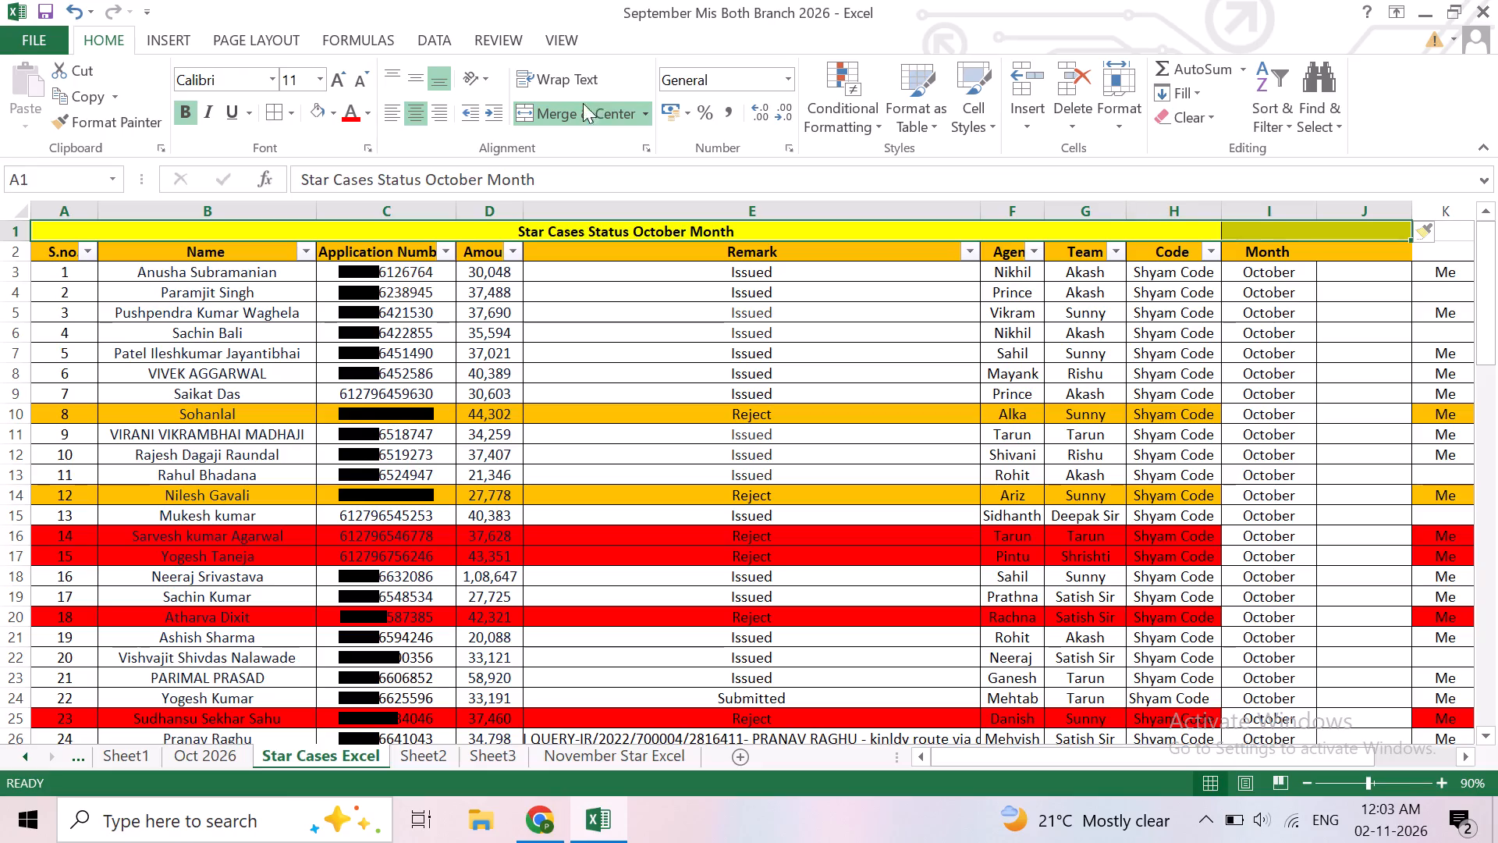
pyautogui.click(578, 108)
pyautogui.click(578, 108)
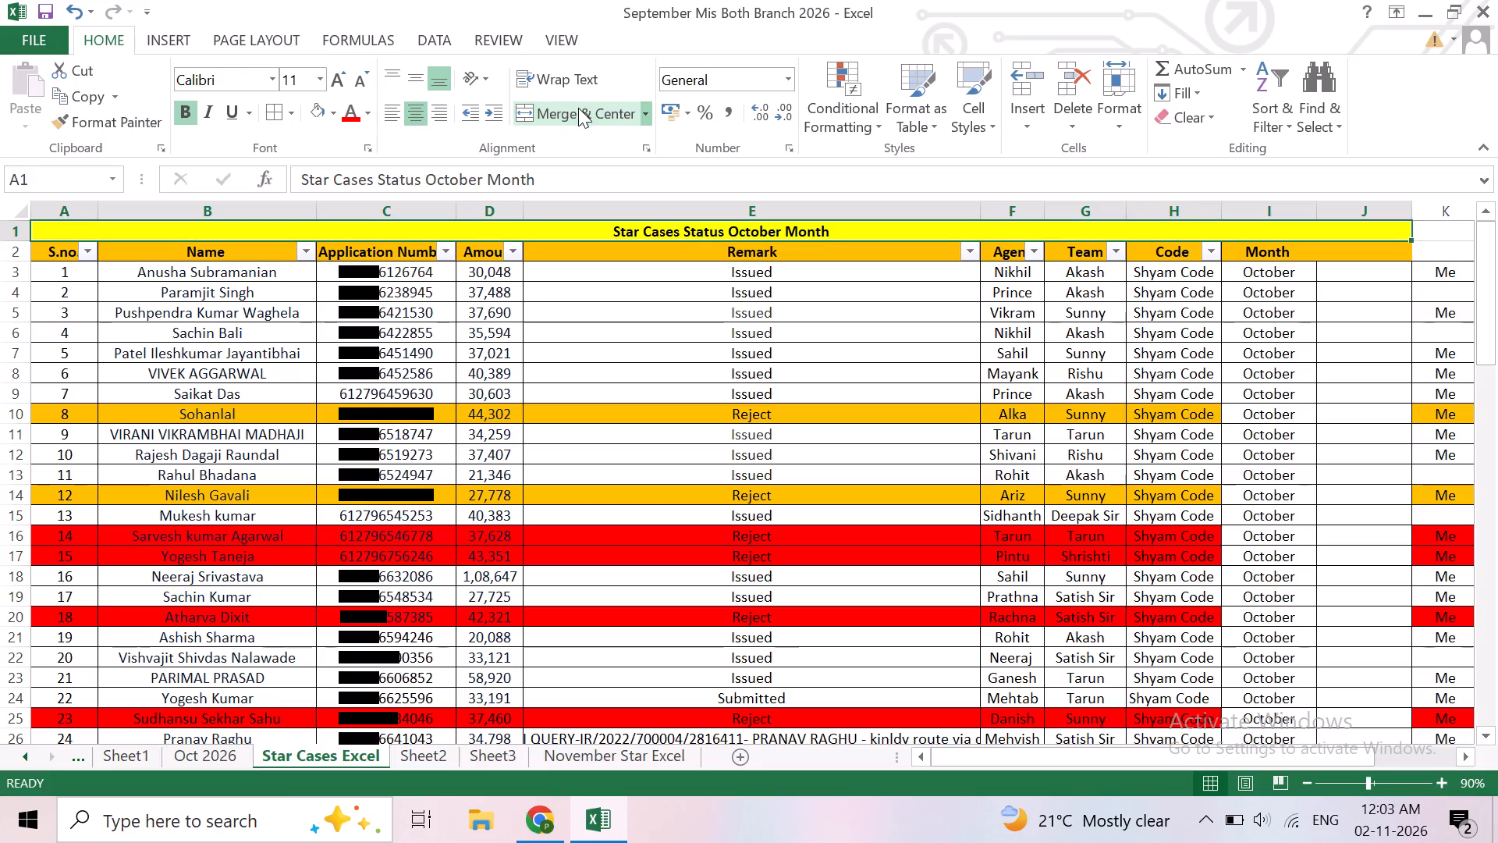
pyautogui.click(859, 485)
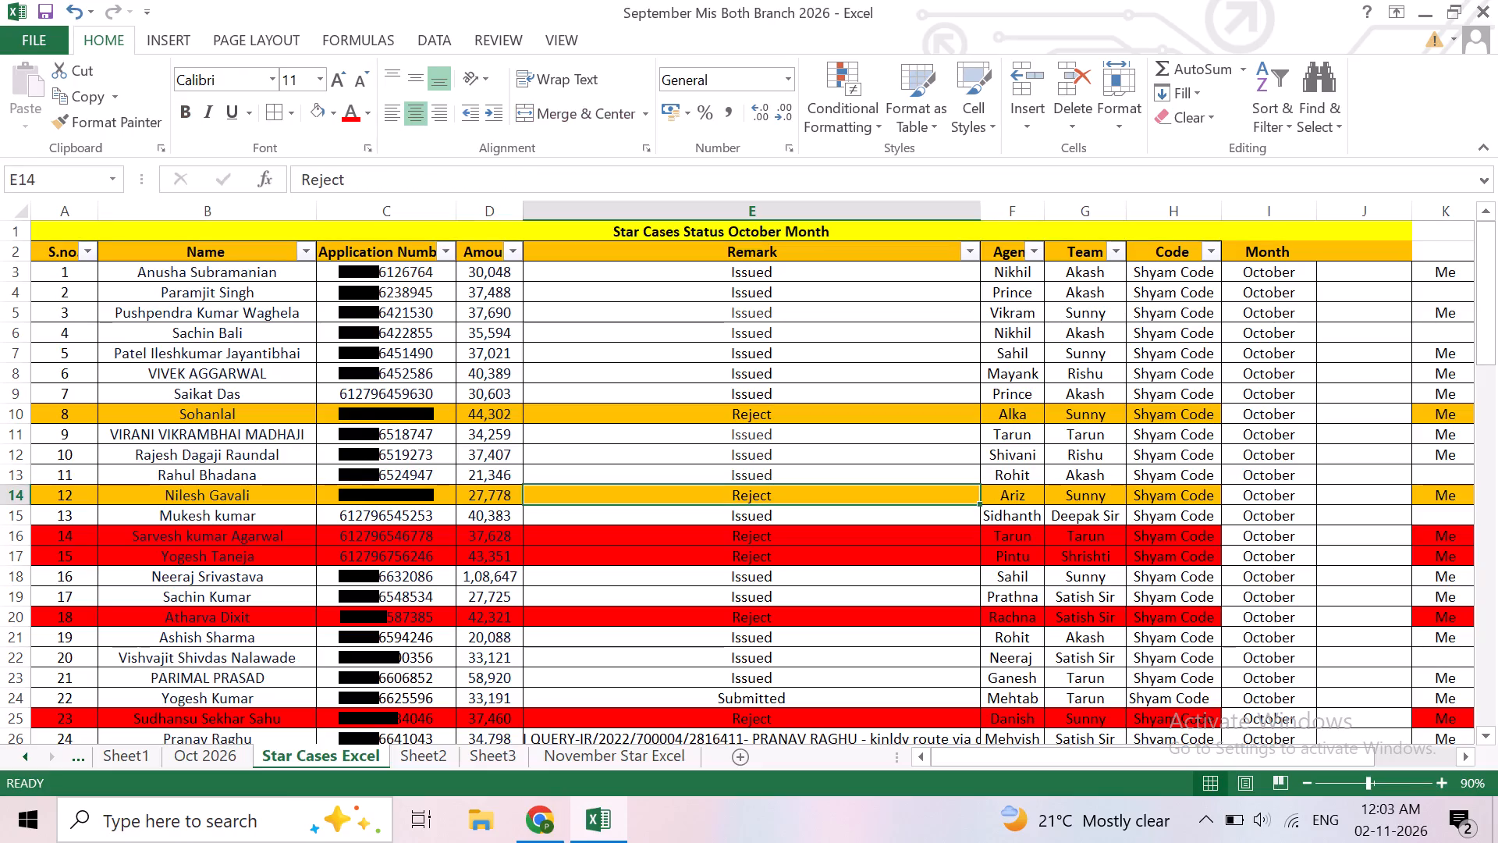
# Shorten the merged title in row 1 to read Star Cases Status.
pyautogui.doubleClick(758, 233)
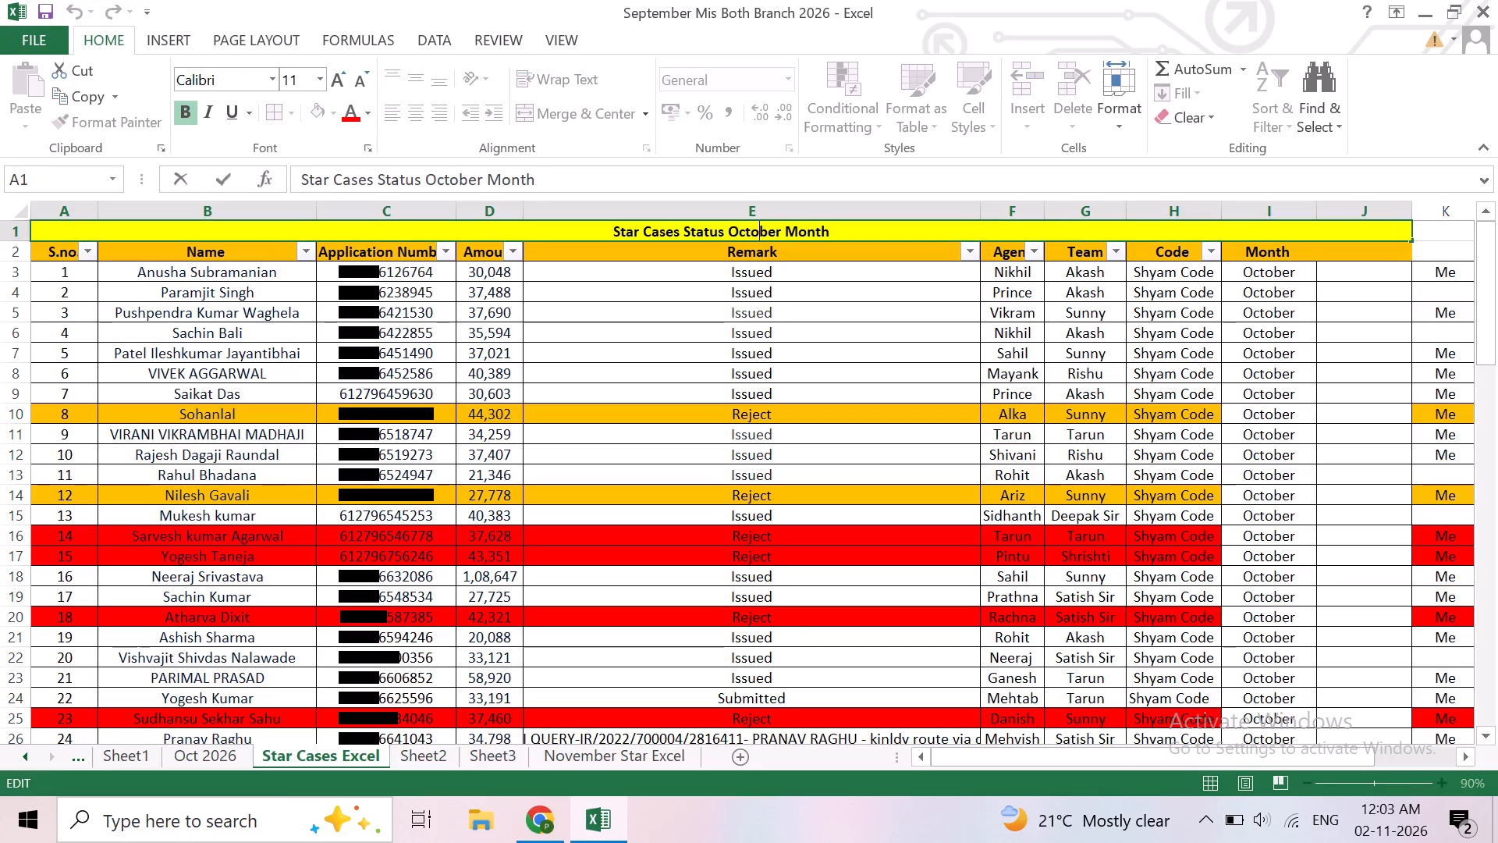
pyautogui.click(776, 232)
pyautogui.press('Right')
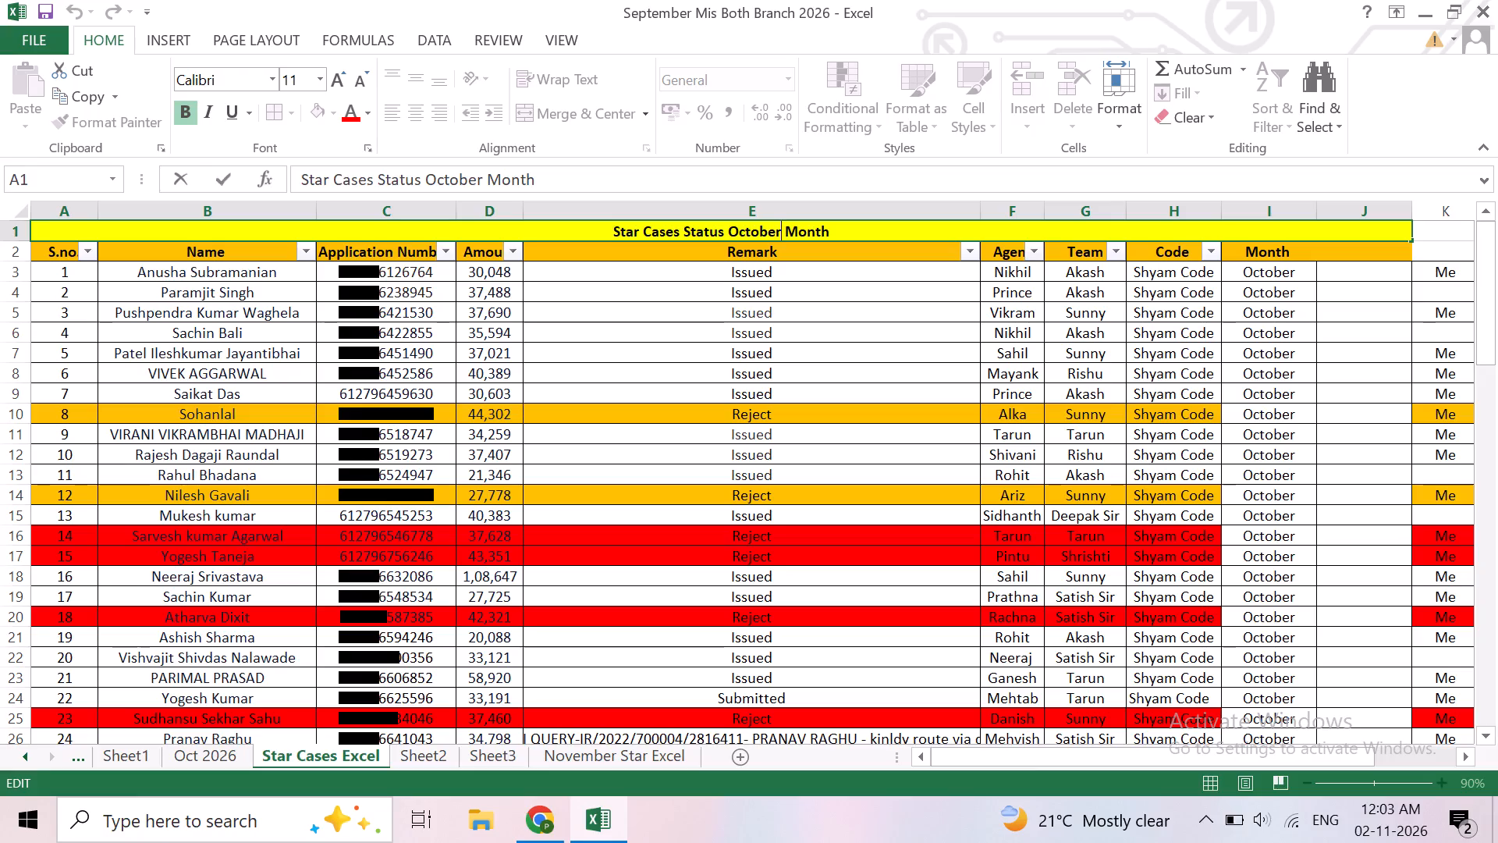
pyautogui.press('BackSpace')
pyautogui.press('BackSpace')
pyautogui.press('BackSpace')
pyautogui.press('BackSpace')
pyautogui.press('BackSpace')
pyautogui.press('BackSpace')
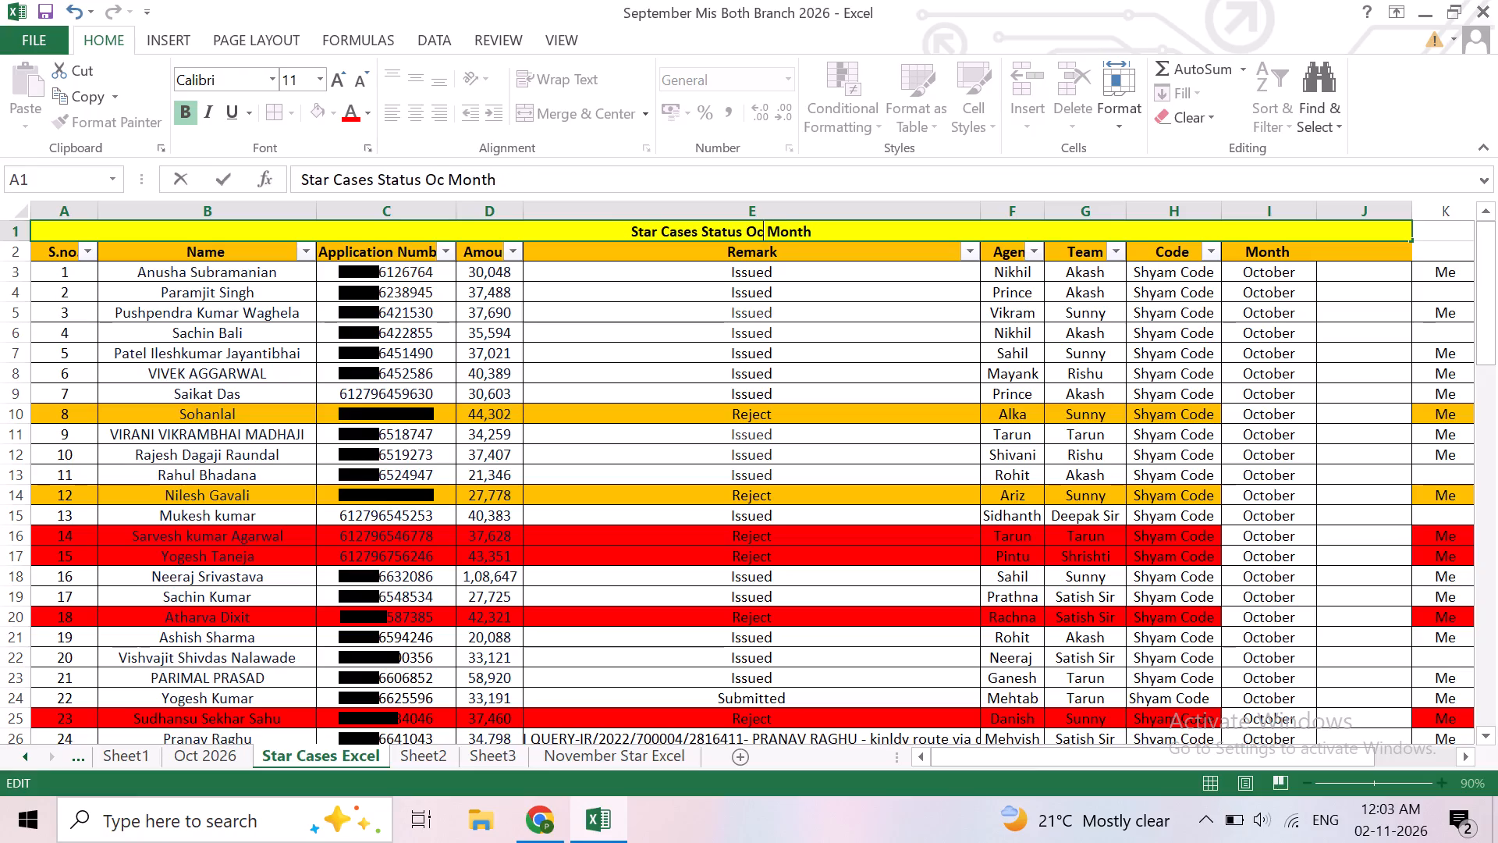
pyautogui.press('BackSpace')
pyautogui.press('Right')
pyautogui.press('Right')
pyautogui.press('Right')
pyautogui.press('Right')
pyautogui.press('Right')
pyautogui.press('Right')
pyautogui.press('Right')
pyautogui.press('Right')
pyautogui.press('Right')
pyautogui.press('Right')
pyautogui.press('Right')
pyautogui.press('Right')
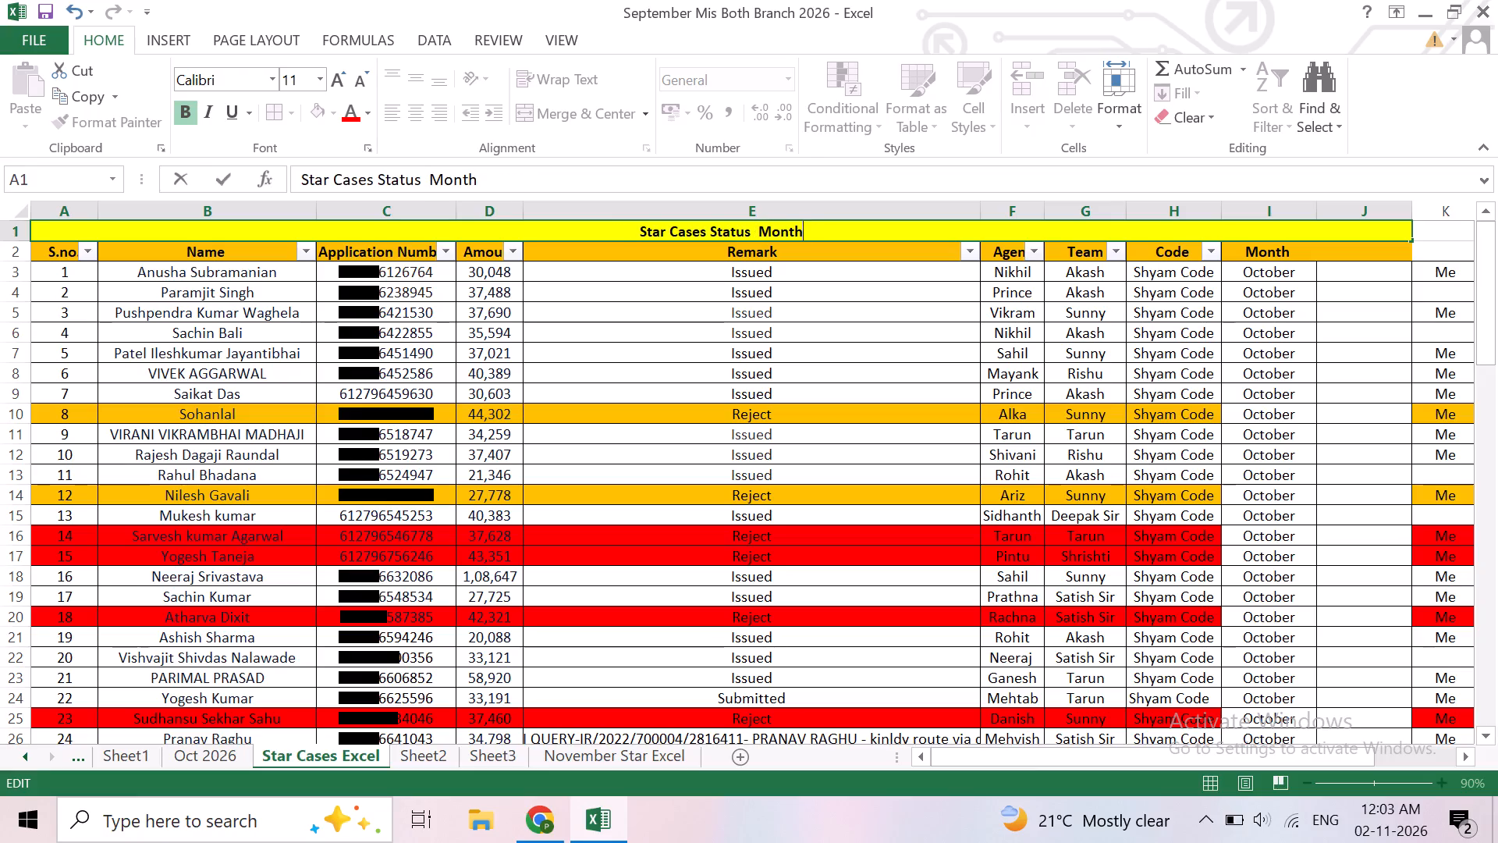
pyautogui.press('BackSpace')
pyautogui.press('BackSpace')
pyautogui.press('BackSpace')
pyautogui.press('BackSpace')
pyautogui.press('BackSpace')
pyautogui.press('BackSpace')
pyautogui.press('BackSpace')
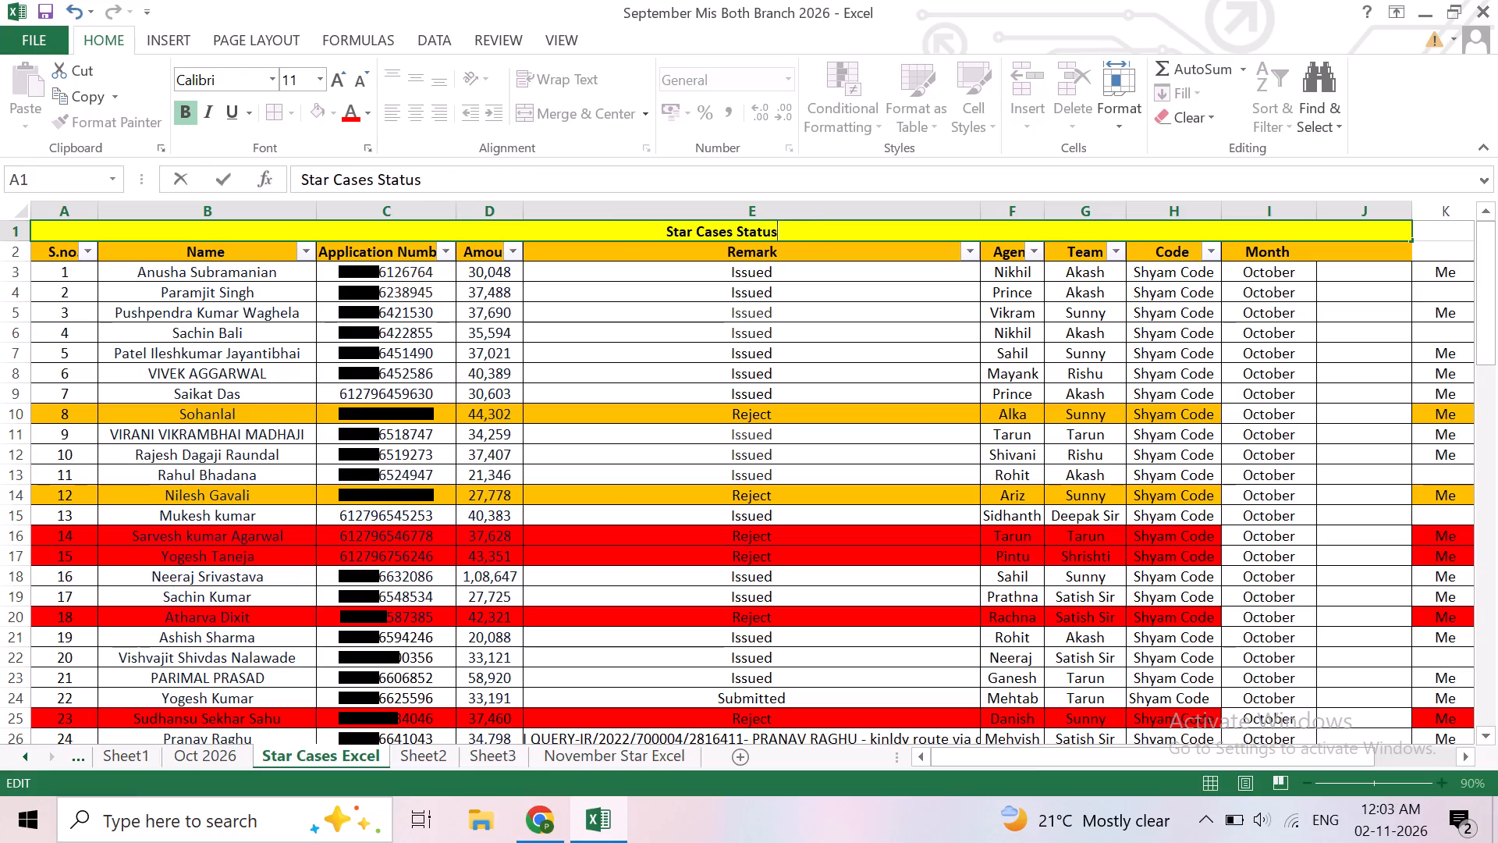
pyautogui.click(1377, 279)
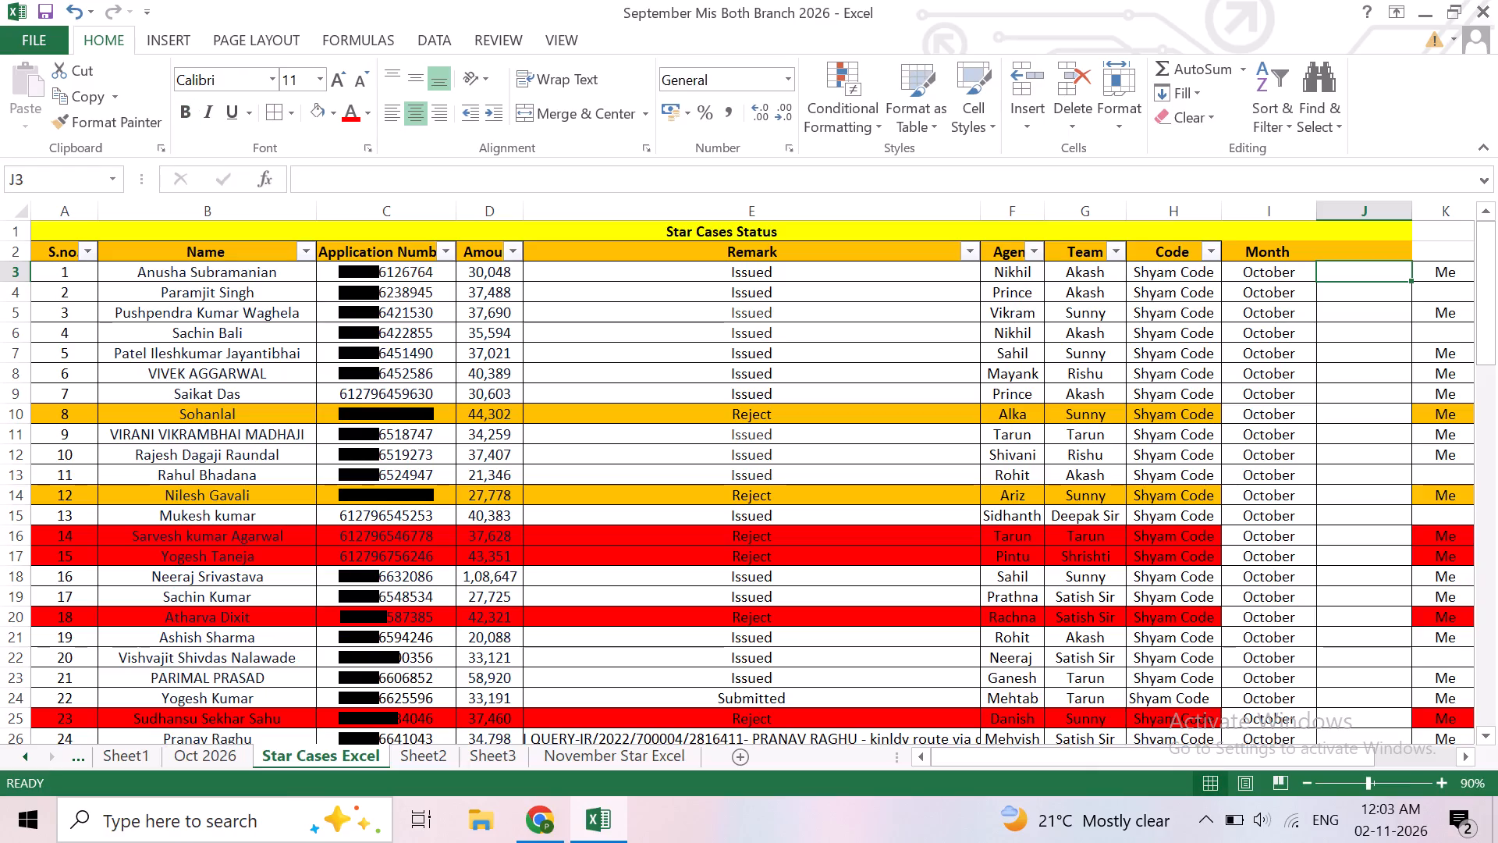
# Enter the header Issued Month in J2.
pyautogui.press('Up')
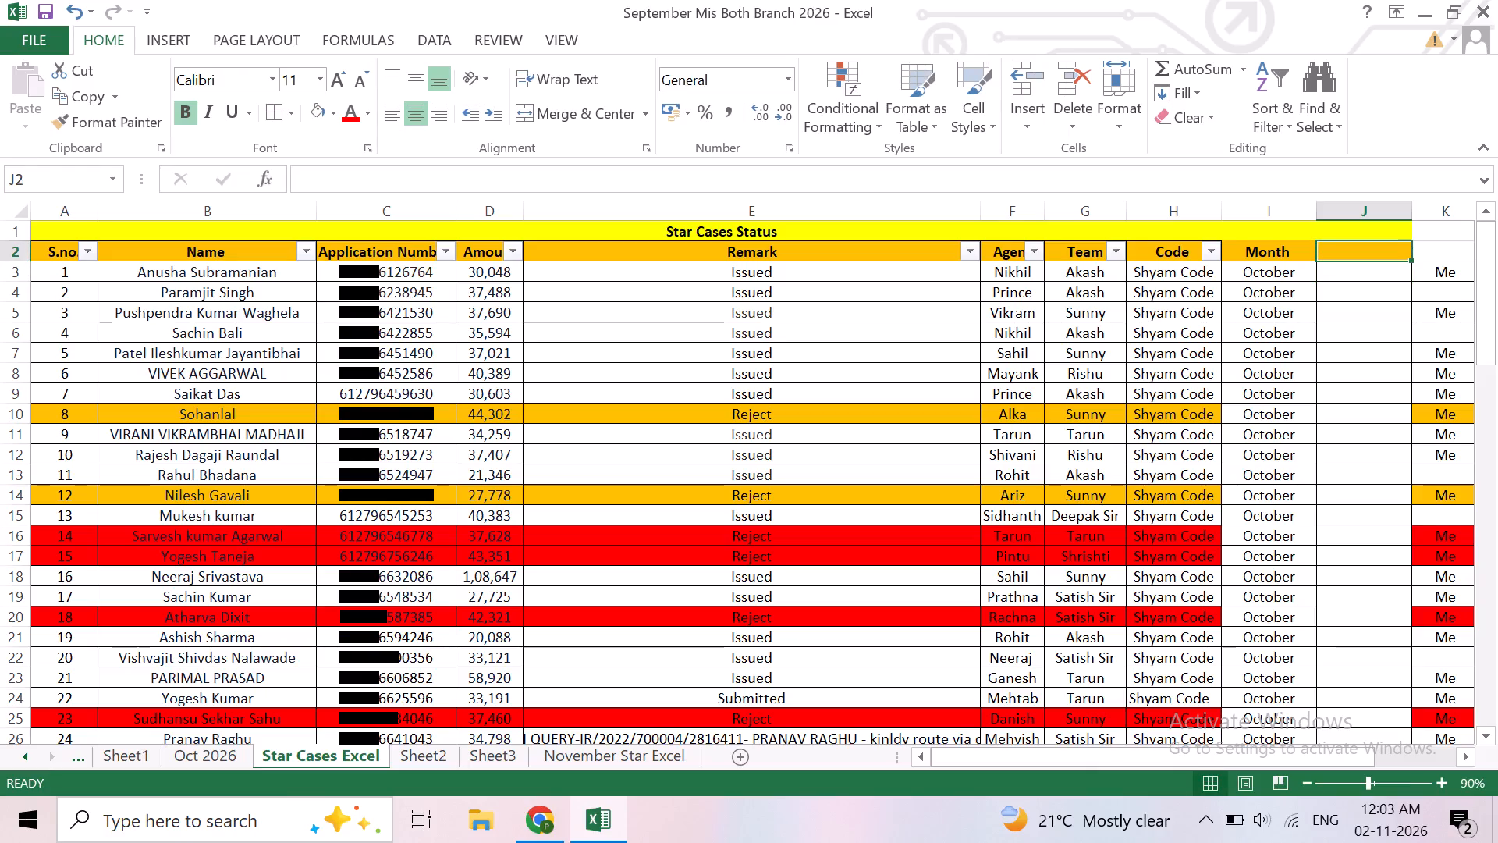
pyautogui.write('Issued')
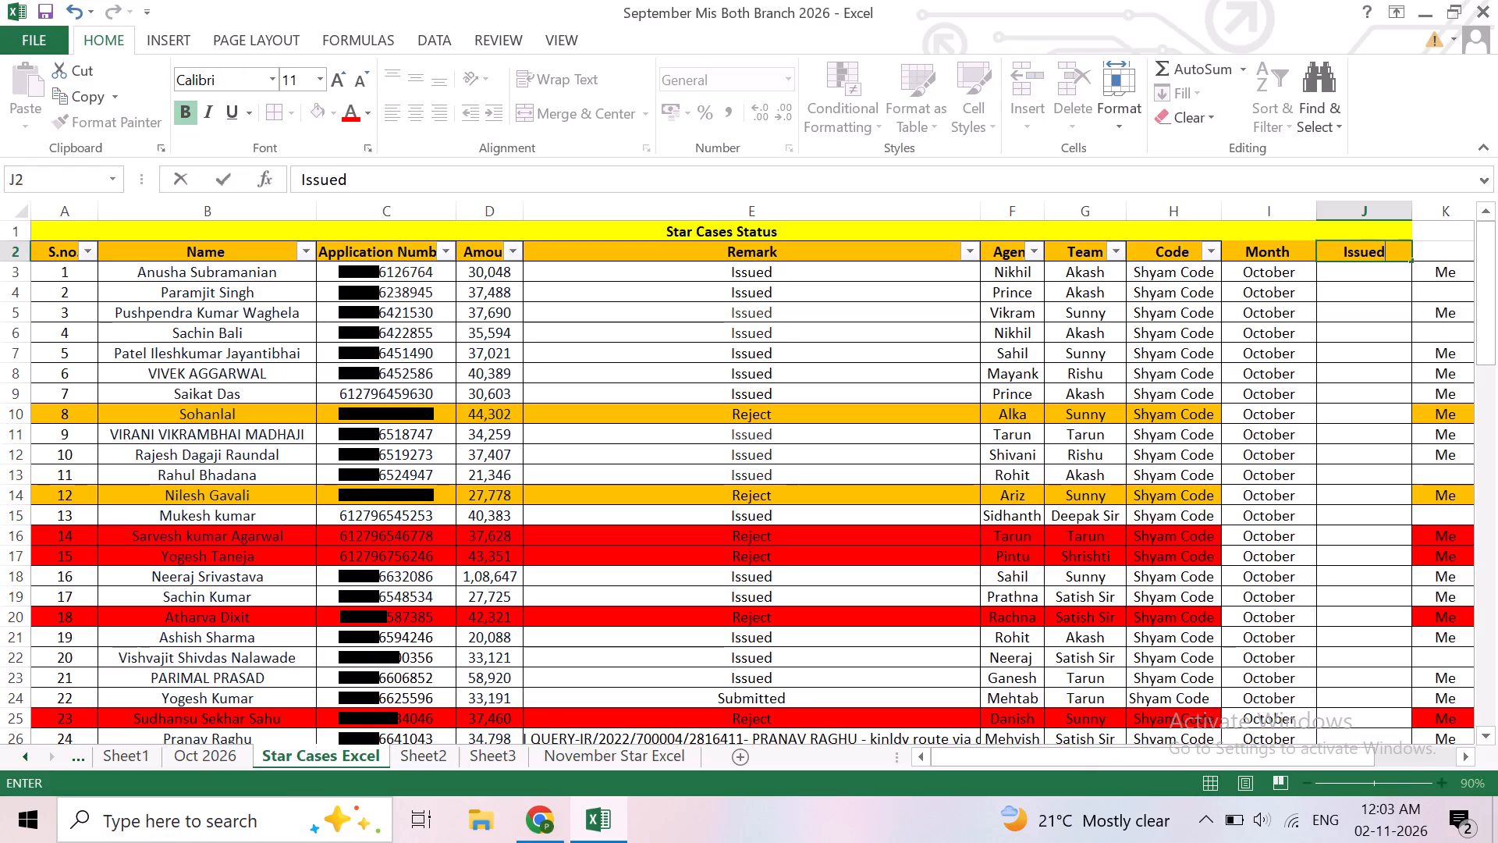
pyautogui.press('space')
pyautogui.write('Month')
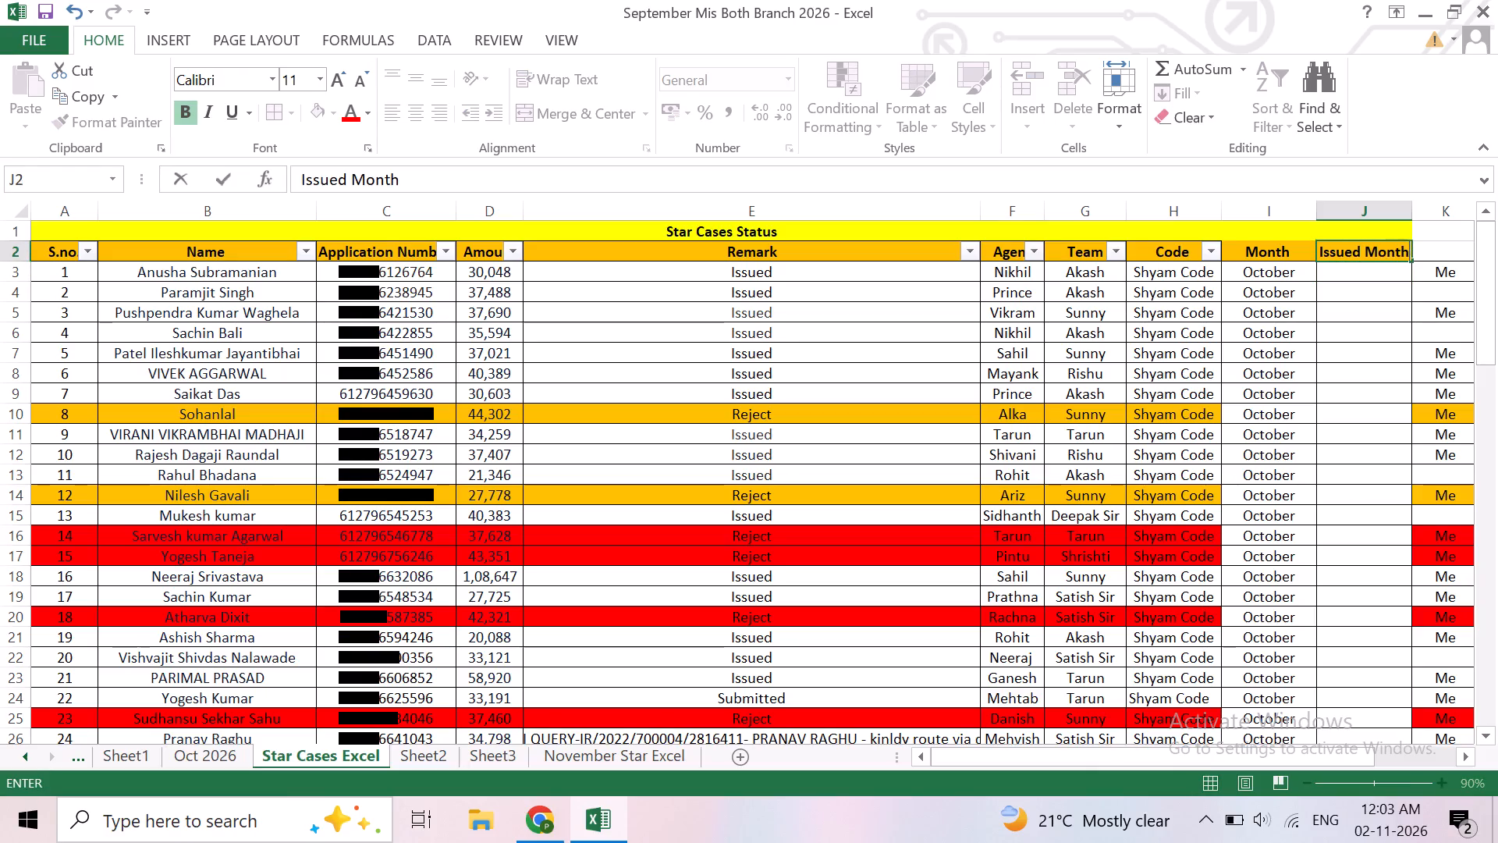
pyautogui.press('Return')
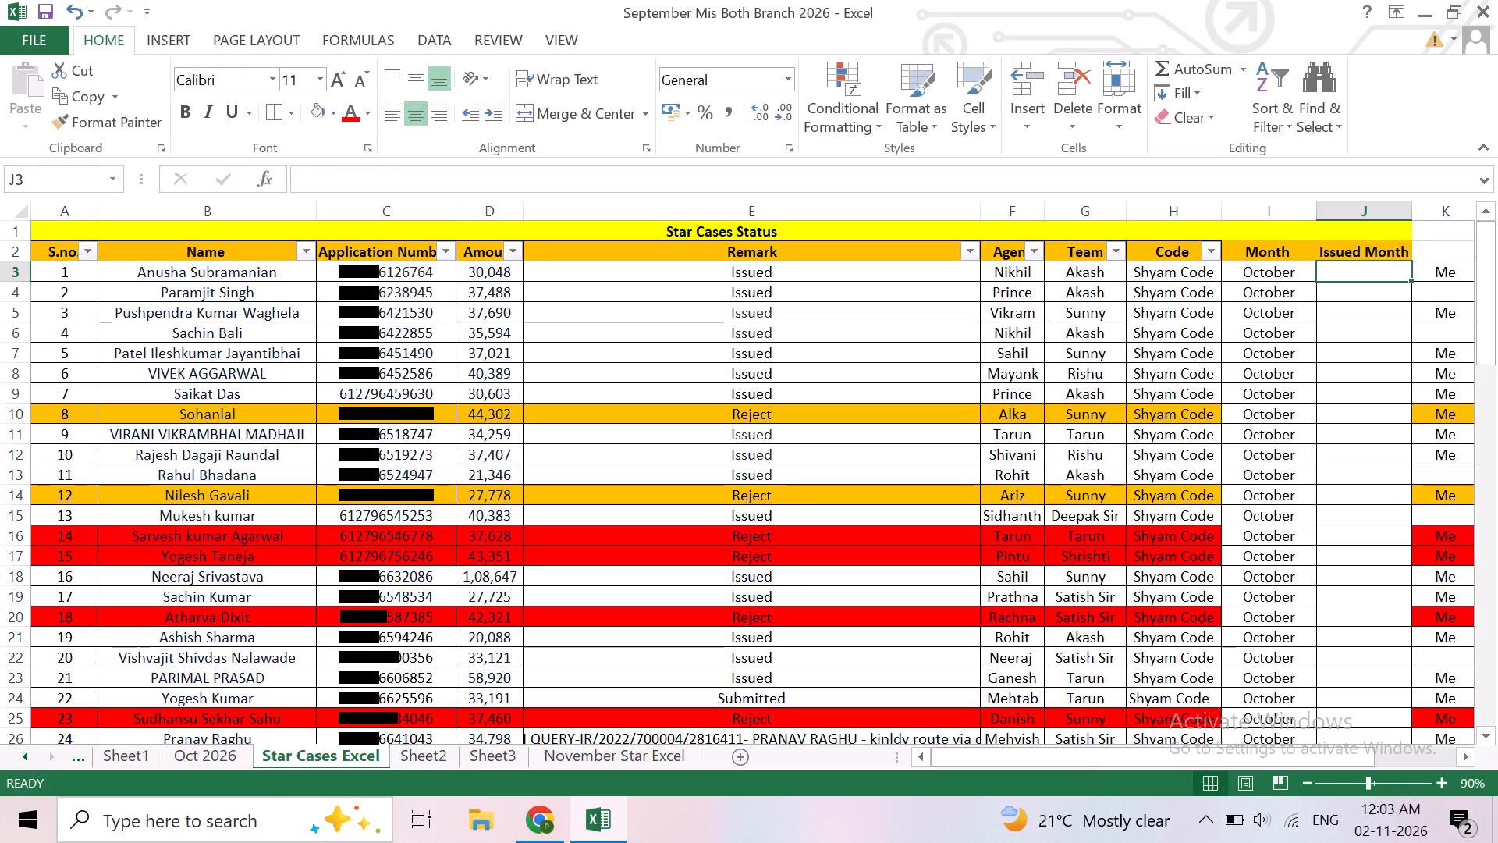
# Remove the fill colour from cells K3 to L87 beside the table.
pyautogui.scroll(-4, 1063, 566)
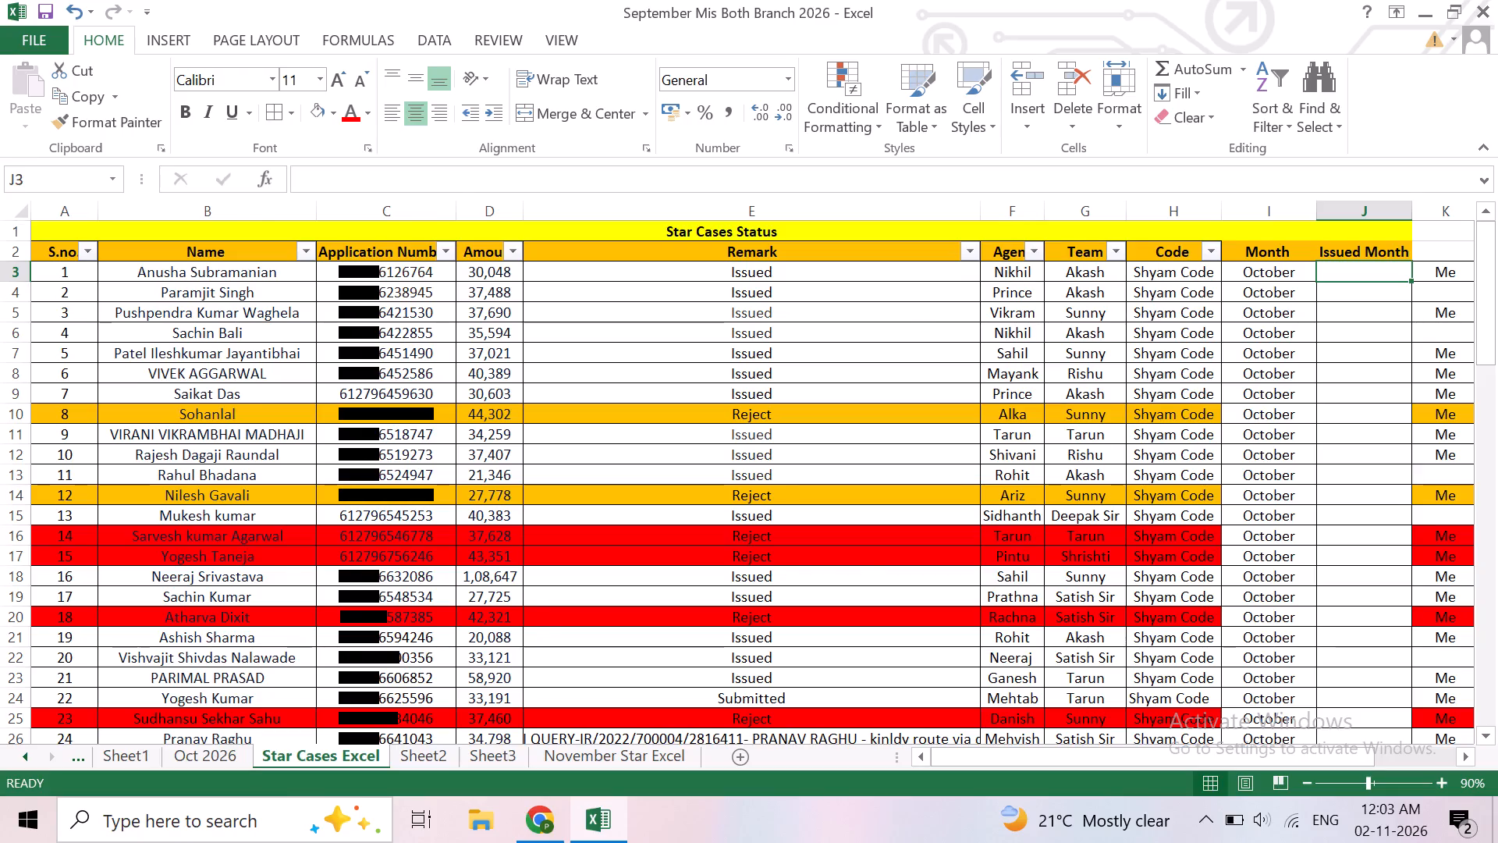
pyautogui.scroll(-5, 1063, 566)
pyautogui.scroll(1, 1063, 566)
pyautogui.scroll(-1, 1063, 566)
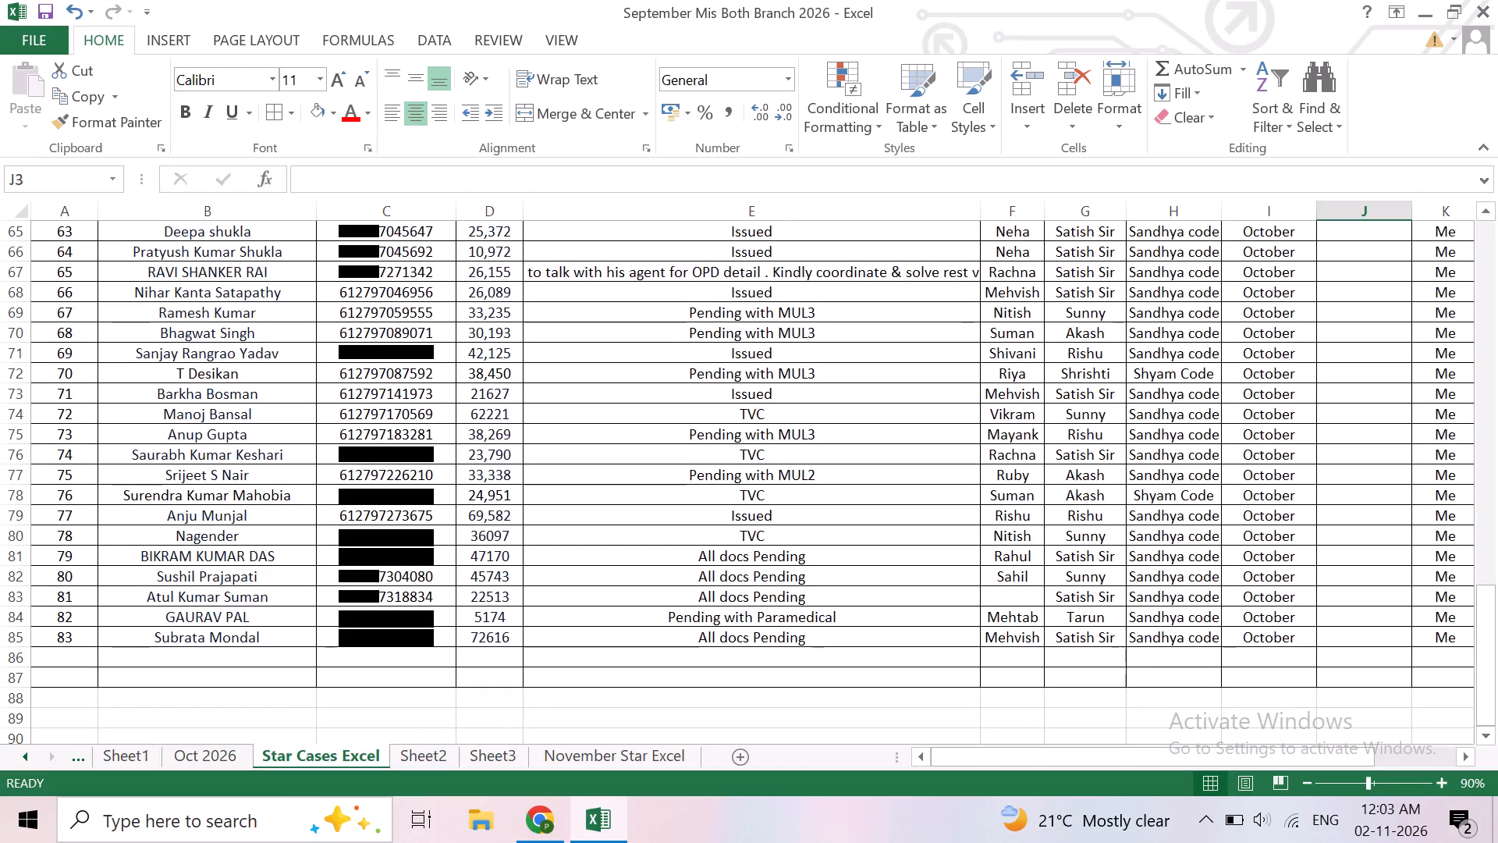
pyautogui.scroll(3, 1063, 566)
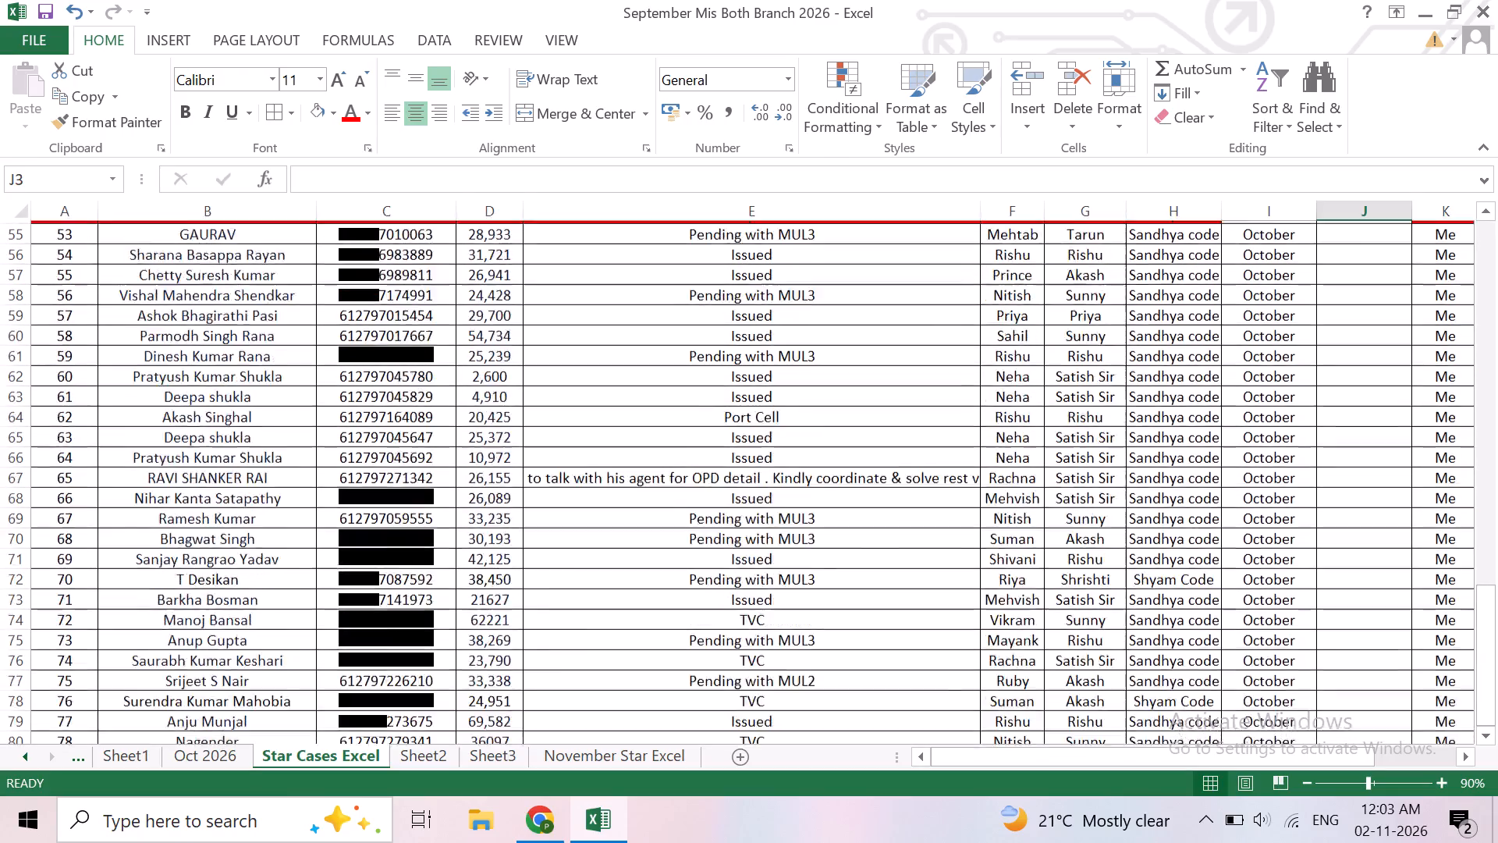
pyautogui.scroll(6, 1063, 566)
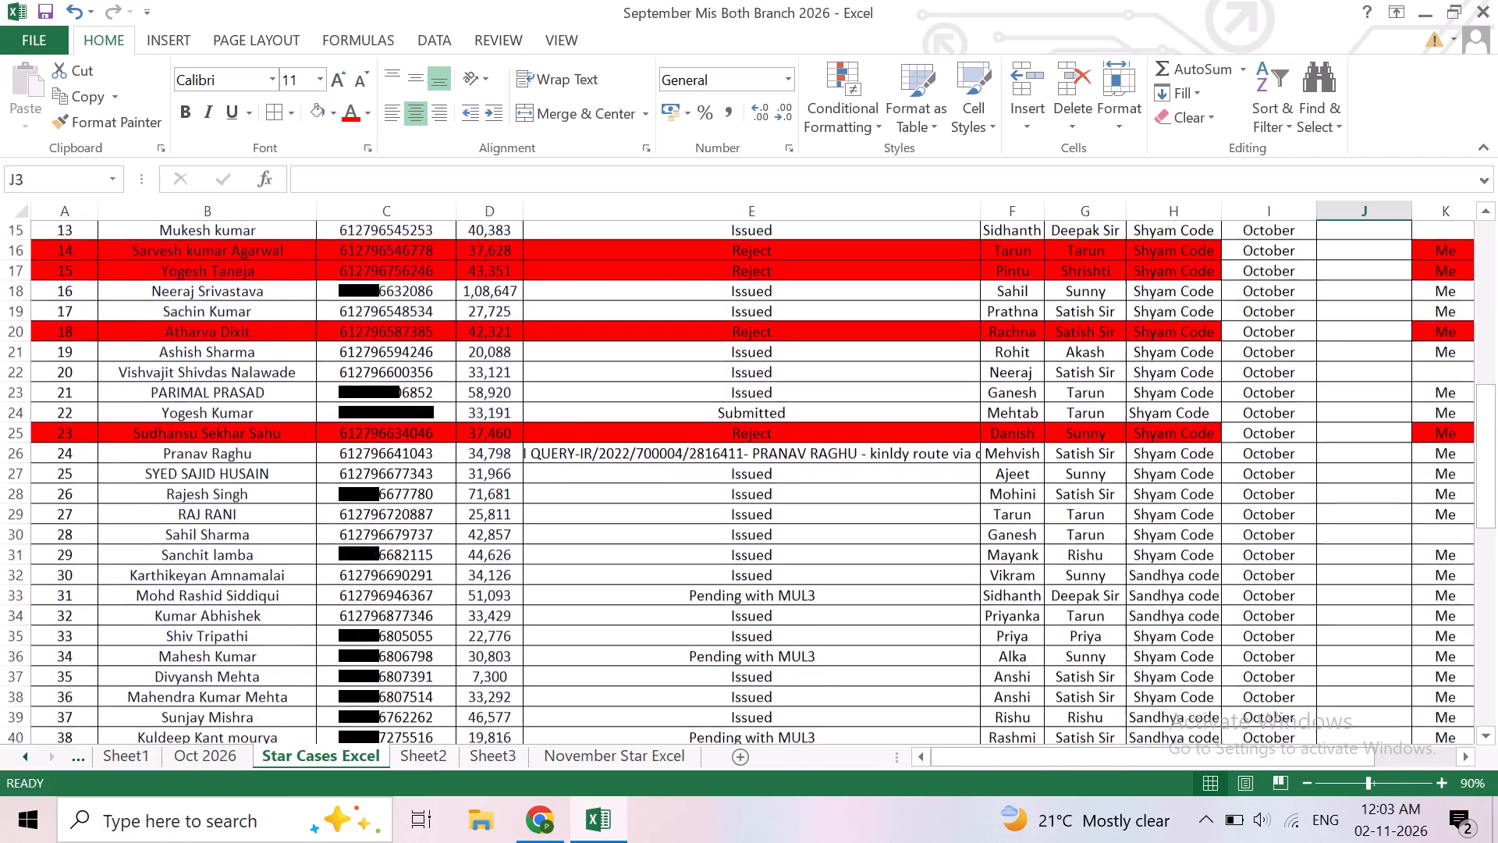
pyautogui.scroll(3, 1063, 566)
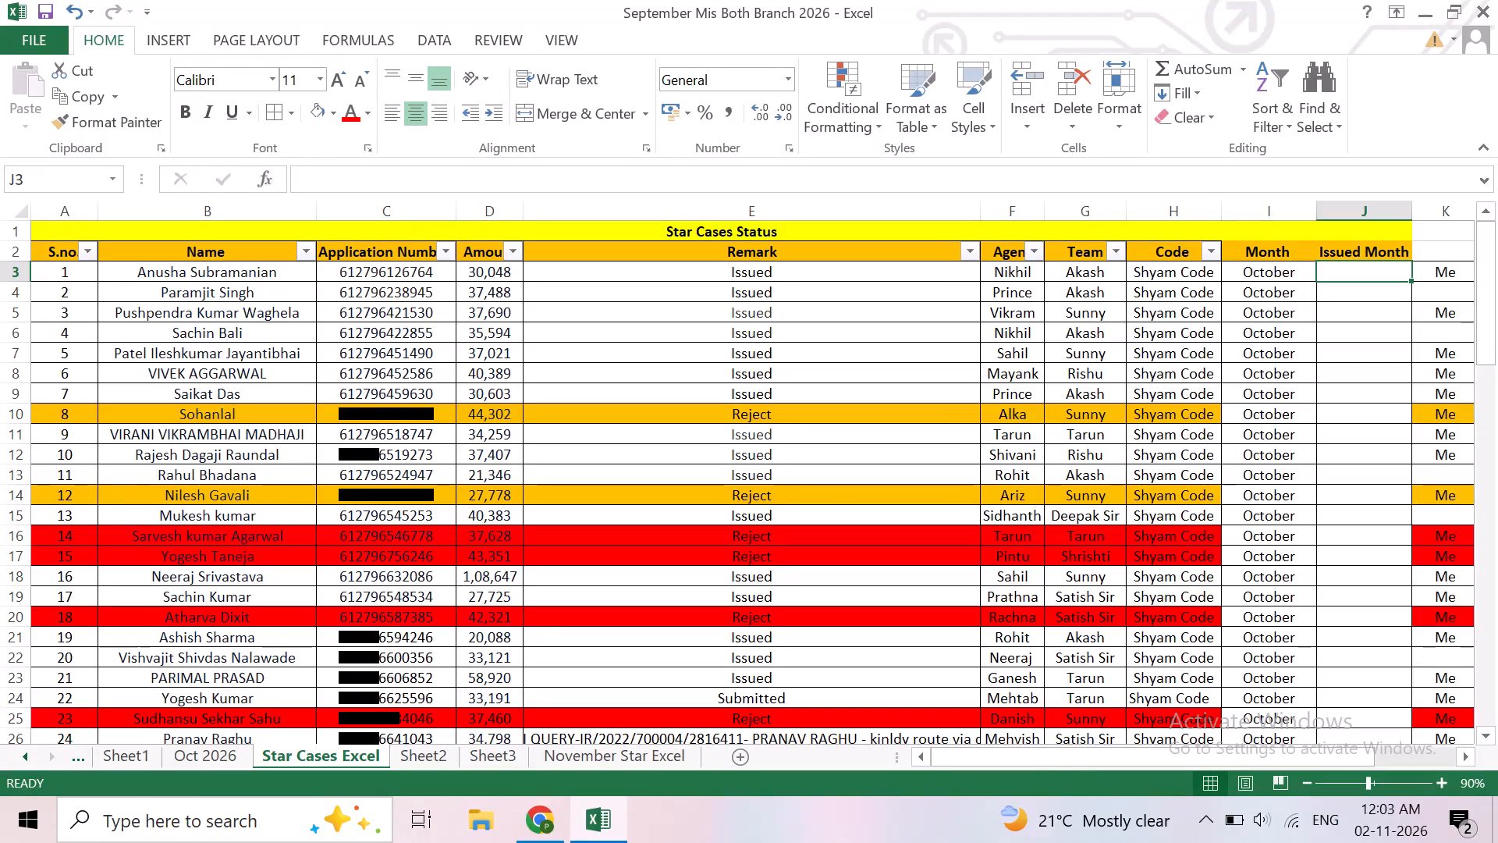
pyautogui.moveTo(1442, 270); pyautogui.dragTo(1463, 664)
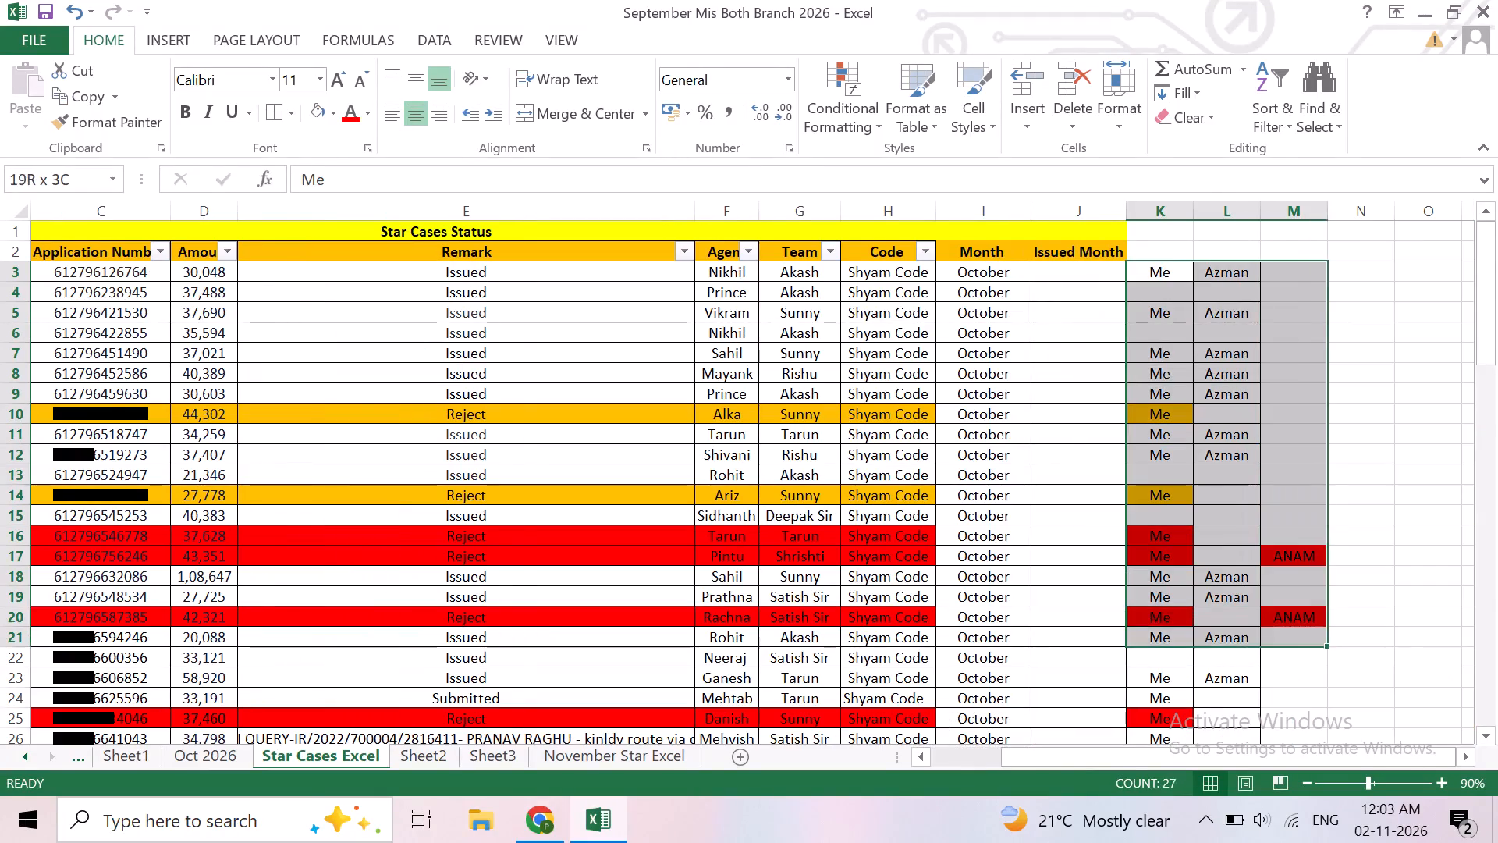
pyautogui.moveTo(1463, 664); pyautogui.dragTo(1283, 828)
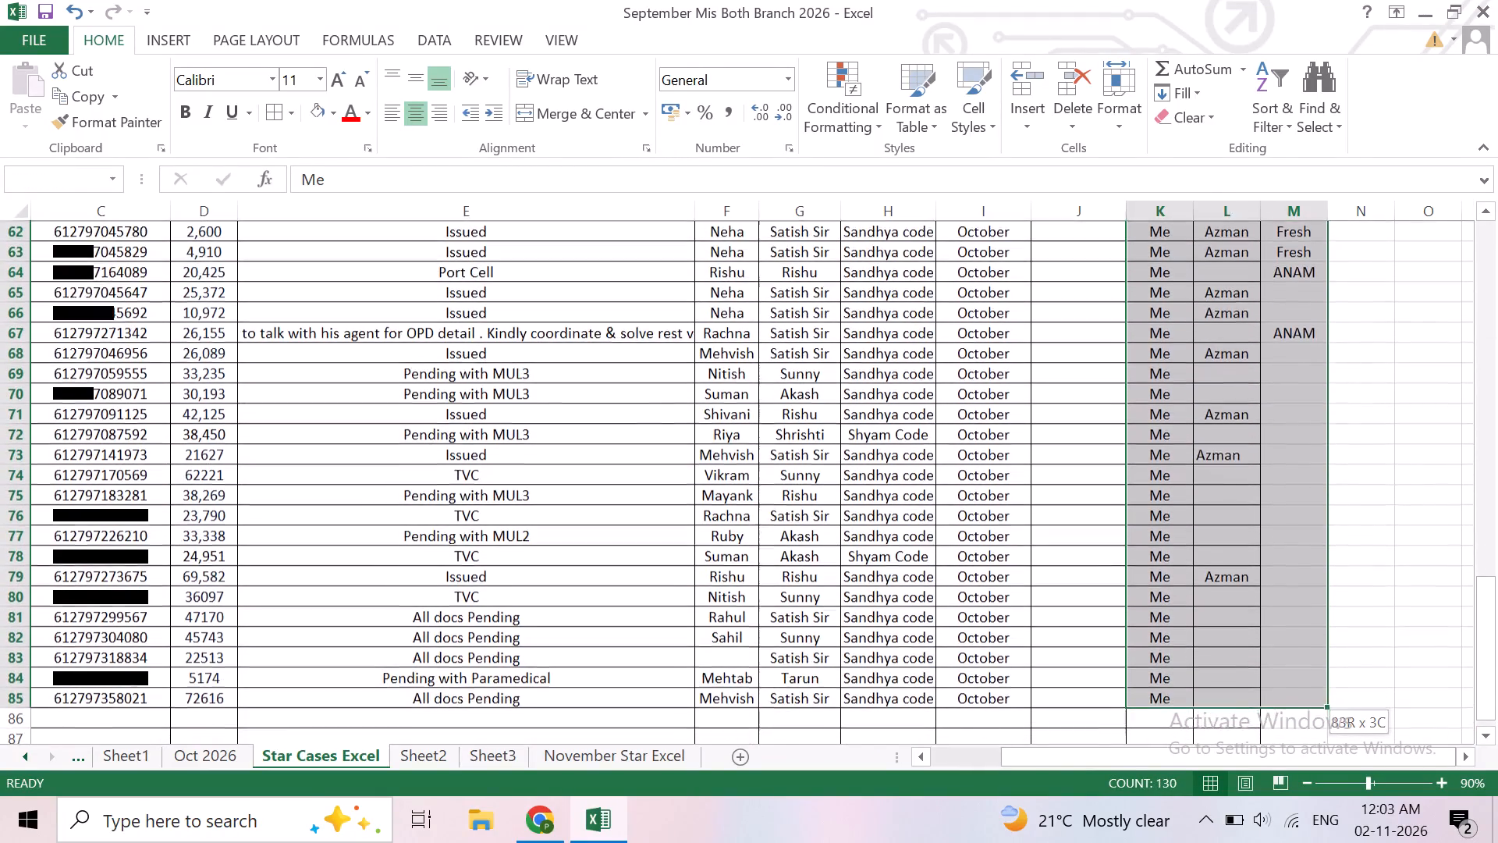
pyautogui.moveTo(1283, 828); pyautogui.dragTo(1194, 701)
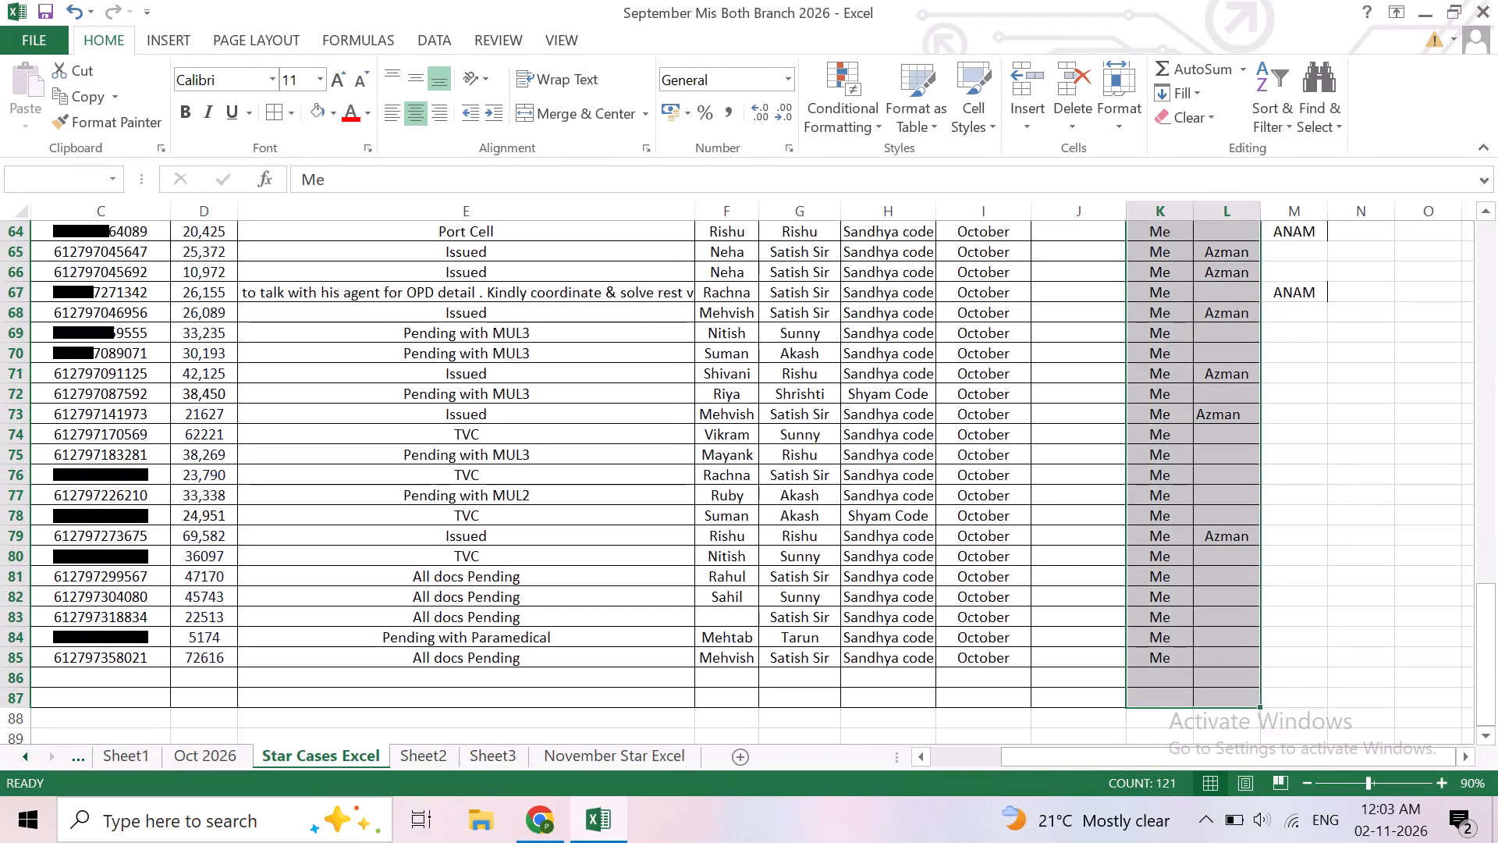
pyautogui.click(315, 114)
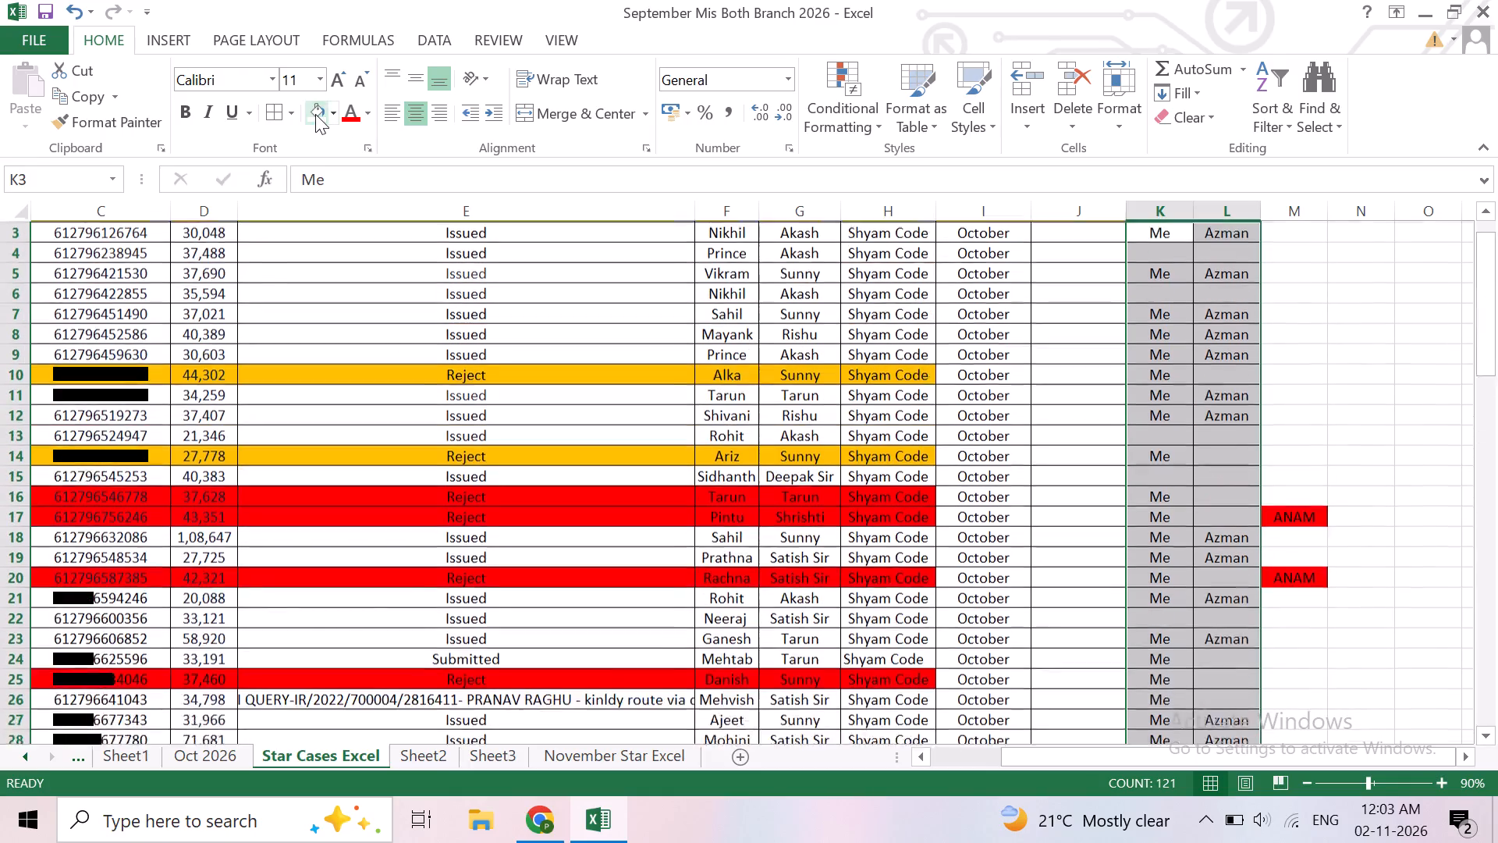
# Remove the fill colour from cells M17 to M21, including the ANAM entries.
pyautogui.moveTo(1310, 554); pyautogui.dragTo(1319, 628)
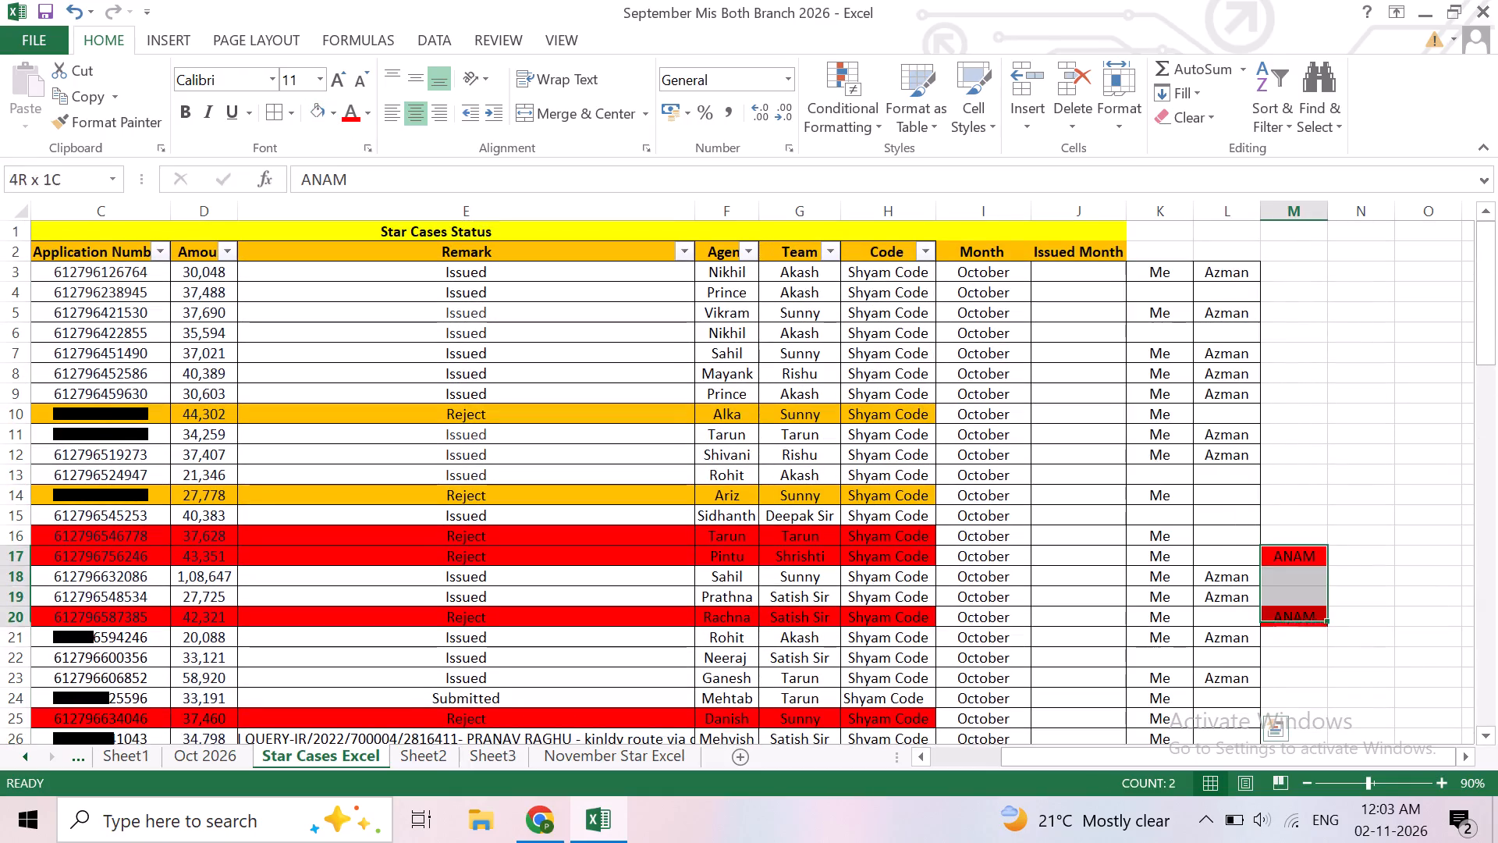
pyautogui.moveTo(1319, 628); pyautogui.dragTo(1319, 630)
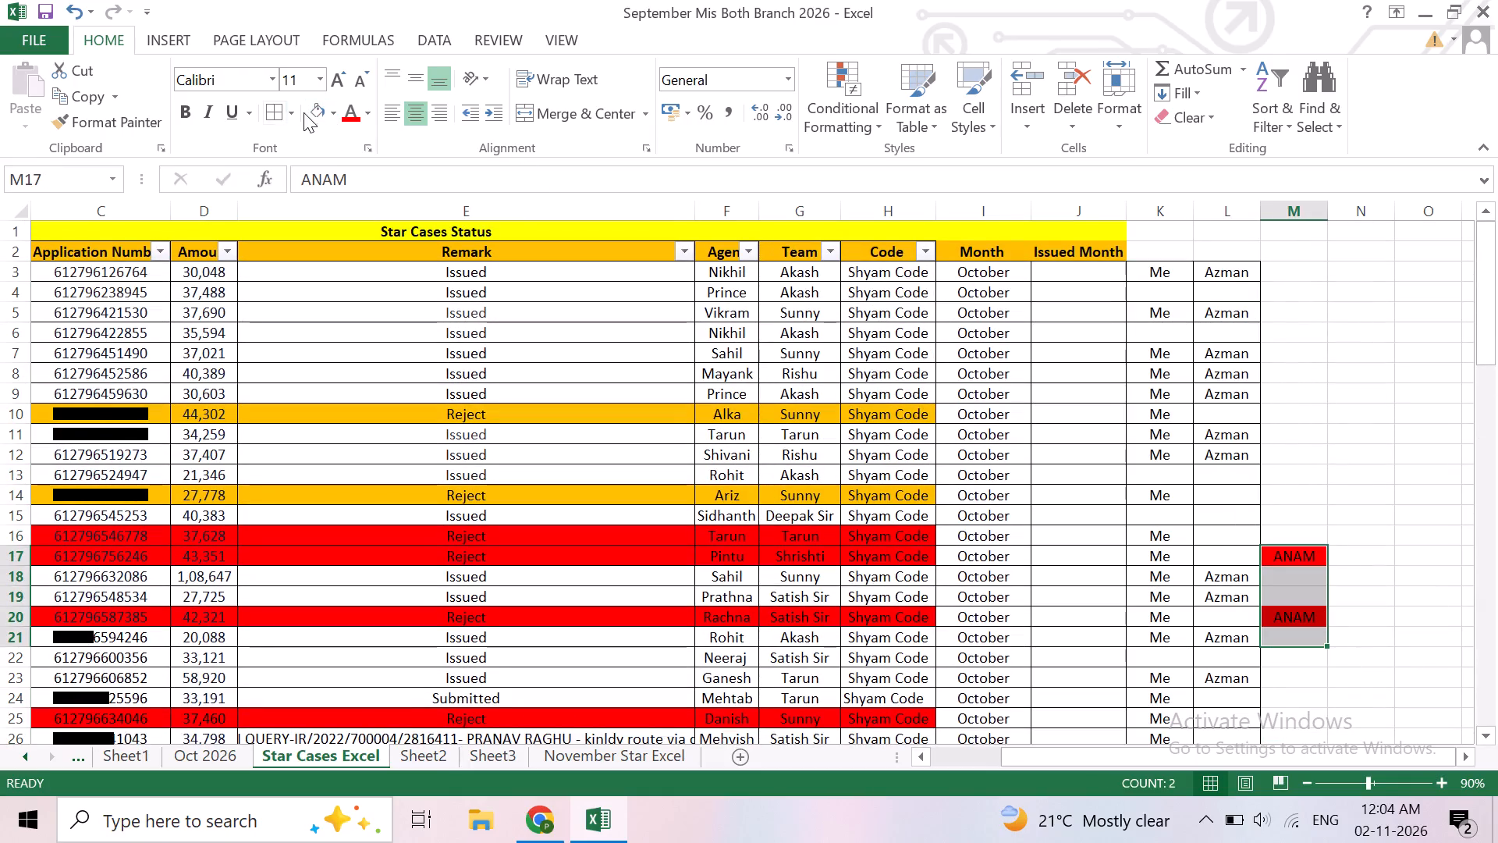
pyautogui.click(311, 116)
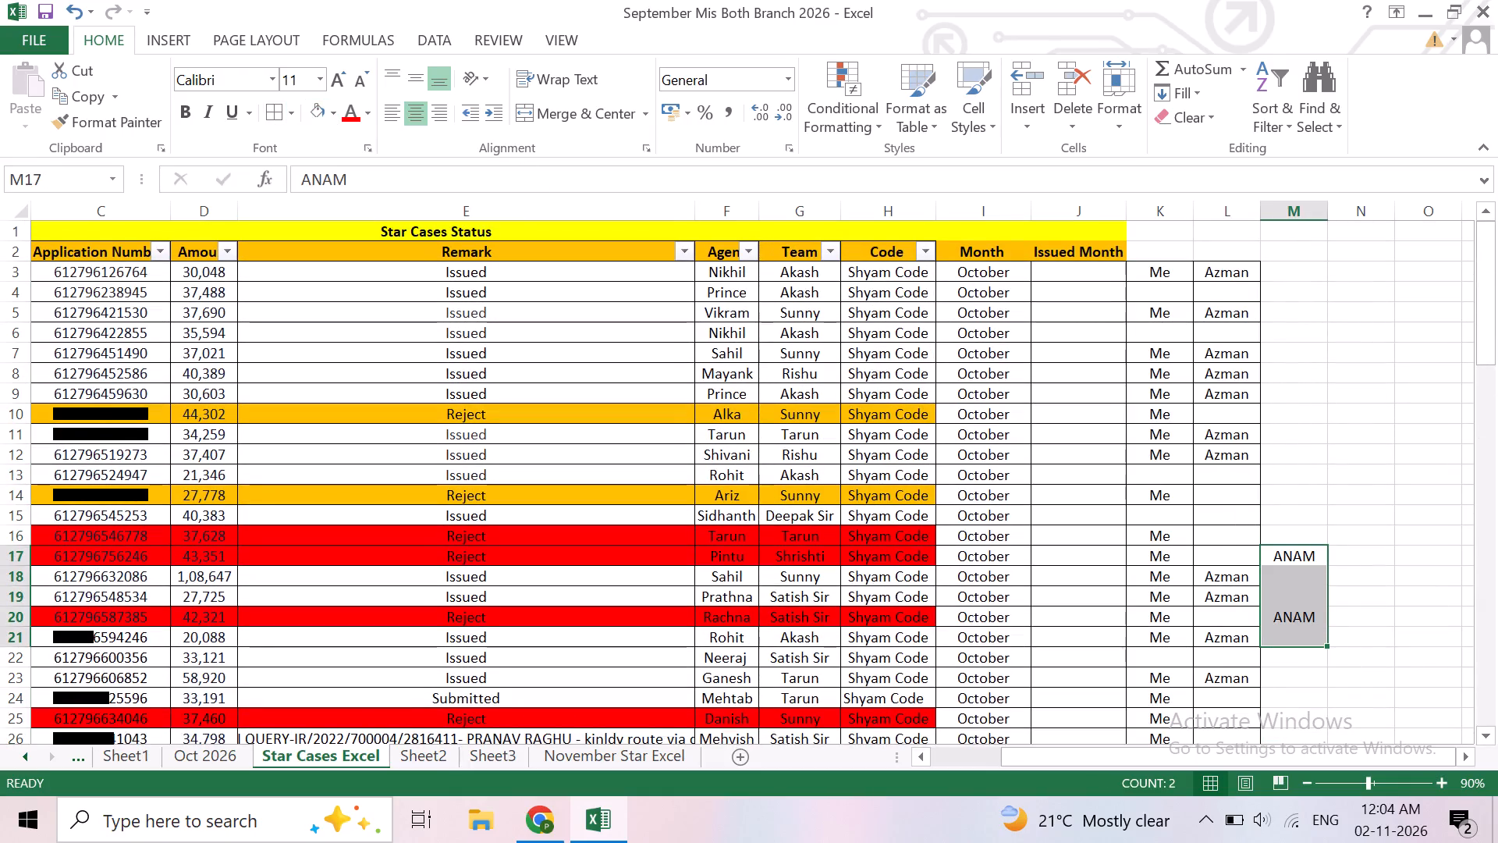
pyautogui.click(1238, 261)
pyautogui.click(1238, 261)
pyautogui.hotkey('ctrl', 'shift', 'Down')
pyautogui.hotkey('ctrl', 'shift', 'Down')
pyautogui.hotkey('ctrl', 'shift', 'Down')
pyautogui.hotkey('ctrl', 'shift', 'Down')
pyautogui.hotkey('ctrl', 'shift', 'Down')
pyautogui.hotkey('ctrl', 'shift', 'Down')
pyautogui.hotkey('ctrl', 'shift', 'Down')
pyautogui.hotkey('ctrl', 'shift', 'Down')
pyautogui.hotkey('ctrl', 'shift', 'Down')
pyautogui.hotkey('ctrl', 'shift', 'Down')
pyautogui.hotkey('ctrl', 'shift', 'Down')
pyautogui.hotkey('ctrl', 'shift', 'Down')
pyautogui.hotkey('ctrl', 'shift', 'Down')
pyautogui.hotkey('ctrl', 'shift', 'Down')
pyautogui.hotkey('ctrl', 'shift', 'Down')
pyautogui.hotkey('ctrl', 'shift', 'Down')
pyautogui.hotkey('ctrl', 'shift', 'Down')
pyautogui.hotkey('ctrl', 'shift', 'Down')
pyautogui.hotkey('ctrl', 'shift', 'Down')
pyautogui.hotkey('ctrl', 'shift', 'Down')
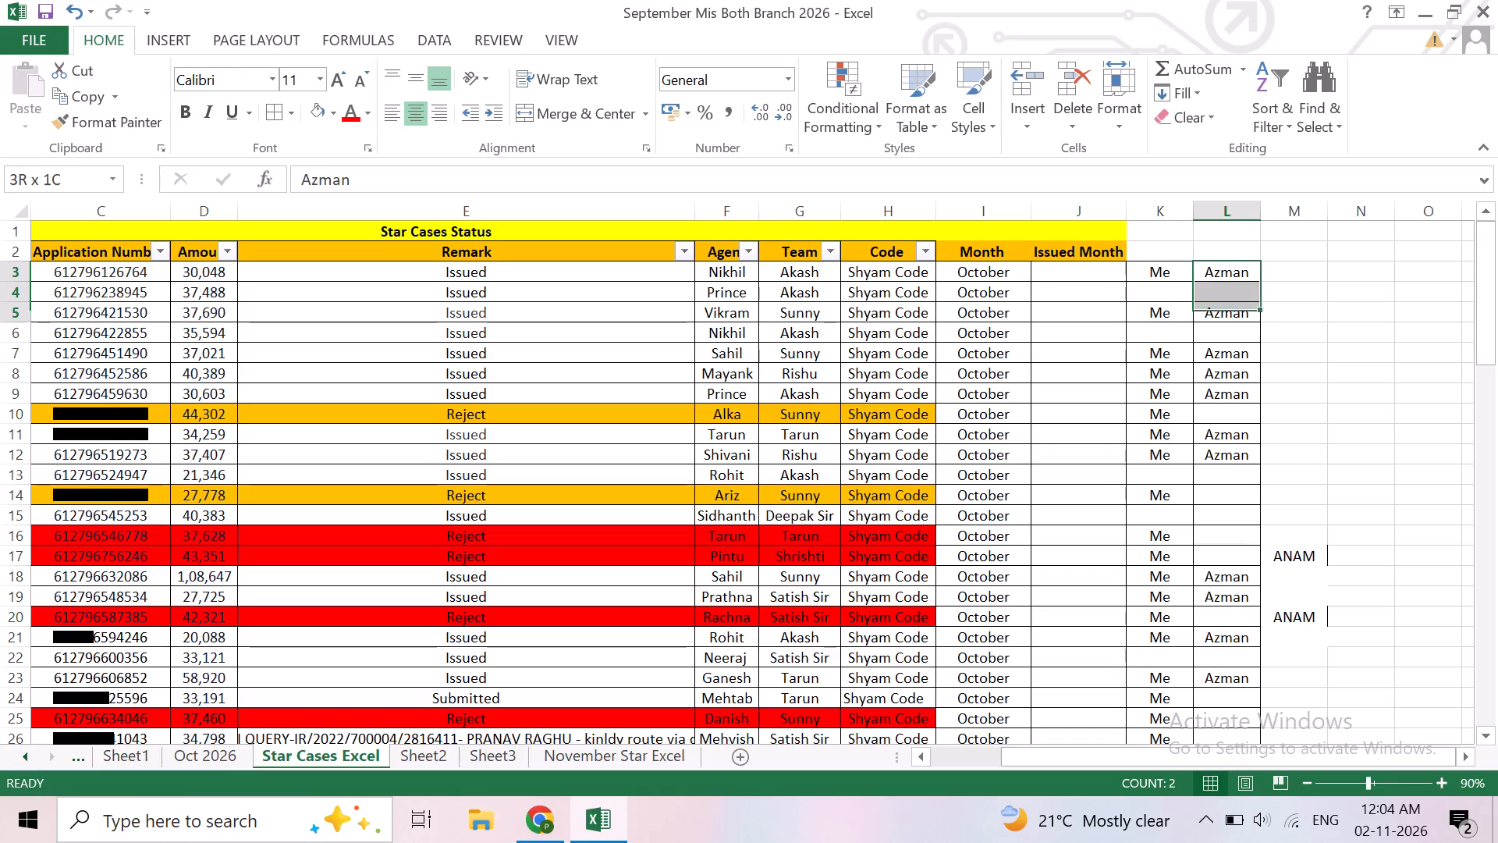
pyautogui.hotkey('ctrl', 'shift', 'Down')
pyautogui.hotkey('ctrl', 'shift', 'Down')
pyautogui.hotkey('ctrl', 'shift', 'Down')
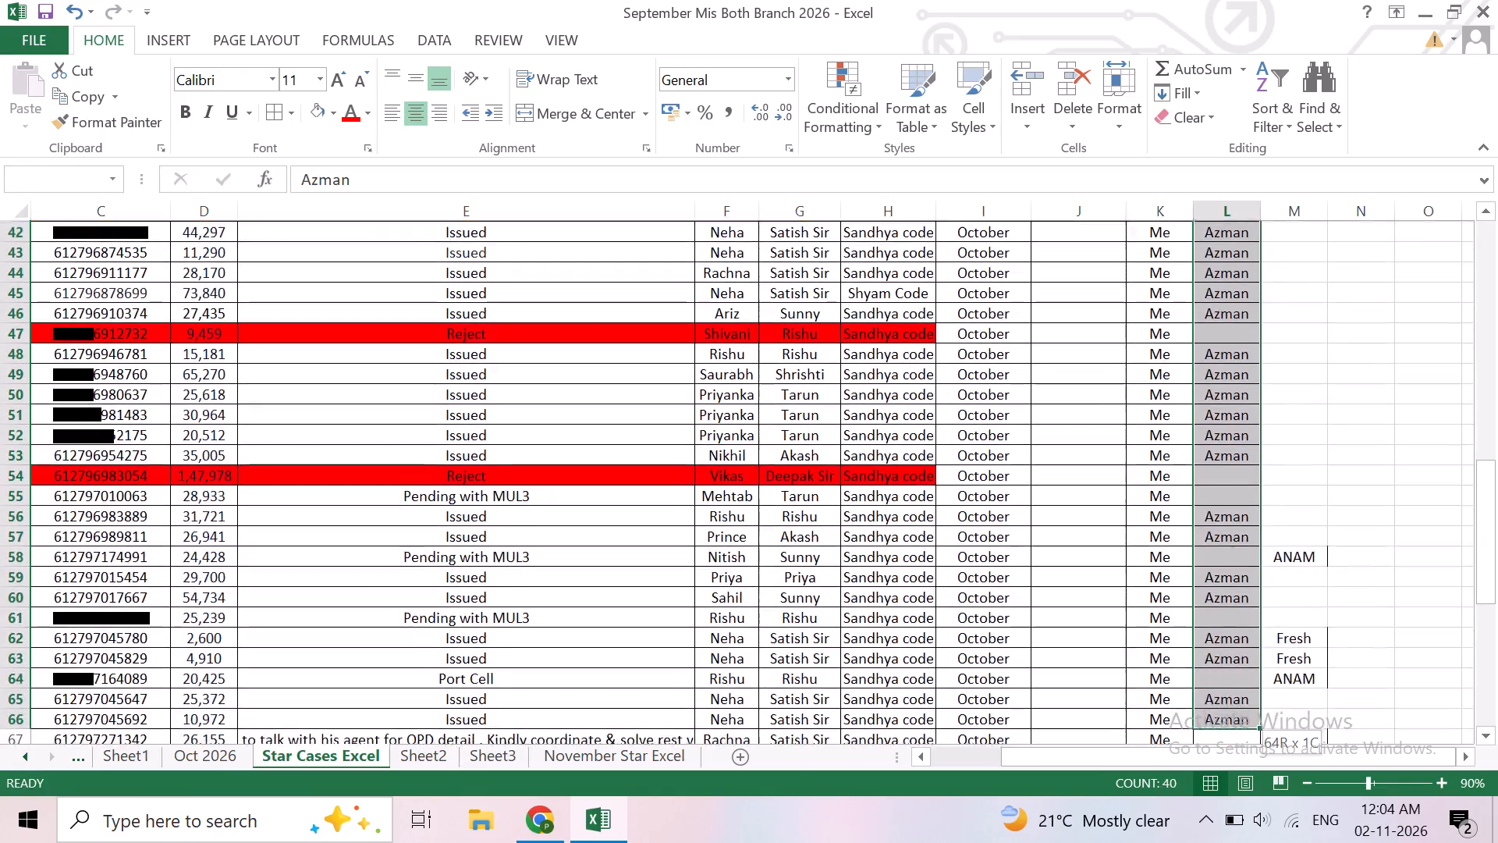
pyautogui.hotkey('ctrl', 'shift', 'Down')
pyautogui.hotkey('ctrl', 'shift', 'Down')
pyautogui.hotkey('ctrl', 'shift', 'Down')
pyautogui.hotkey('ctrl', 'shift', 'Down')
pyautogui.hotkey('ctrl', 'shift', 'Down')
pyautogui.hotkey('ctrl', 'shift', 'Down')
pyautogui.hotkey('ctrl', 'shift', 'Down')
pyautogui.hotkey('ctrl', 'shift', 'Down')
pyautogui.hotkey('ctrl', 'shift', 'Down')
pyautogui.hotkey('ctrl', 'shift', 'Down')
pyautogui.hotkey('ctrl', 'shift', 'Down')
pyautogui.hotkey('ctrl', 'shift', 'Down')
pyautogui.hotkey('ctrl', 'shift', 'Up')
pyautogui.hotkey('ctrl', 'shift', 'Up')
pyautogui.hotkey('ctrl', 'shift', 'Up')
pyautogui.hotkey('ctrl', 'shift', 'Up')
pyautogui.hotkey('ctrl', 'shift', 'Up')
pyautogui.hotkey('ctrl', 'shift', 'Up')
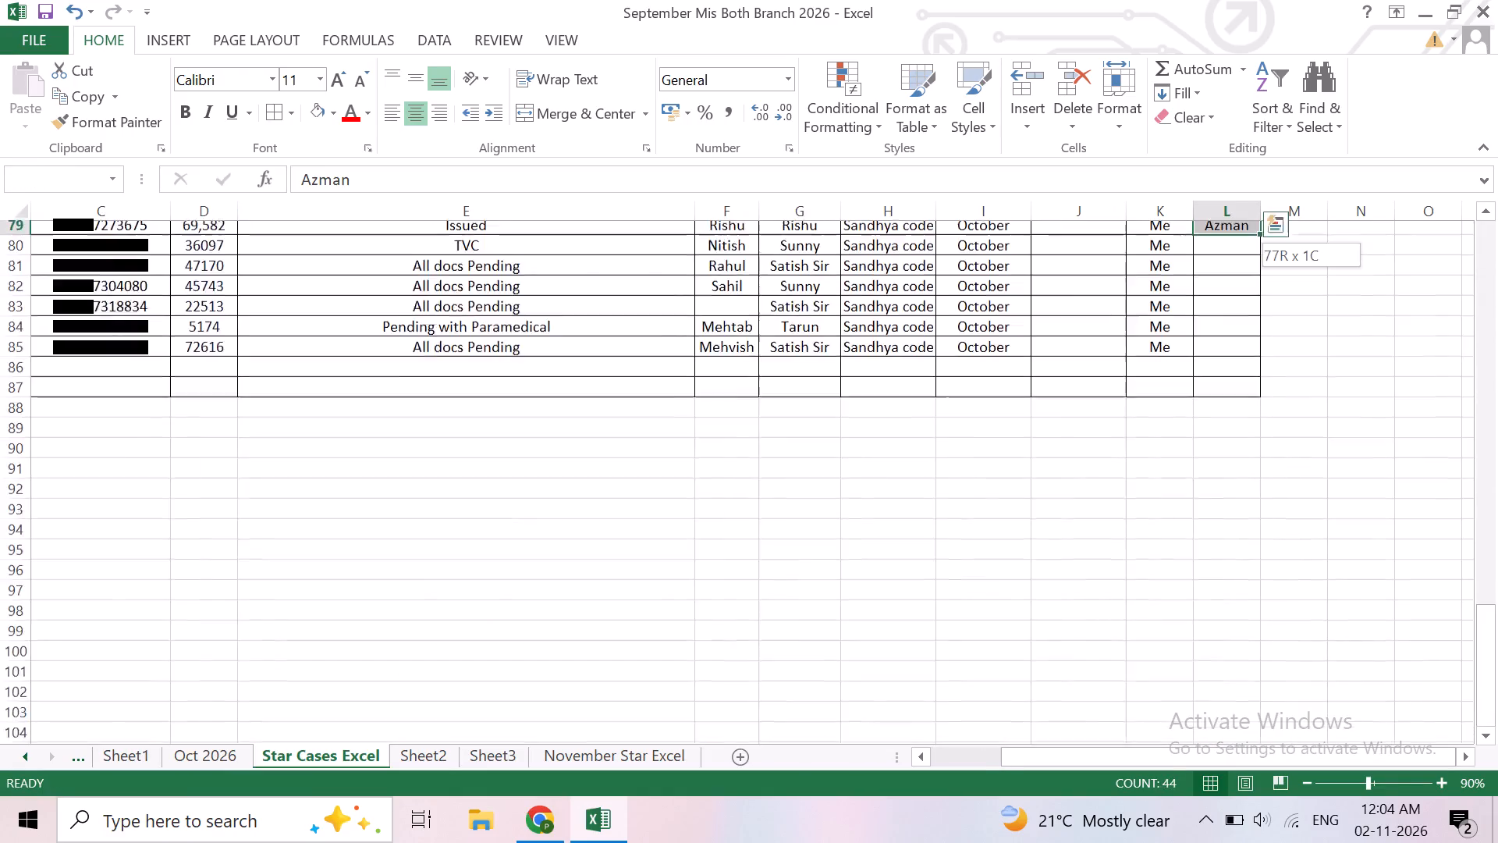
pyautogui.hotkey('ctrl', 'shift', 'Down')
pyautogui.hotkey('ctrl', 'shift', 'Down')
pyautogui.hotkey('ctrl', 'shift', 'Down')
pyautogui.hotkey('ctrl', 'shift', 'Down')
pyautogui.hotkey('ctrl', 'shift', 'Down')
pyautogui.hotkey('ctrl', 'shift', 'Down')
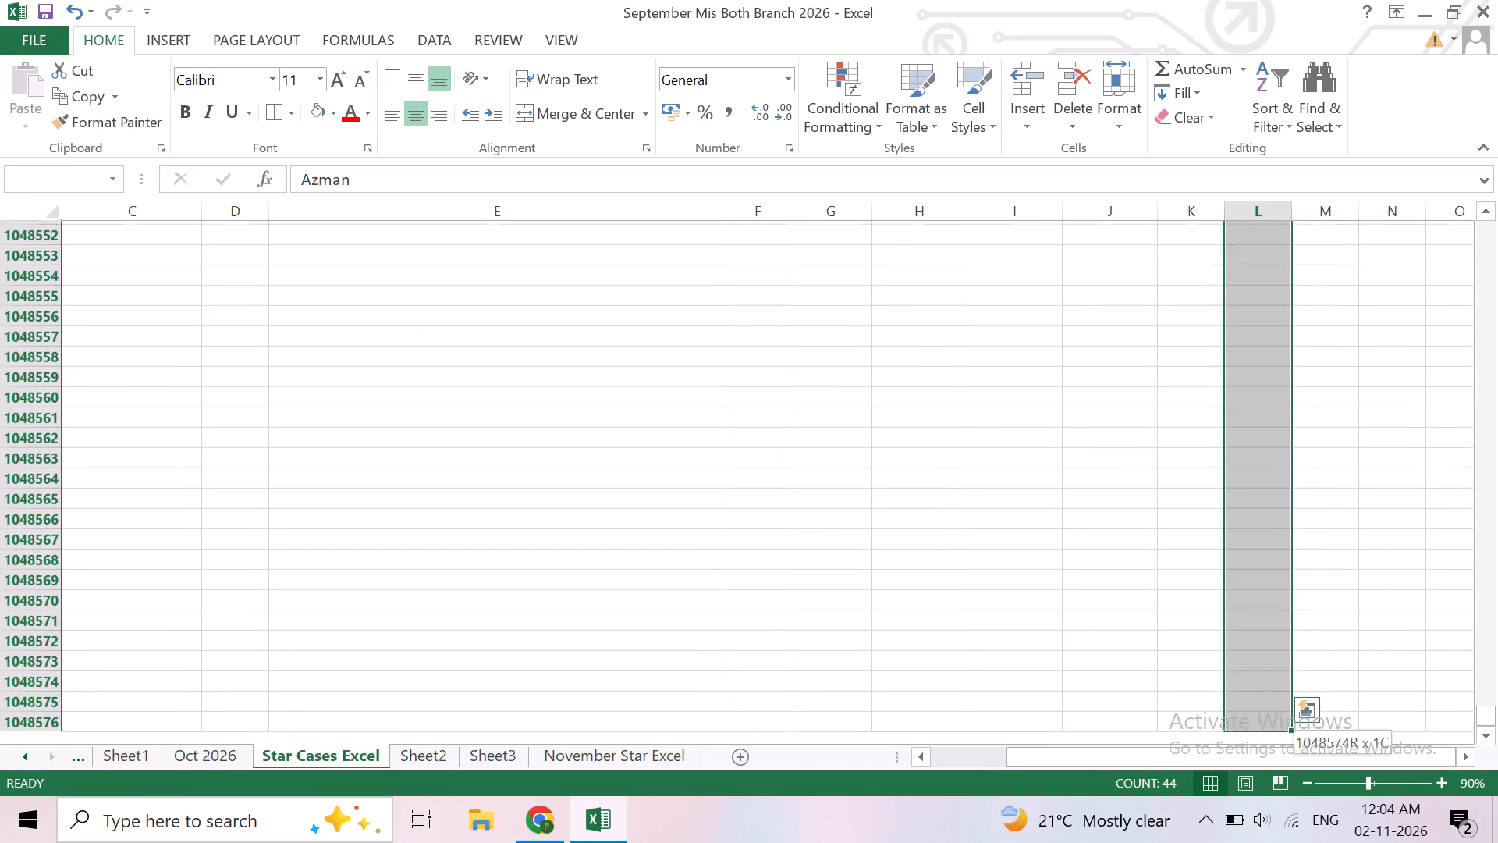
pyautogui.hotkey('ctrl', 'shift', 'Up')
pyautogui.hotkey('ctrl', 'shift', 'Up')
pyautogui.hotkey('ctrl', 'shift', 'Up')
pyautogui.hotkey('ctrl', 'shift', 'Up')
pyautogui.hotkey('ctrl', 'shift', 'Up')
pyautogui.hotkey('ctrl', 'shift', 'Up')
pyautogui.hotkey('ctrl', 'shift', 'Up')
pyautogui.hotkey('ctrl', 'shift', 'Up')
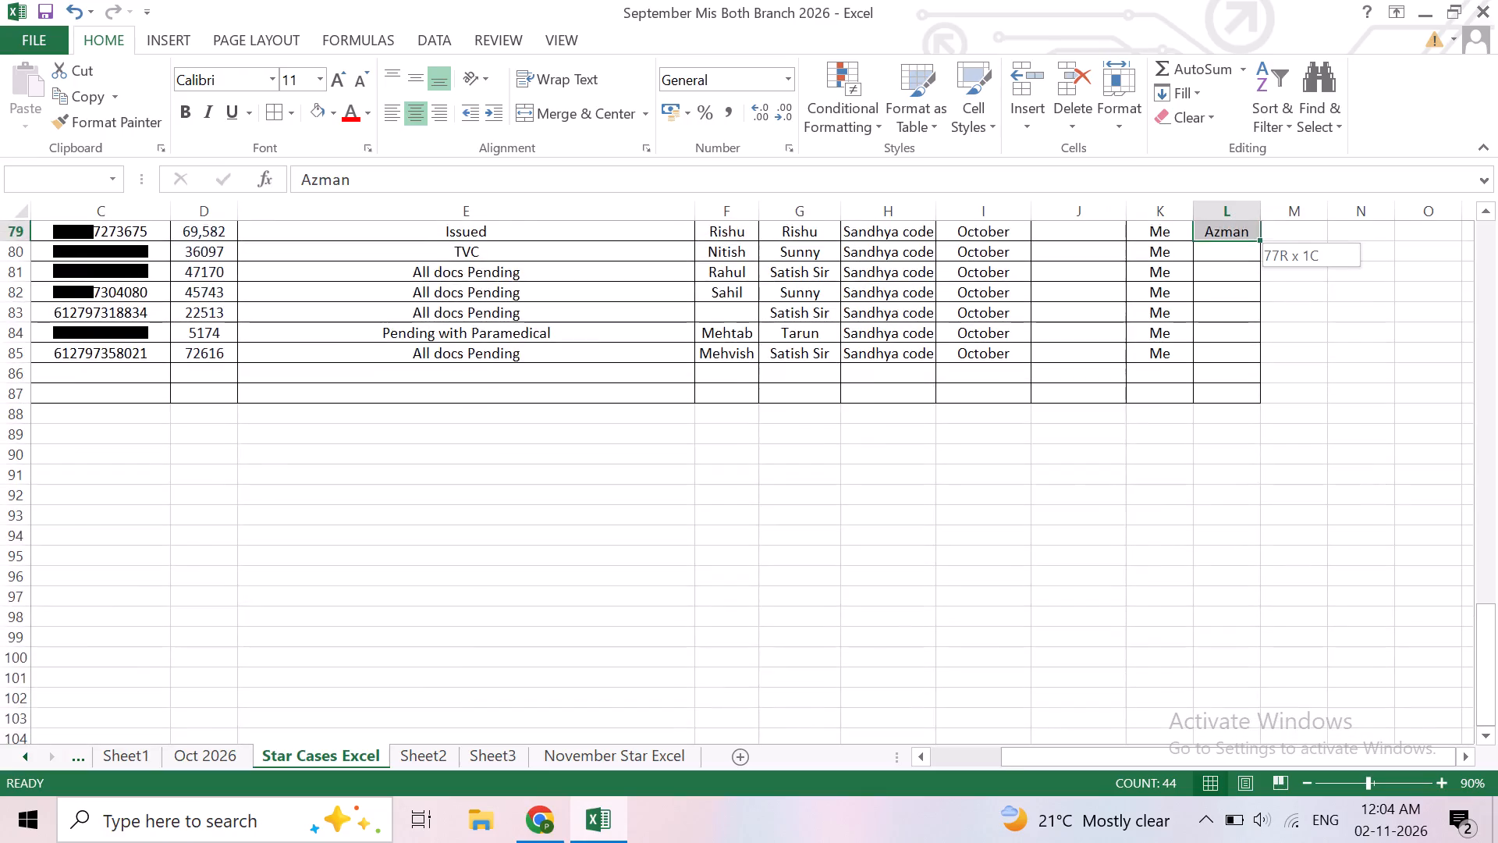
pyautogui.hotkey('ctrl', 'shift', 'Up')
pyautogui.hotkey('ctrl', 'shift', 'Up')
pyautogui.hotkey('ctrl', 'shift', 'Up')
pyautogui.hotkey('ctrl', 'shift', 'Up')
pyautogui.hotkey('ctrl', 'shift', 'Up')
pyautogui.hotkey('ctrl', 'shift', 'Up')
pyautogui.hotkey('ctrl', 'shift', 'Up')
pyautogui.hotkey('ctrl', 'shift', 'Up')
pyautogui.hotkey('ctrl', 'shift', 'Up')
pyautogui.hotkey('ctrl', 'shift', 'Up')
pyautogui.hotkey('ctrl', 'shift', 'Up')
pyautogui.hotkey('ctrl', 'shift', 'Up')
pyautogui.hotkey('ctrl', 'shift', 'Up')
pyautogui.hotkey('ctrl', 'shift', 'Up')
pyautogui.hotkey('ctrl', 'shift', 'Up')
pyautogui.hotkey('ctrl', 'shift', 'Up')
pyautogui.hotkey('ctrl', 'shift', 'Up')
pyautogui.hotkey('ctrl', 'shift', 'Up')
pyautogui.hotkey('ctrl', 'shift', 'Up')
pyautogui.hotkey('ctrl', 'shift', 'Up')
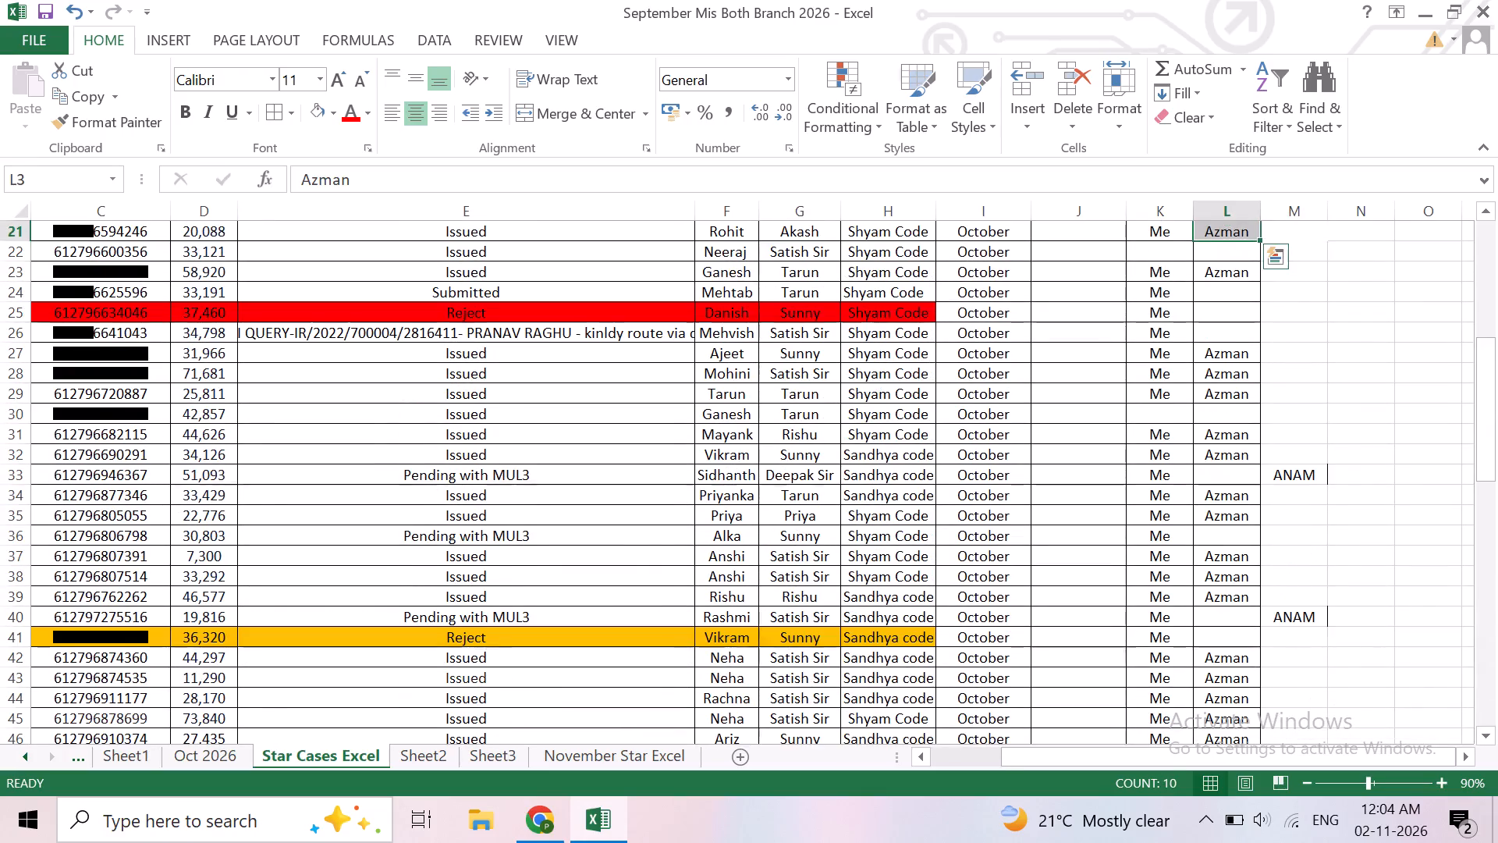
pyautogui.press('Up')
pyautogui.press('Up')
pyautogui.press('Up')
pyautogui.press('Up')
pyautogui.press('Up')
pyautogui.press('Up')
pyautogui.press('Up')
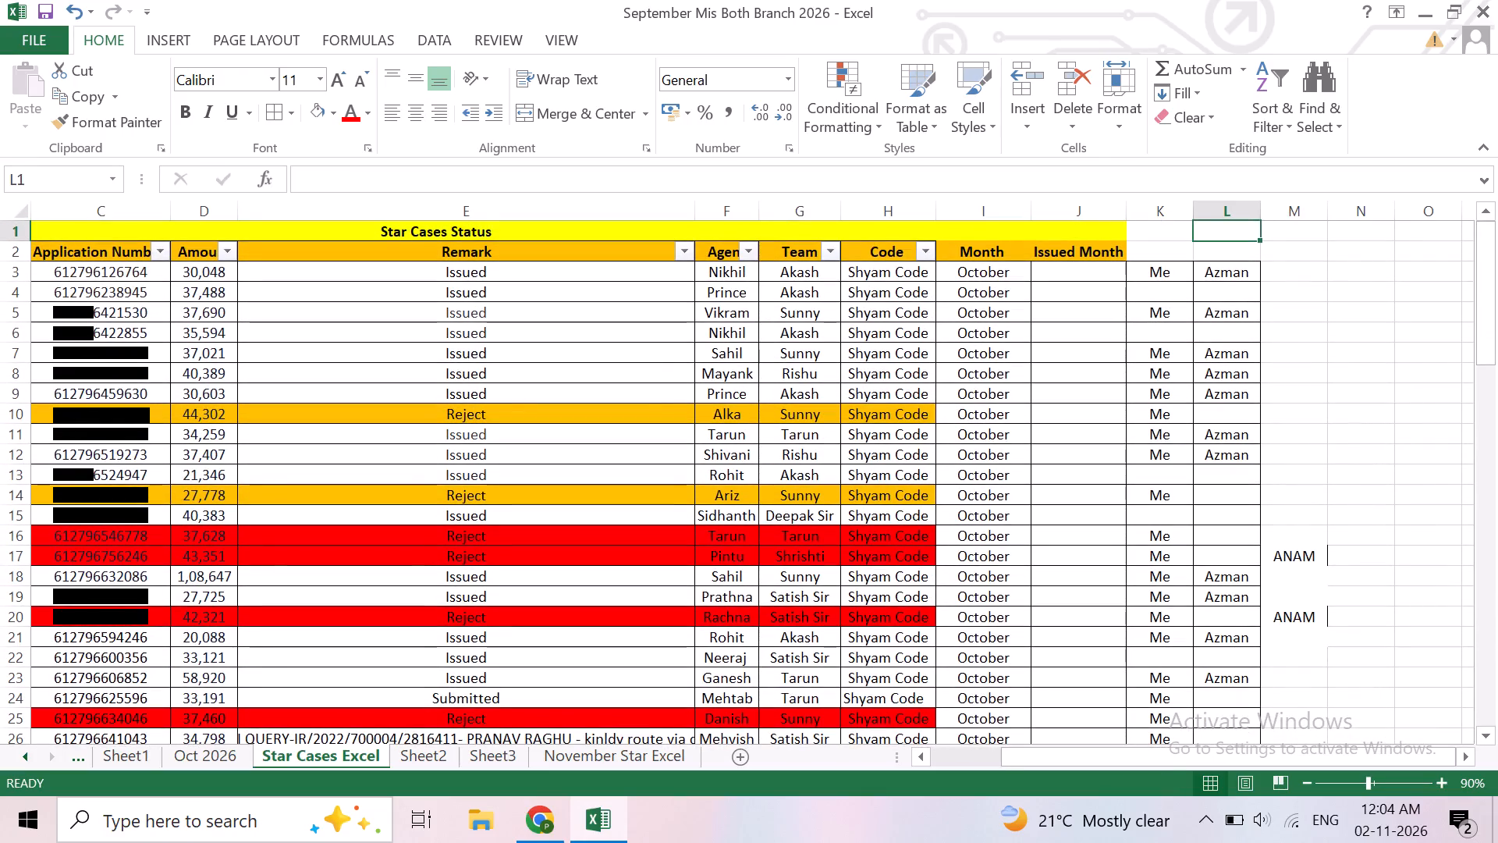
# Copy the October entry from I3 in the Month column.
pyautogui.click(1004, 269)
pyautogui.hotkey('ctrl', 'c')
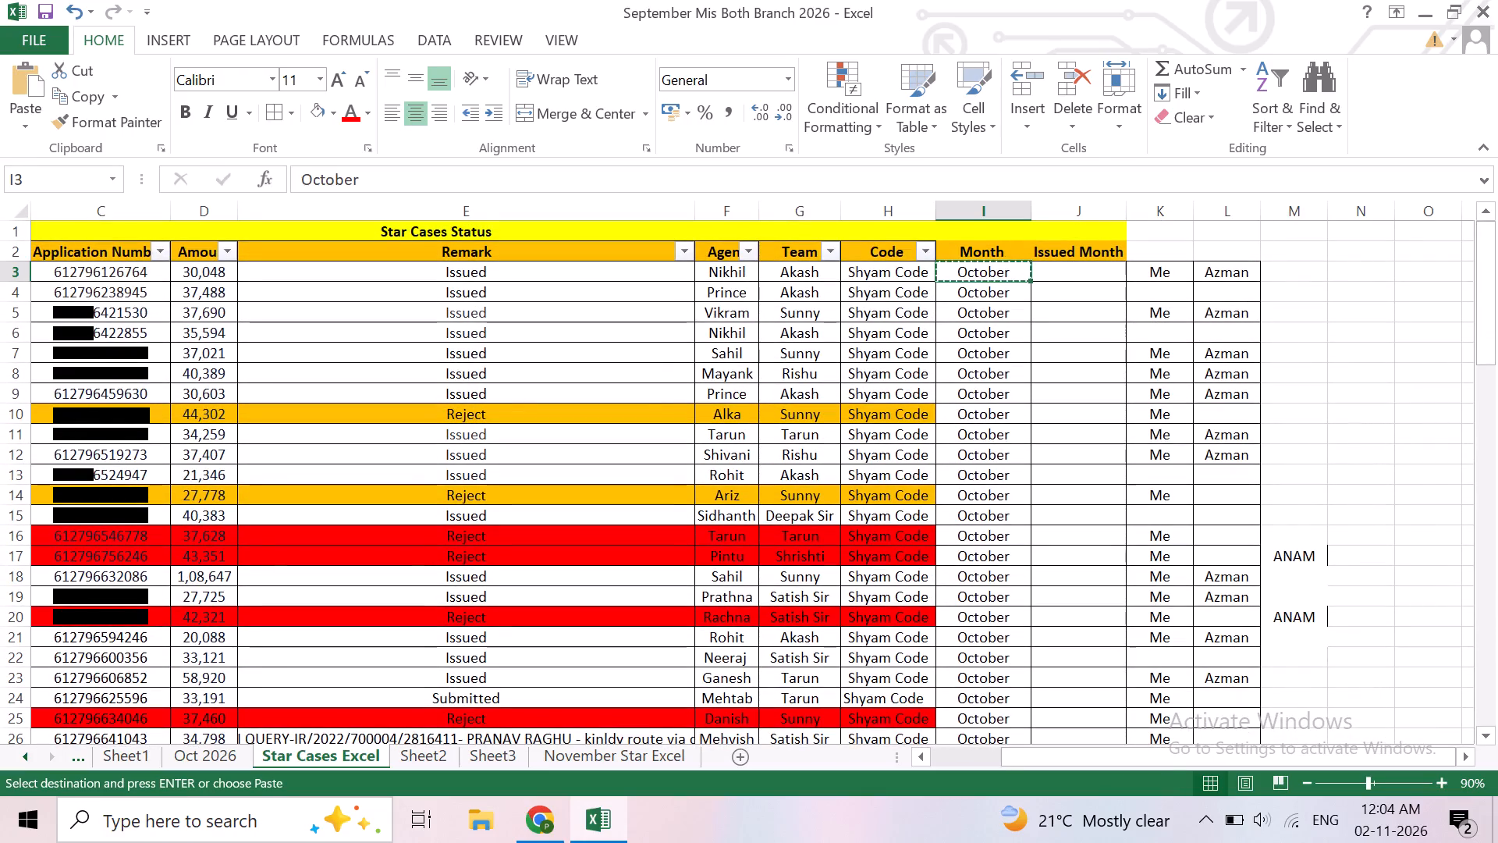
# Filter the Remark column to show only the Issued and Reject cases.
pyautogui.click(687, 251)
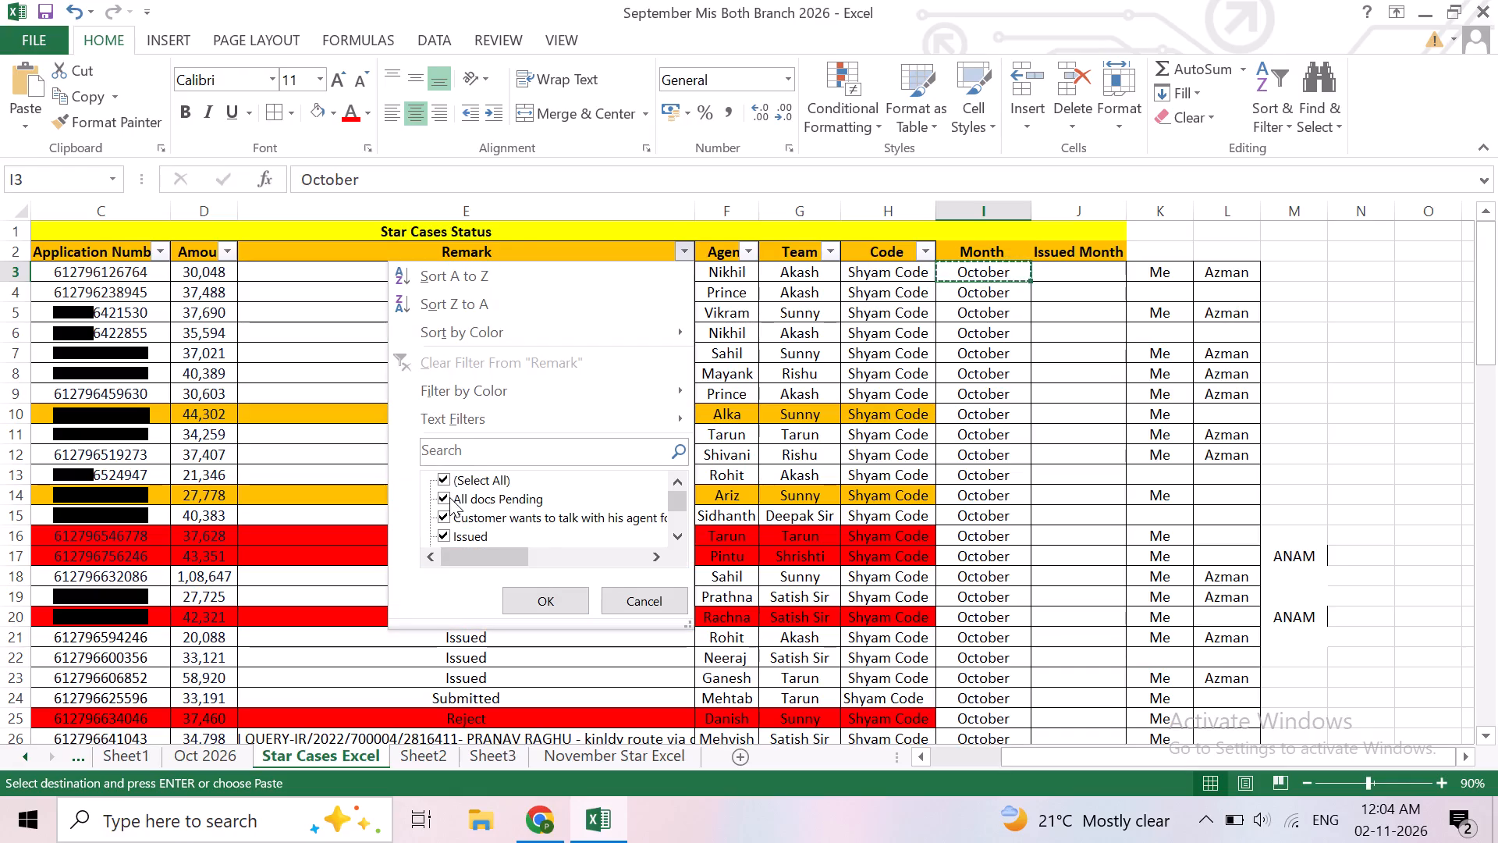
pyautogui.click(449, 497)
pyautogui.click(449, 526)
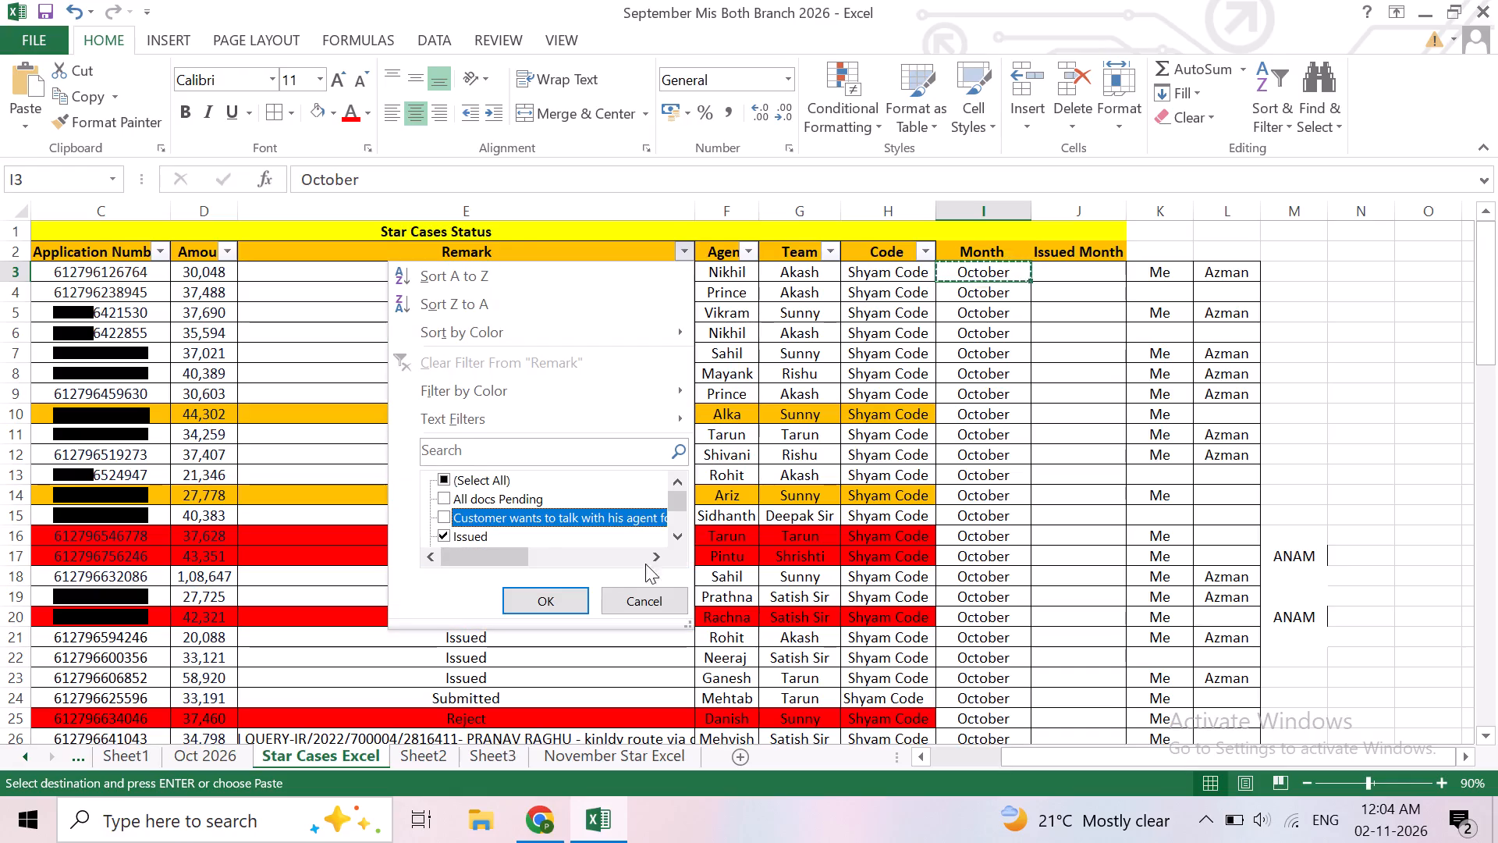
pyautogui.click(680, 539)
pyautogui.click(680, 539)
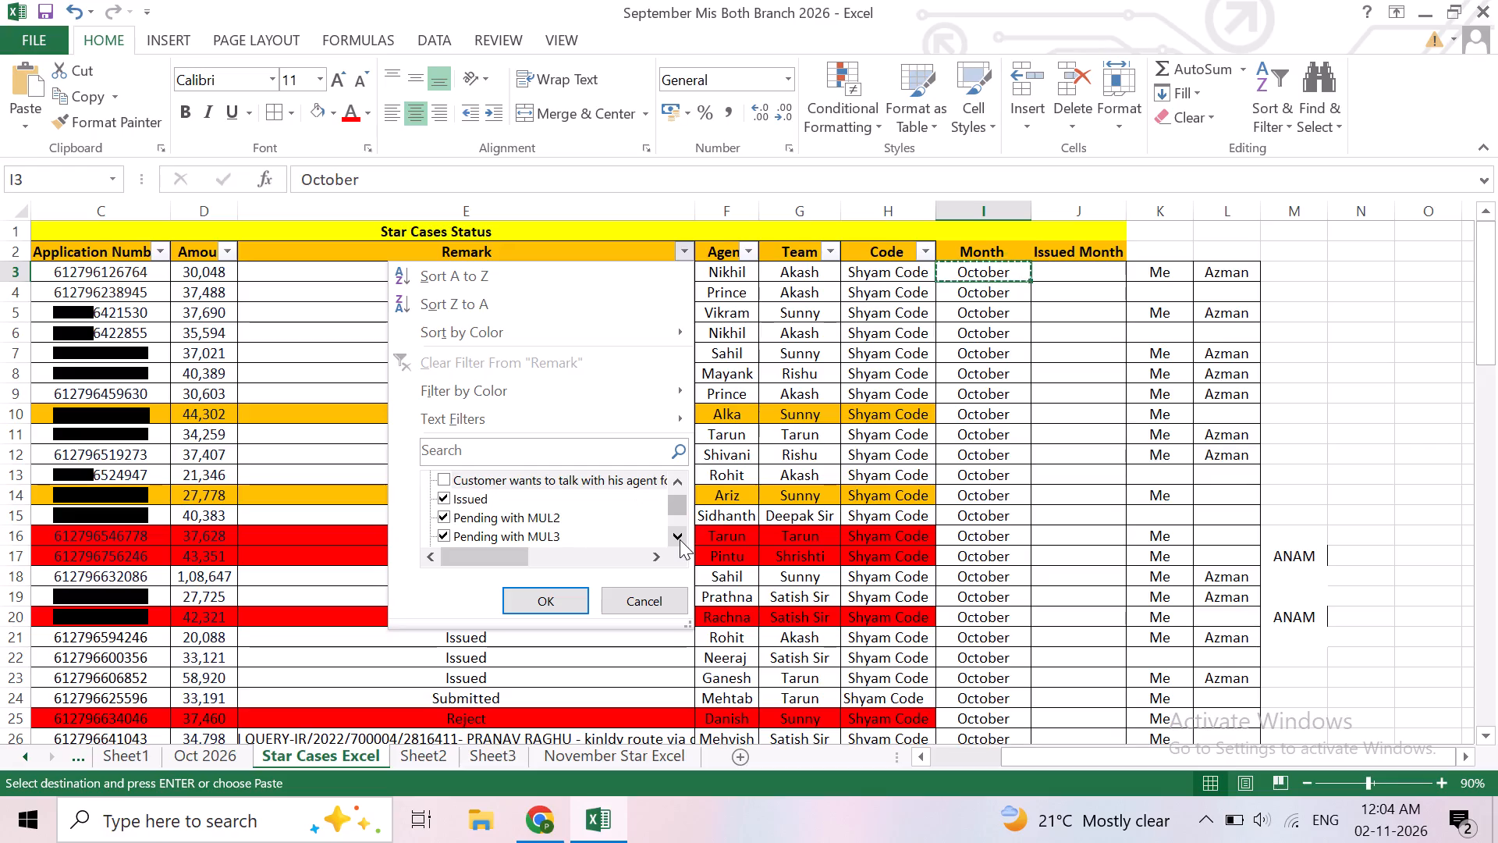
pyautogui.click(445, 517)
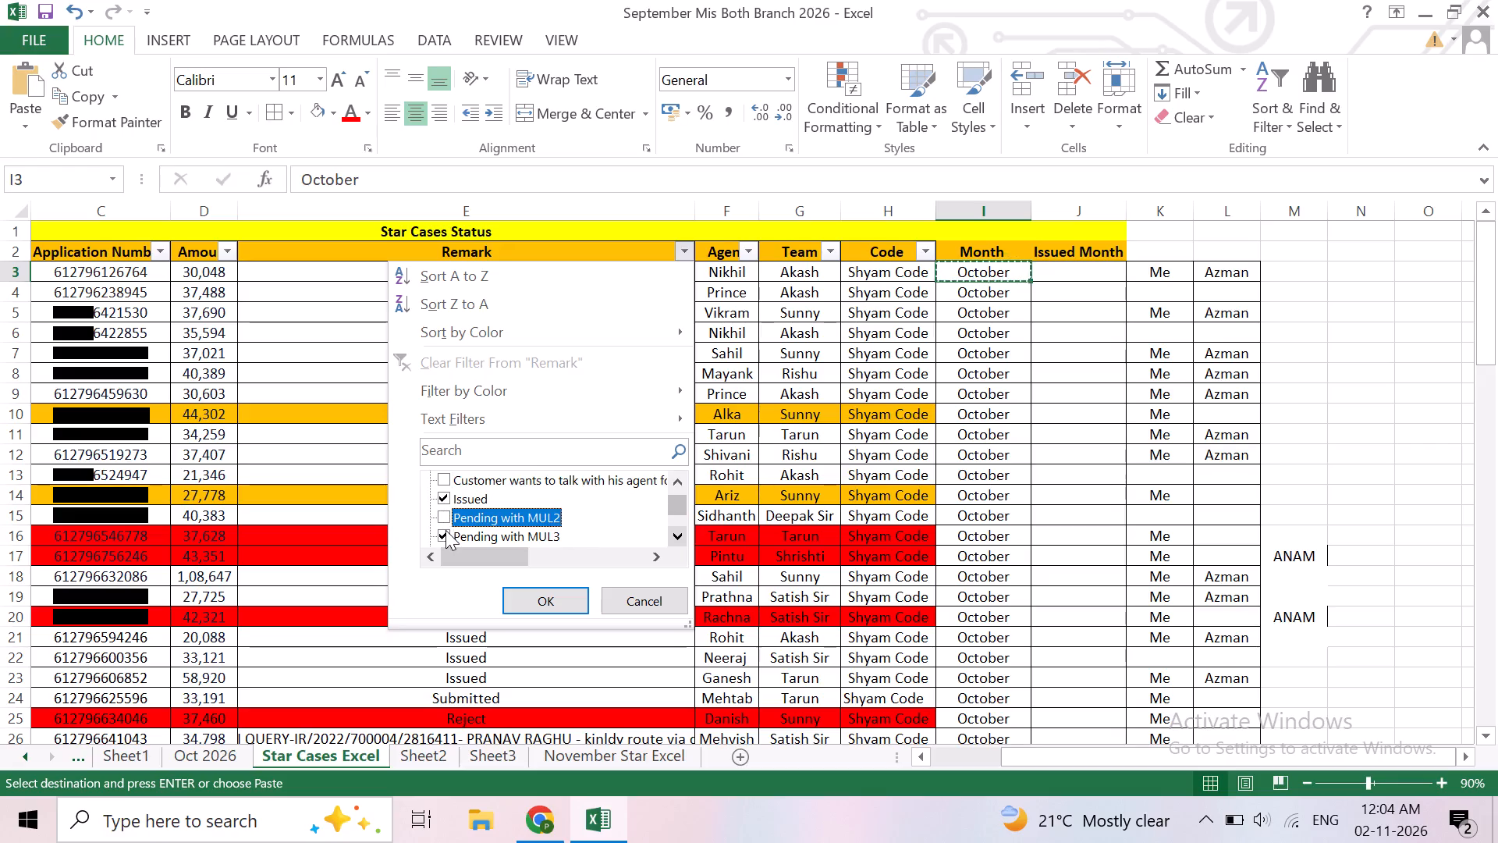
pyautogui.click(445, 530)
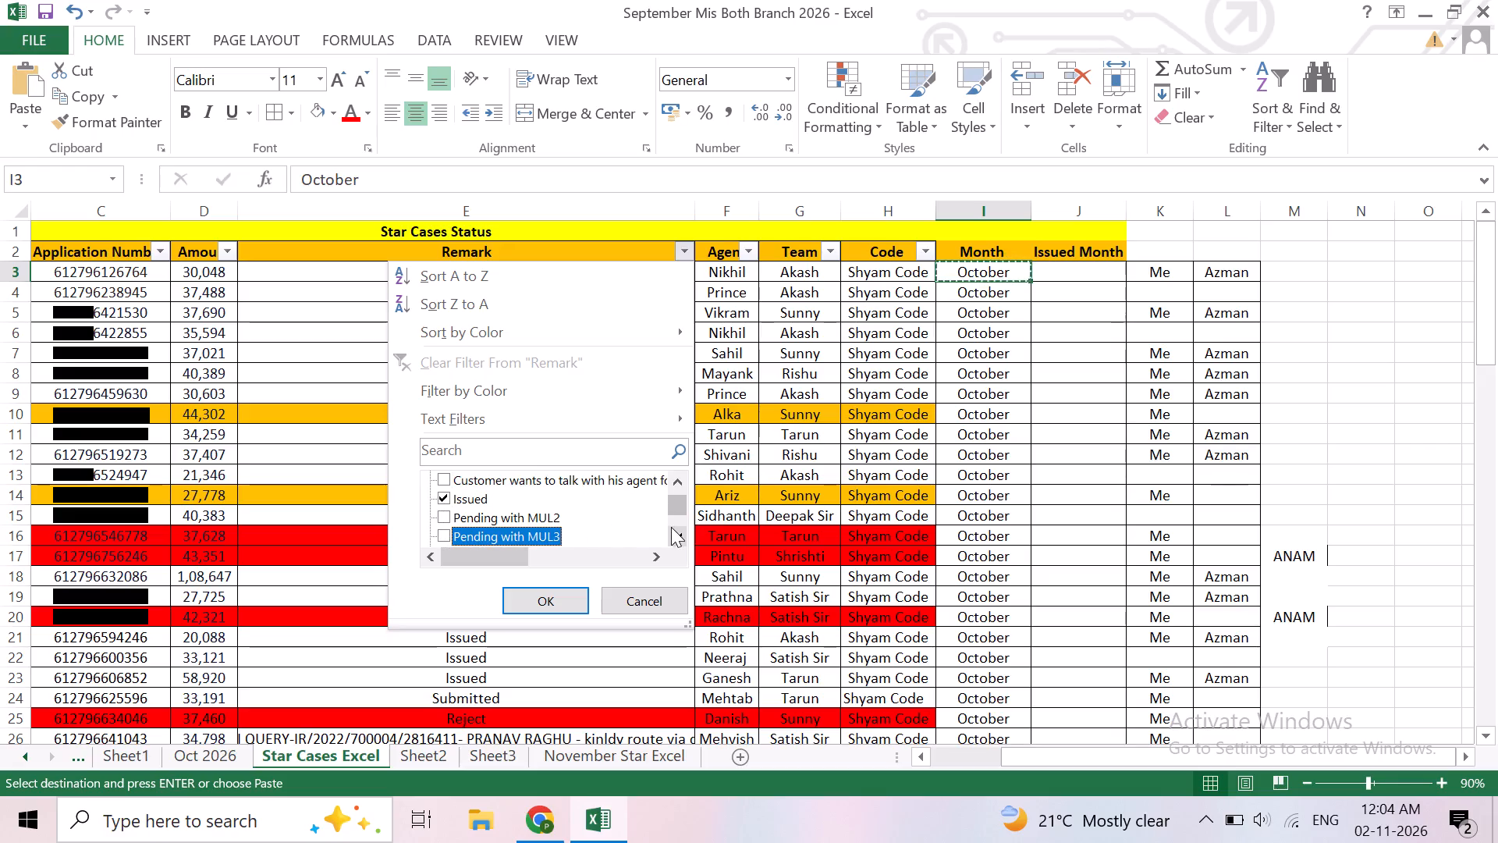
pyautogui.click(671, 527)
pyautogui.doubleClick(671, 527)
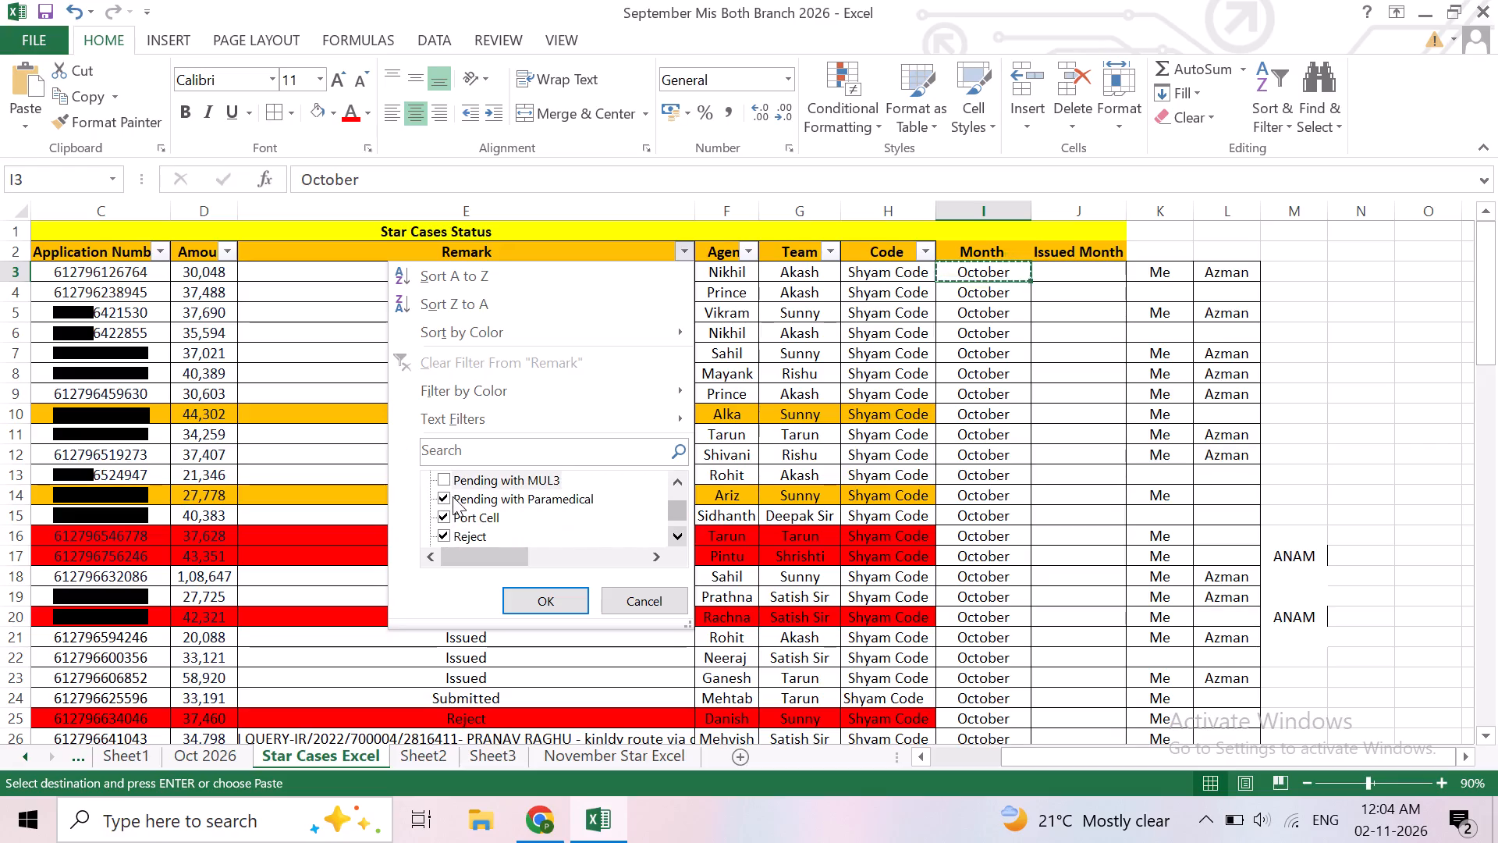
pyautogui.click(453, 496)
pyautogui.click(451, 514)
pyautogui.click(451, 536)
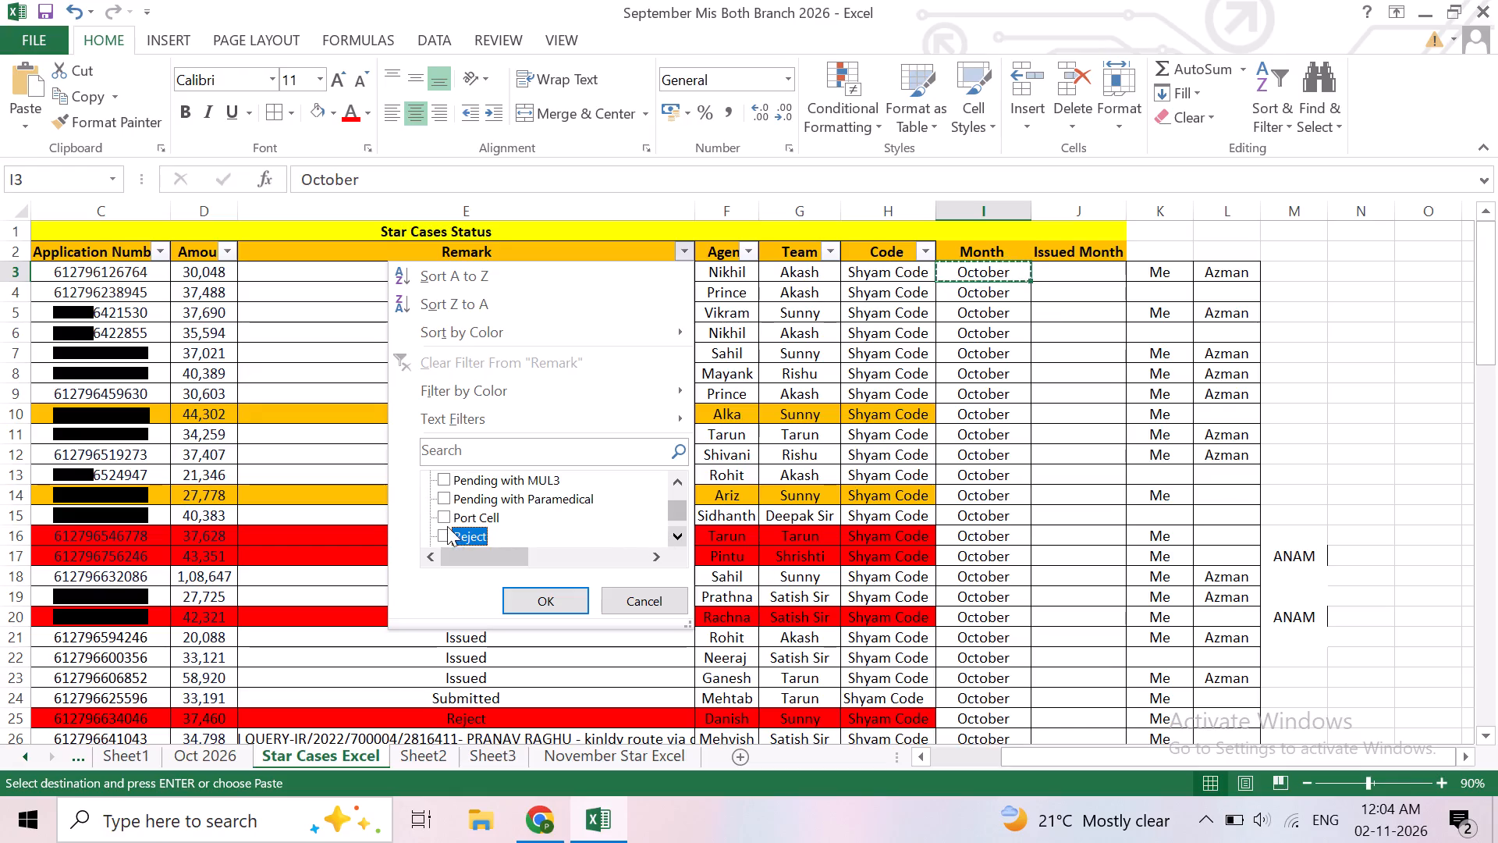
pyautogui.click(447, 526)
pyautogui.click(447, 532)
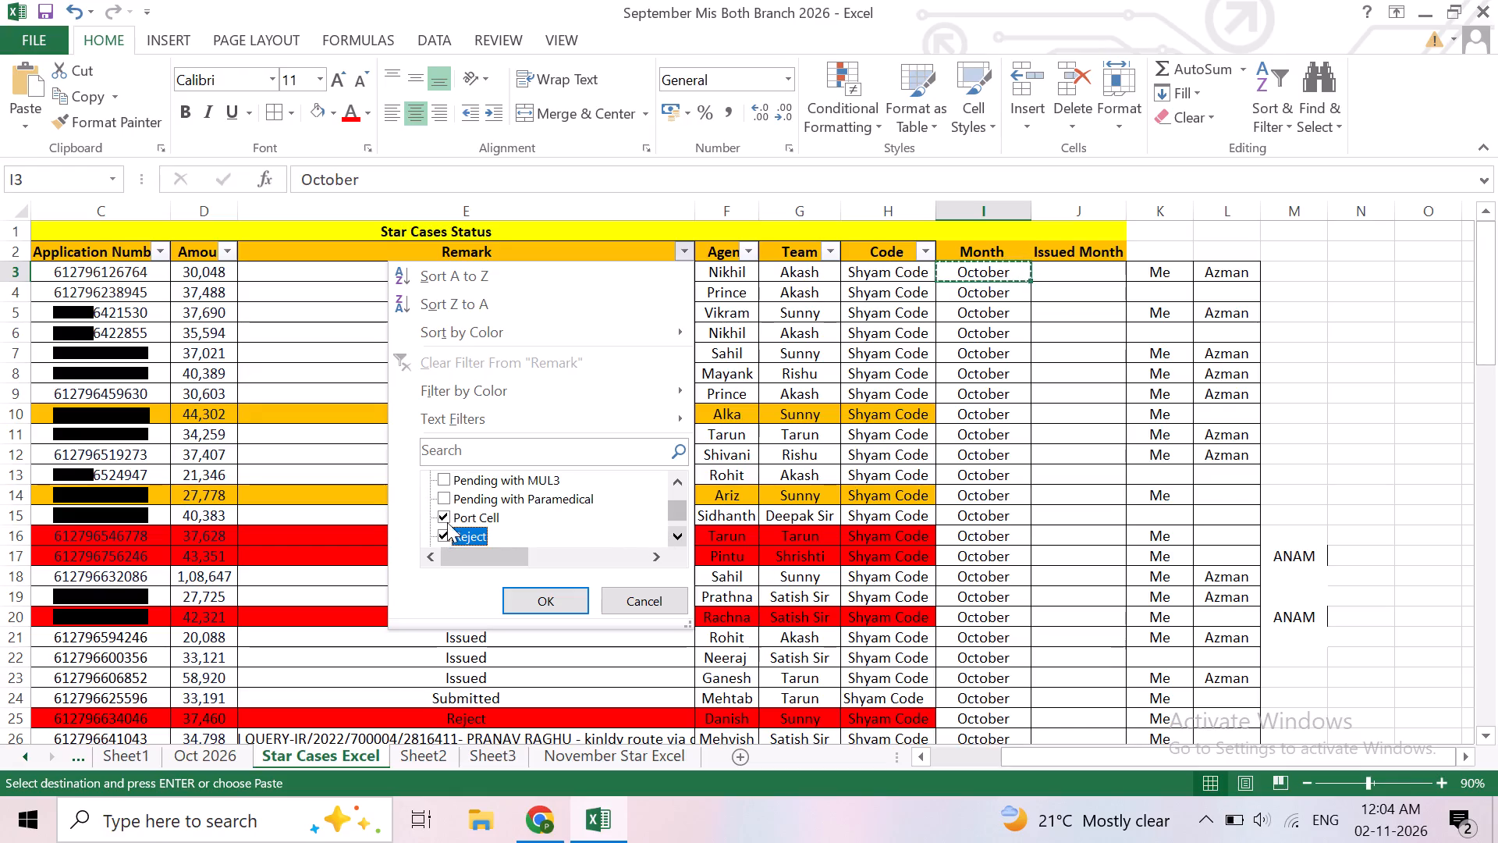
pyautogui.click(447, 522)
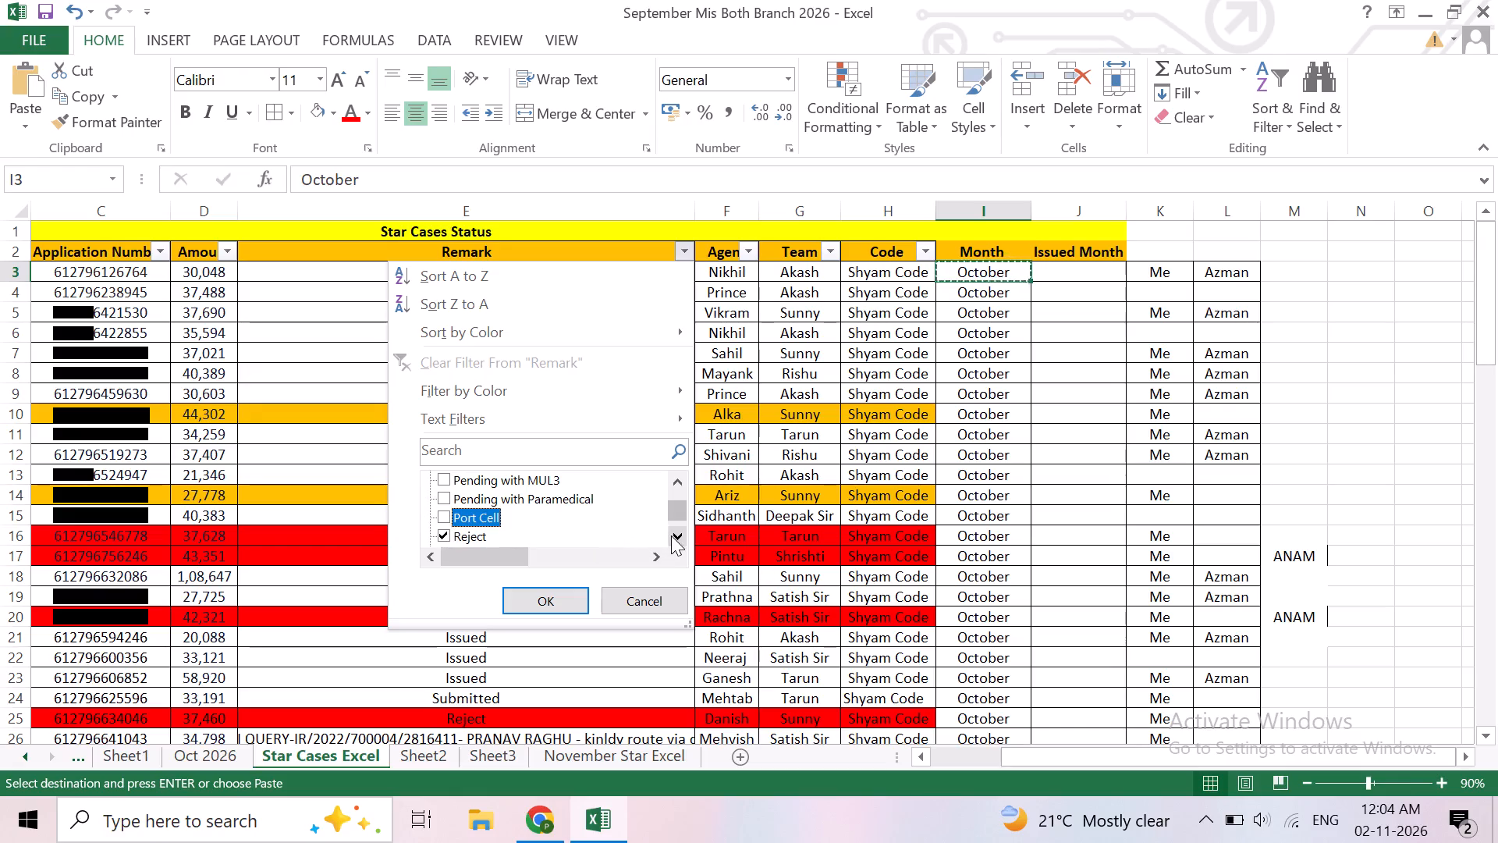
pyautogui.tripleClick(671, 535)
pyautogui.click(451, 498)
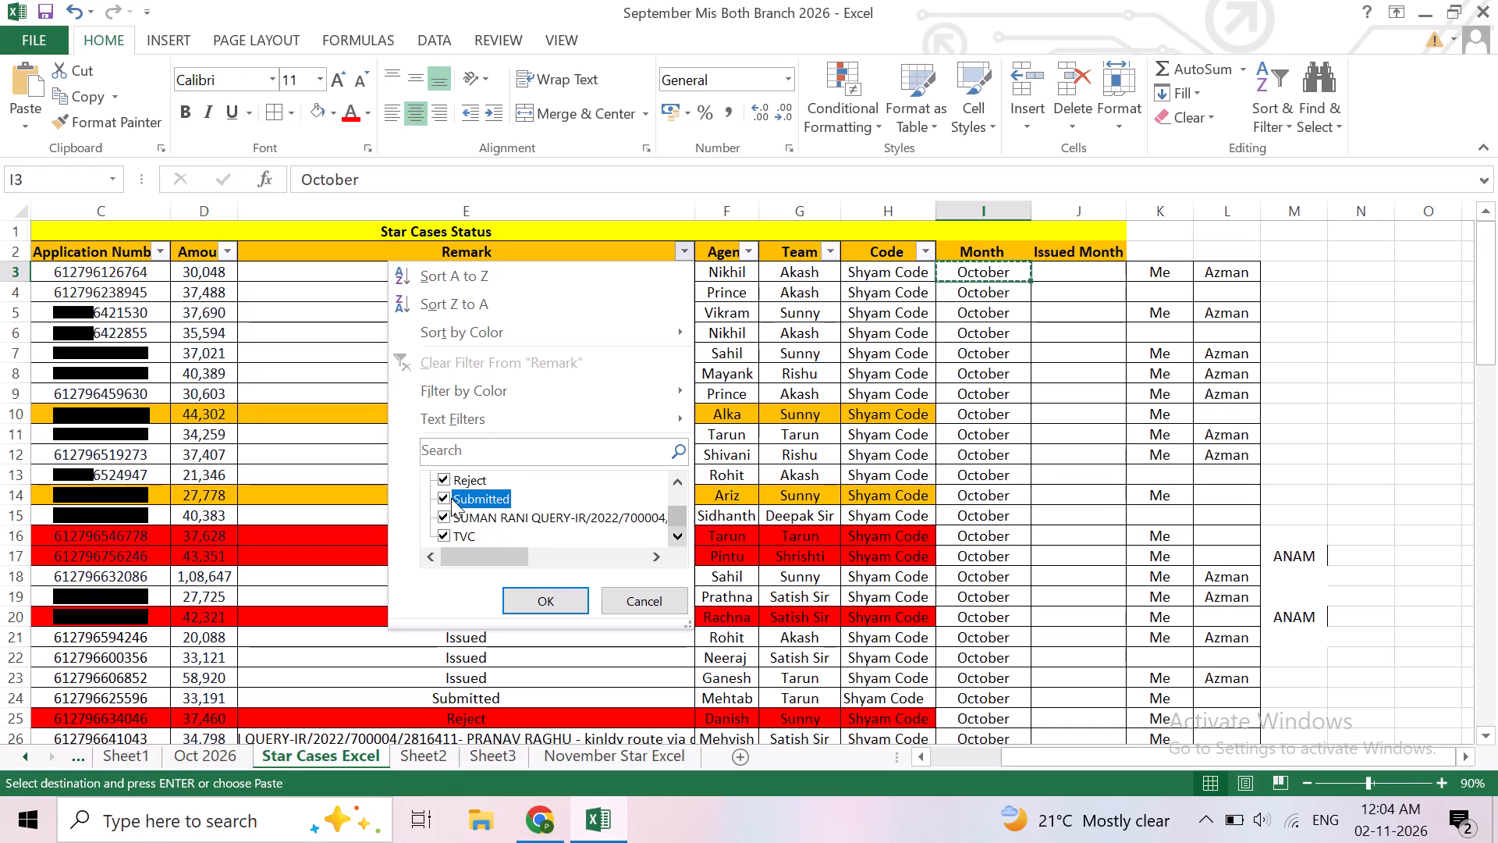
pyautogui.click(450, 521)
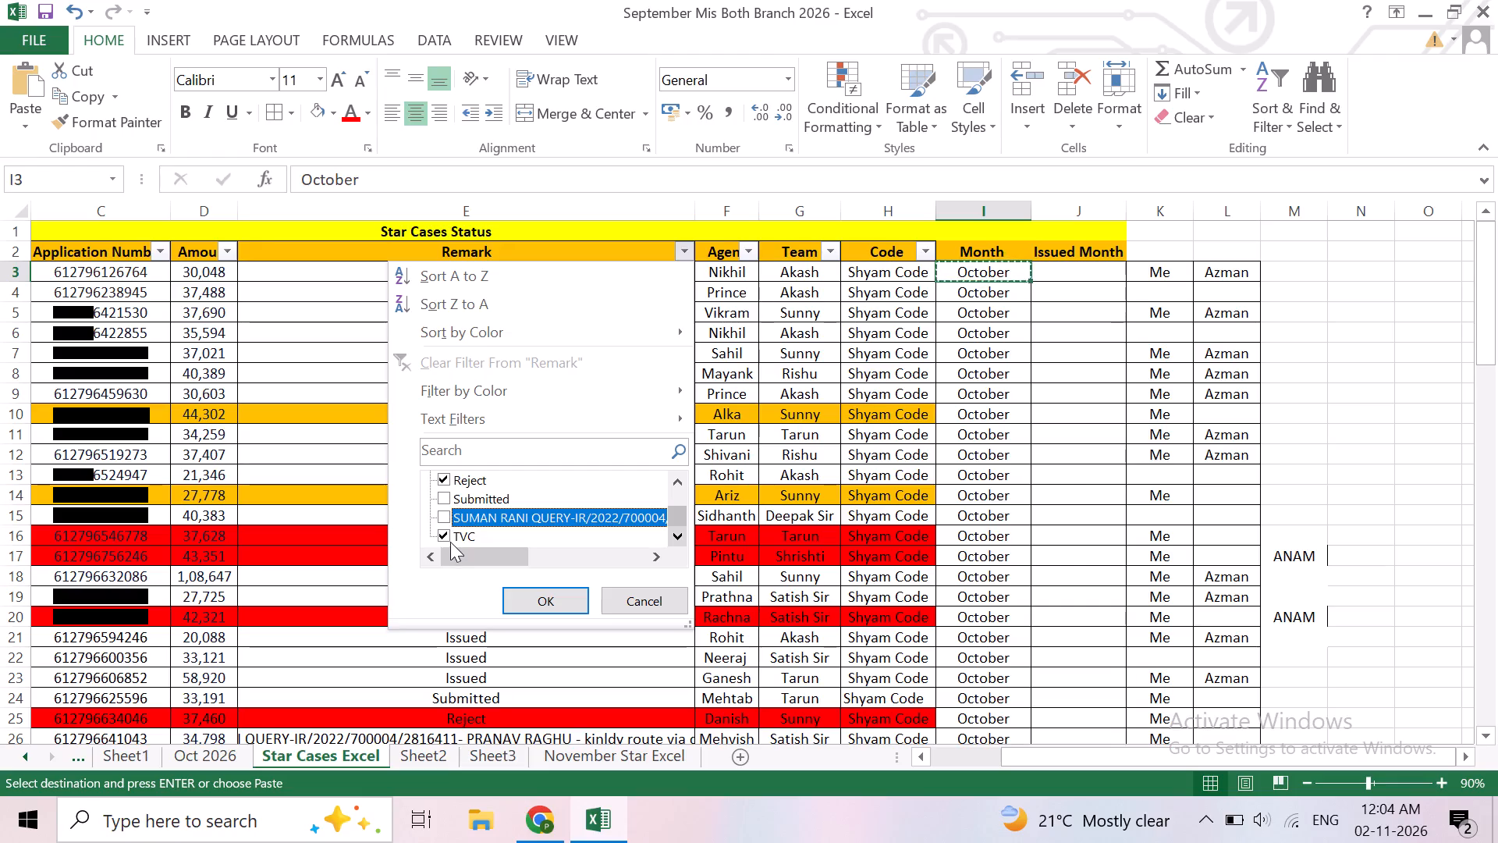
pyautogui.click(446, 533)
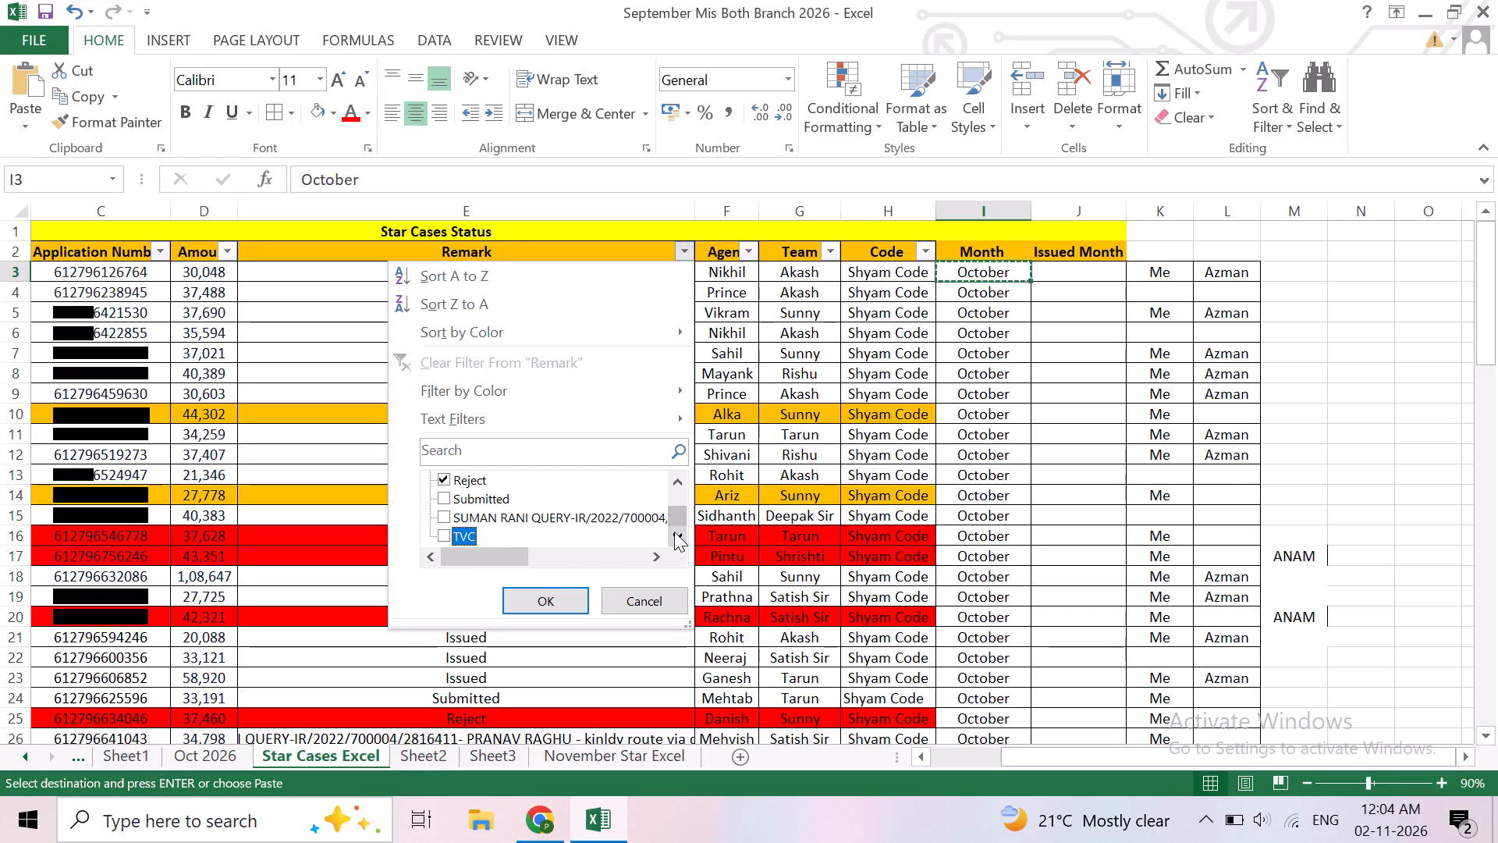
pyautogui.doubleClick(674, 532)
pyautogui.click(564, 599)
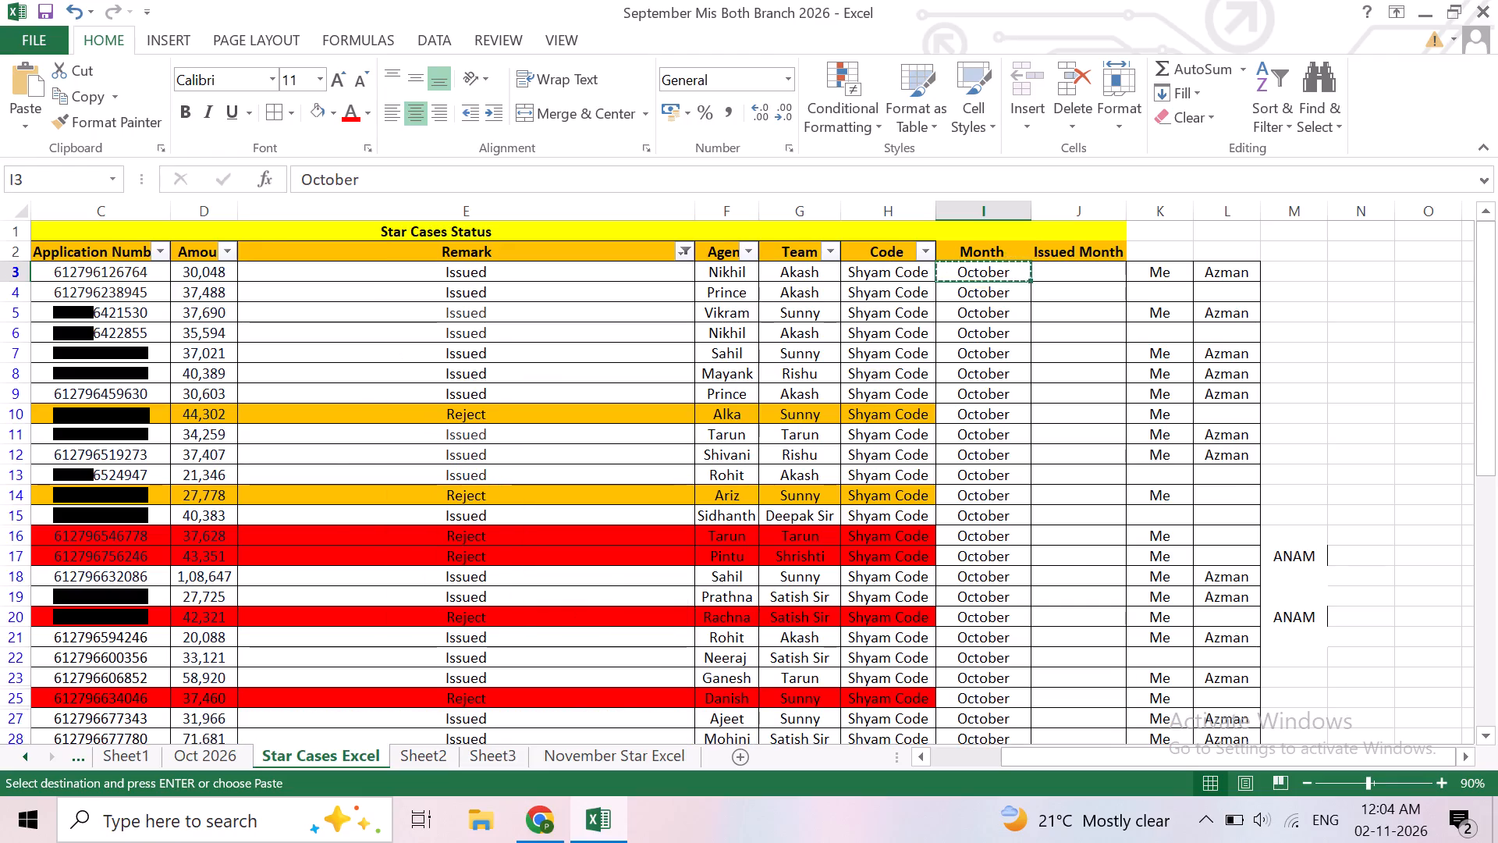
# Paste October into J3 and fill it down the visible Issued Month cells to J79.
pyautogui.click(1070, 269)
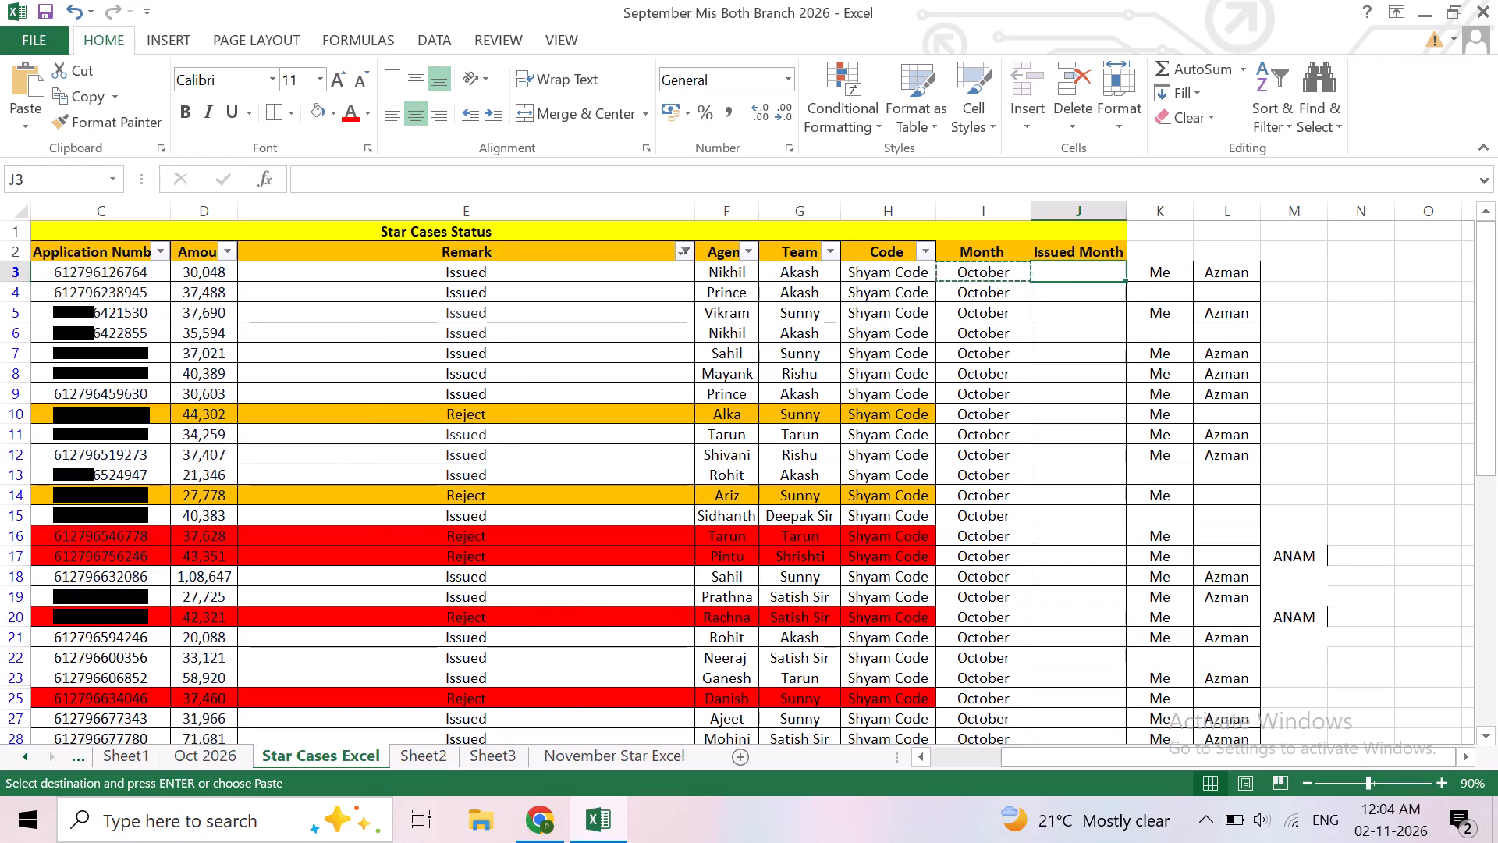
pyautogui.hotkey('ctrl', 'v')
pyautogui.hotkey('shift', 'Down')
pyautogui.hotkey('shift', 'Down')
pyautogui.hotkey('shift', 'Down')
pyautogui.hotkey('shift', 'Down')
pyautogui.hotkey('shift', 'Down')
pyautogui.hotkey('shift', 'Down')
pyautogui.hotkey('shift', 'Down')
pyautogui.hotkey('shift', 'Down')
pyautogui.hotkey('shift', 'Down')
pyautogui.hotkey('shift', 'Down')
pyautogui.hotkey('shift', 'Down')
pyautogui.hotkey('shift', 'Down')
pyautogui.hotkey('shift', 'Down')
pyautogui.hotkey('shift', 'Down')
pyautogui.hotkey('shift', 'Down')
pyautogui.hotkey('shift', 'Down')
pyautogui.hotkey('shift', 'Down')
pyautogui.hotkey('shift', 'Down')
pyautogui.hotkey('shift', 'Down')
pyautogui.hotkey('shift', 'Down')
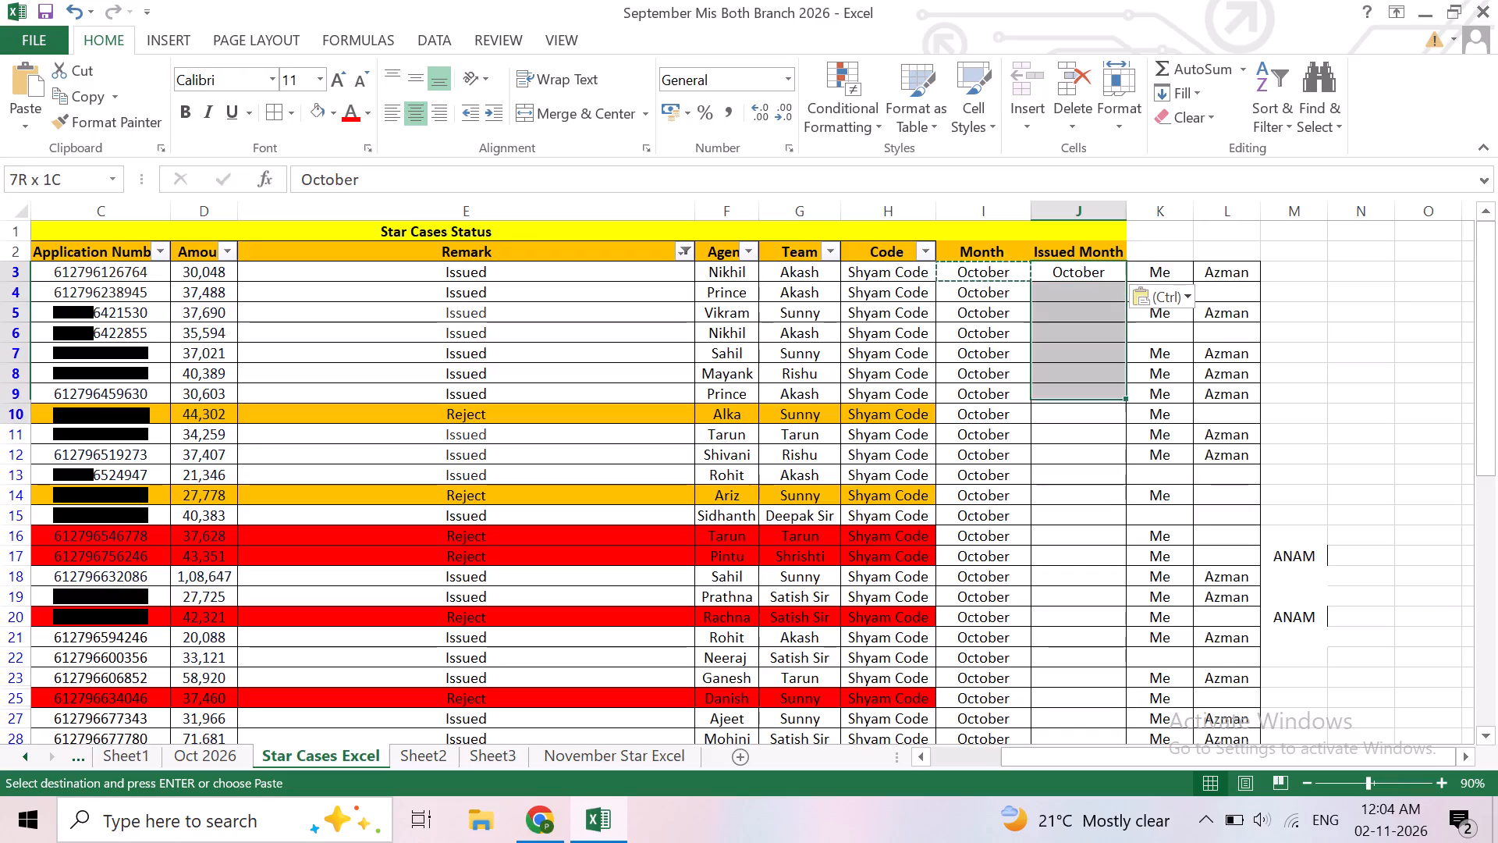
pyautogui.hotkey('shift', 'Down')
pyautogui.hotkey('shift', 'Down')
pyautogui.hotkey('shift', 'Down')
pyautogui.hotkey('shift', 'Down')
pyautogui.hotkey('shift', 'Down')
pyautogui.hotkey('shift', 'Down')
pyautogui.hotkey('shift', 'Down')
pyautogui.hotkey('shift', 'Down')
pyautogui.hotkey('shift', 'Down')
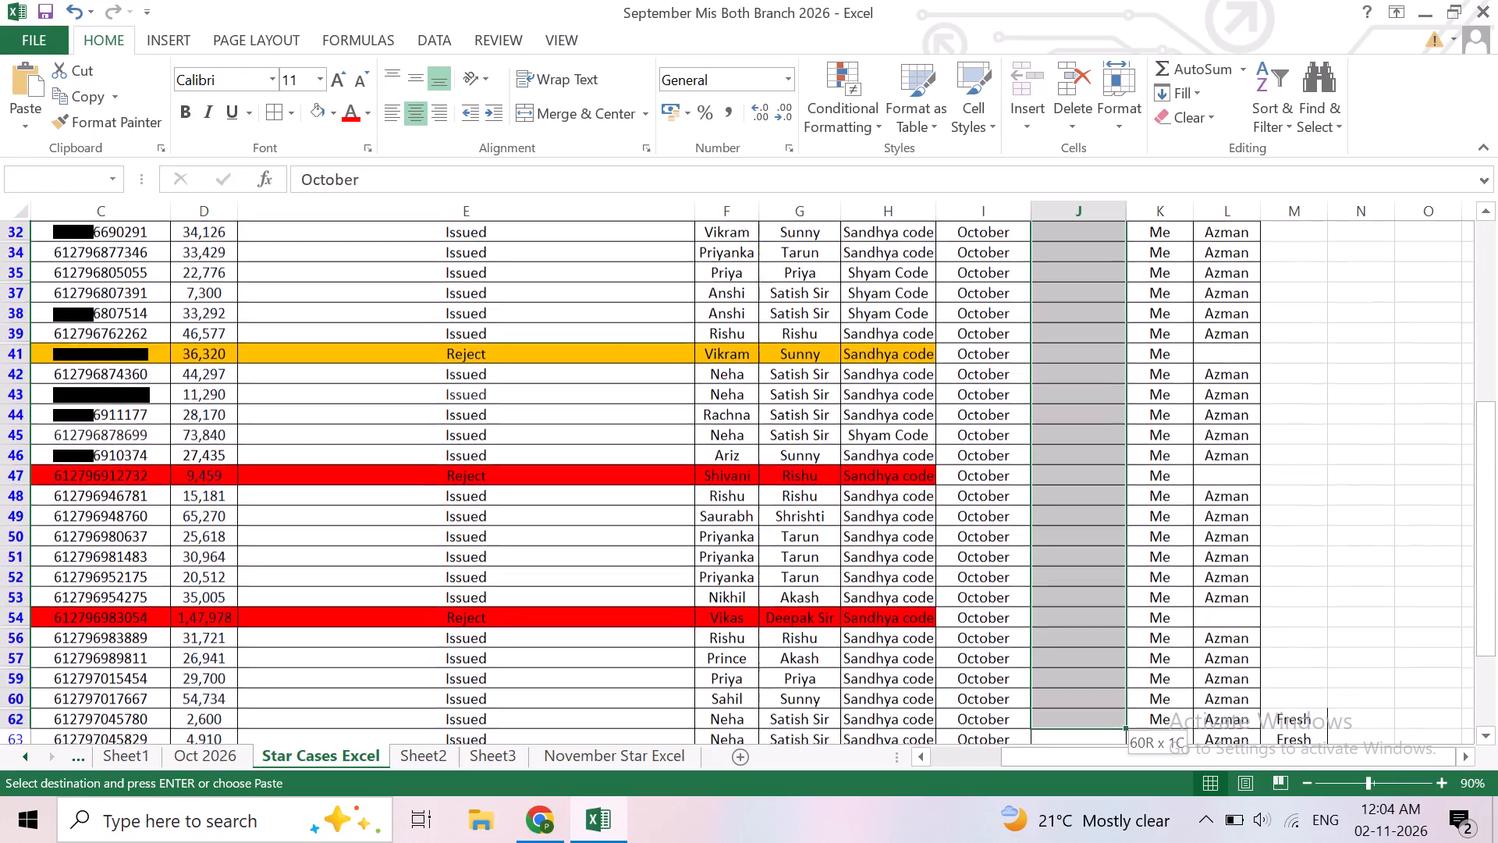
pyautogui.hotkey('shift', 'Down')
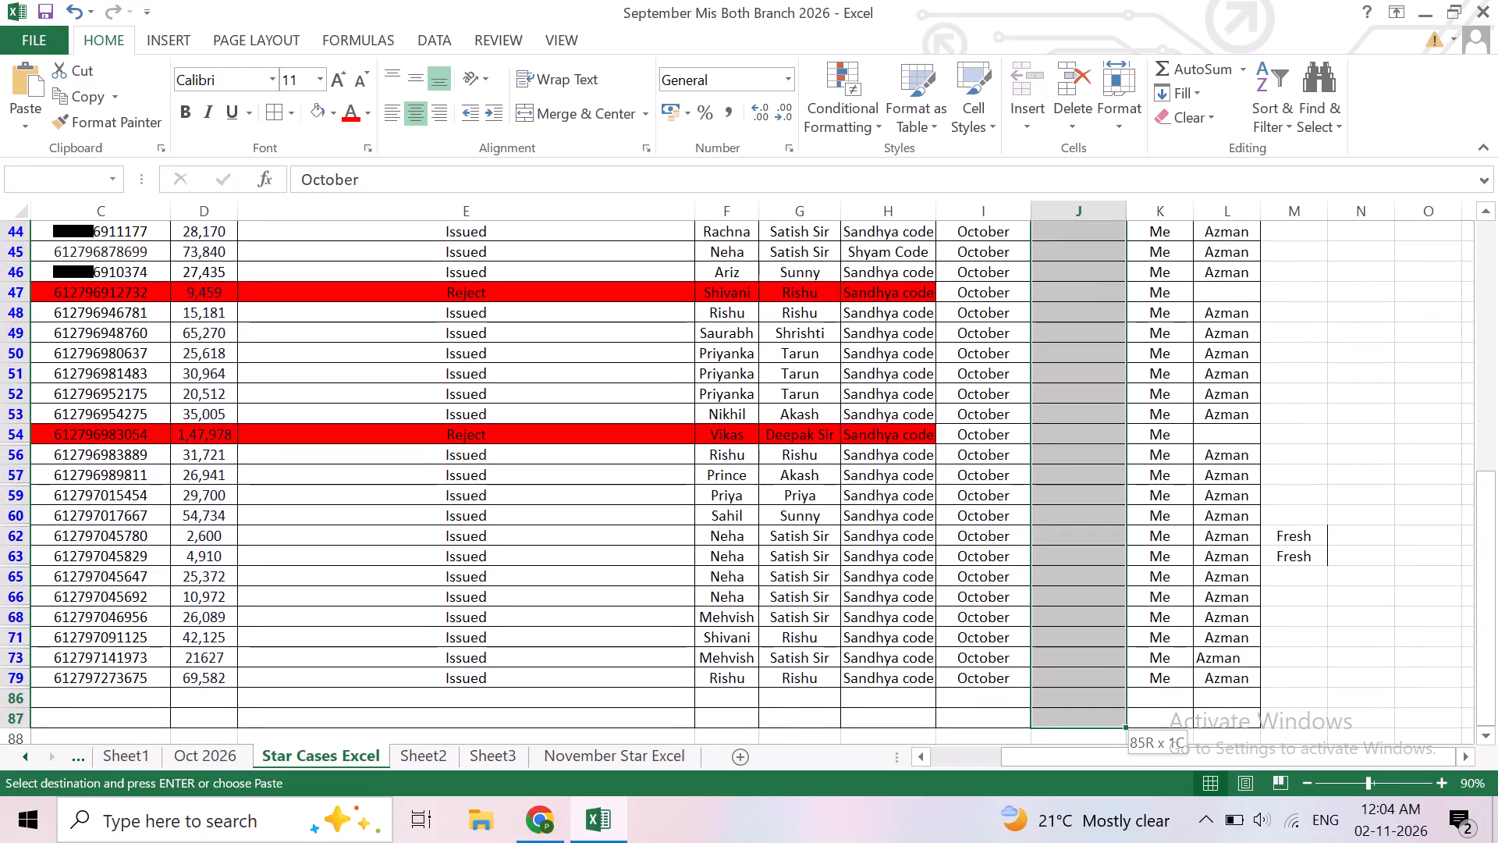
pyautogui.hotkey('shift', 'Up')
pyautogui.hotkey('shift', 'Up')
pyautogui.hotkey('ctrl', 'd')
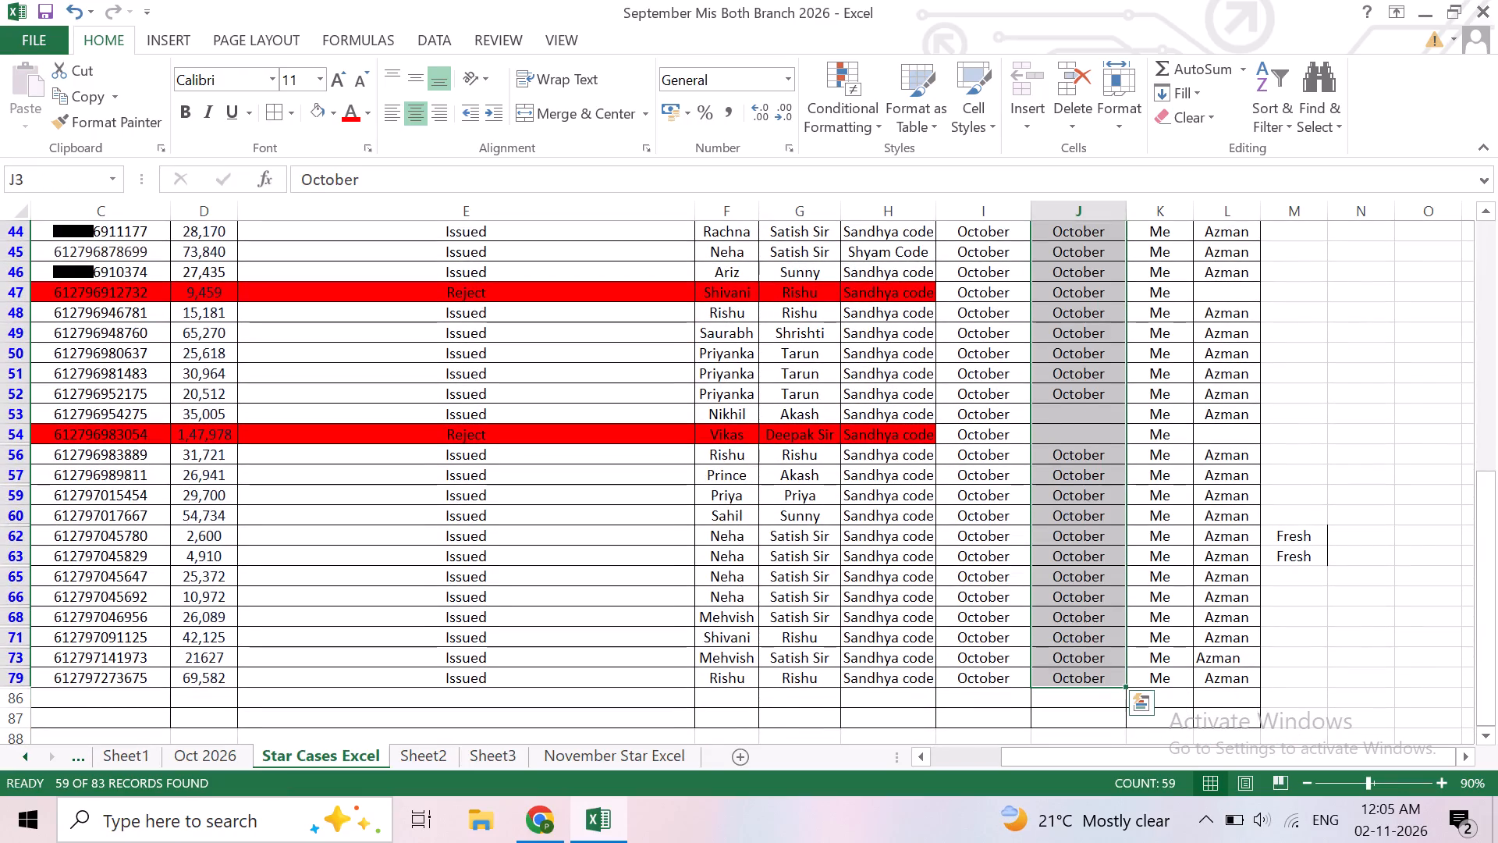
pyautogui.click(907, 578)
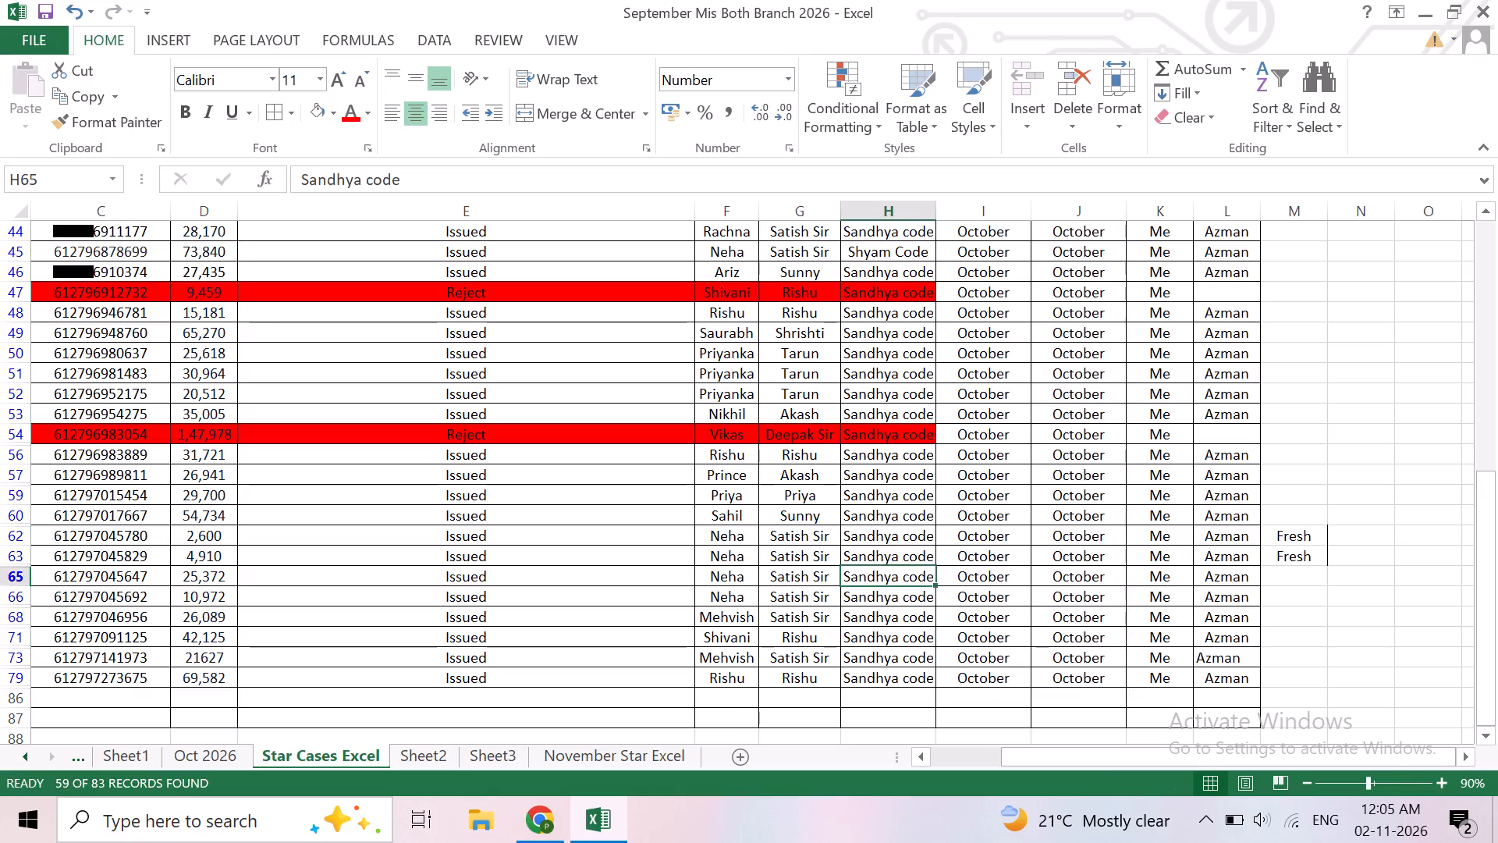
# Save the workbook.
pyautogui.scroll(5, 345, 624)
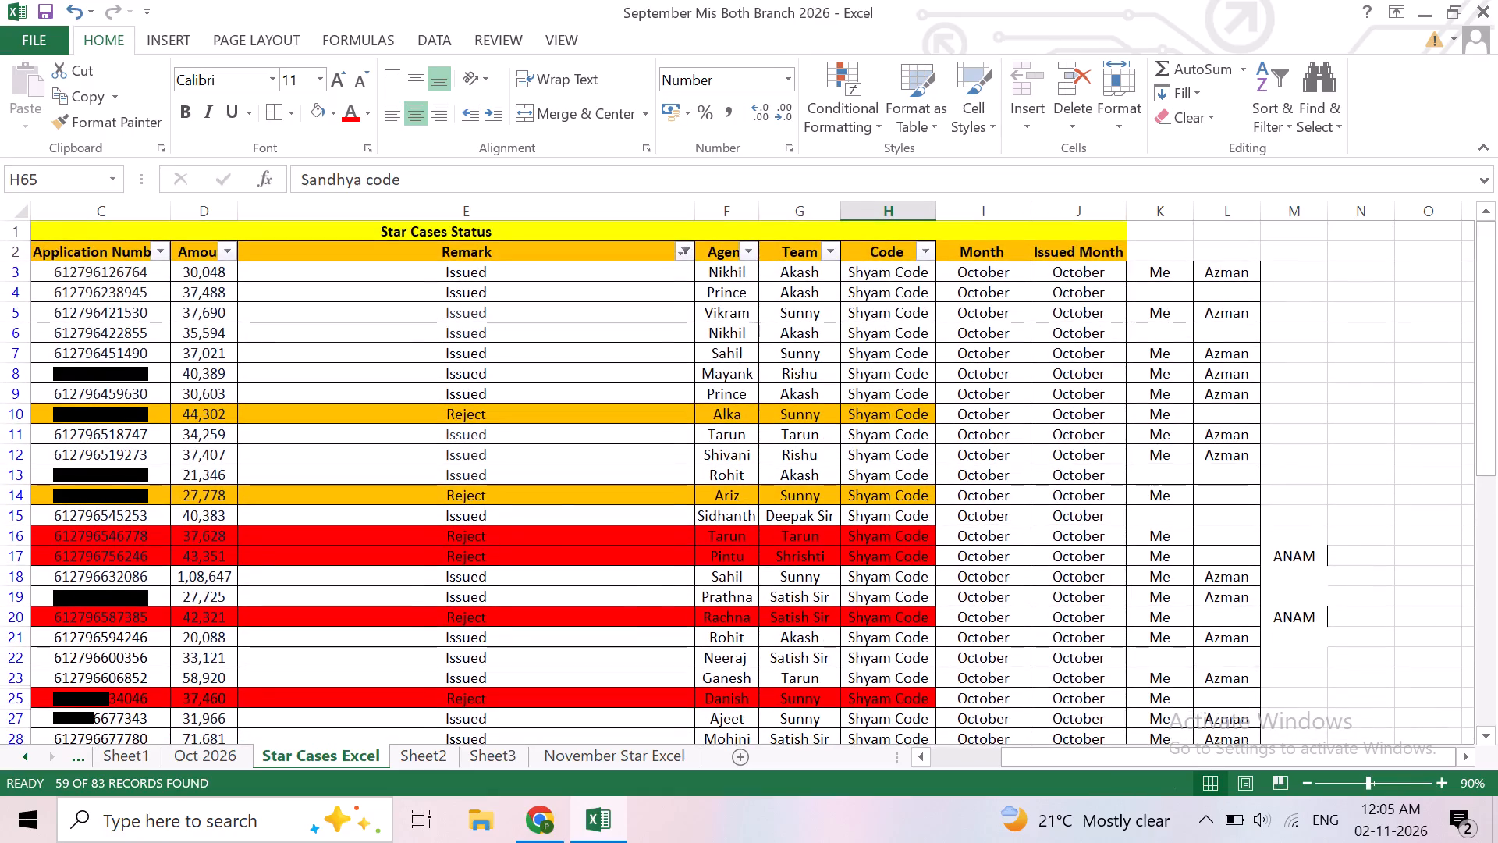
pyautogui.hotkey('ctrl', 's')
pyautogui.hotkey('ctrl', 's')
pyautogui.hotkey('ctrl', 's')
pyautogui.hotkey('ctrl', 's')
pyautogui.hotkey('ctrl', 's')
pyautogui.hotkey('ctrl', 's')
pyautogui.hotkey('ctrl', 's')
pyautogui.hotkey('ctrl', 's')
pyautogui.hotkey('ctrl', 's')
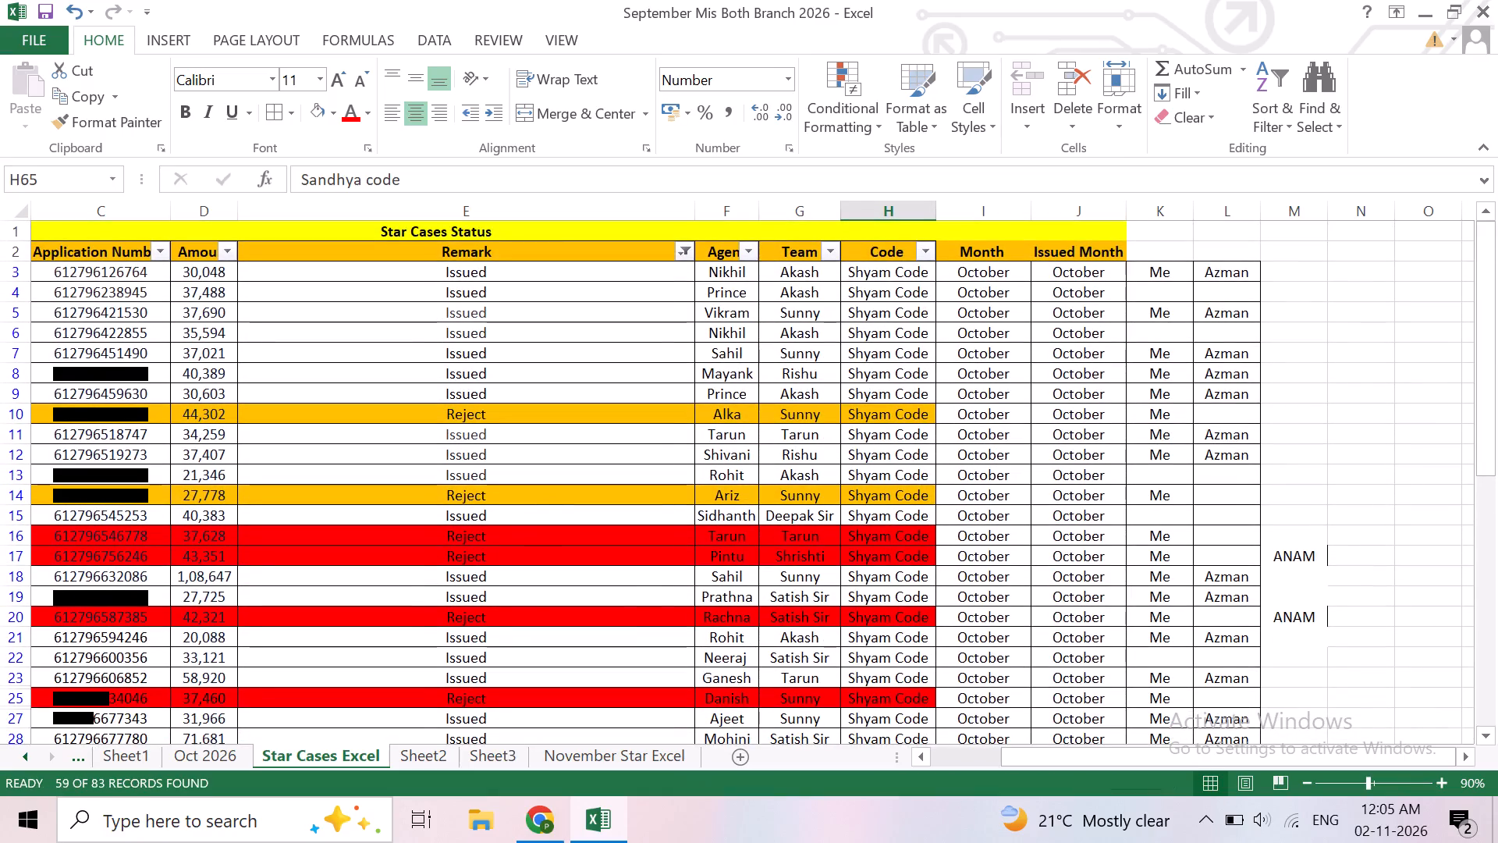
# Apply all borders to the visible cells from I2 to L86, including the Month and Issued Month headers.
pyautogui.click(989, 251)
pyautogui.hotkey('shift', 'Right')
pyautogui.hotkey('shift', 'Right')
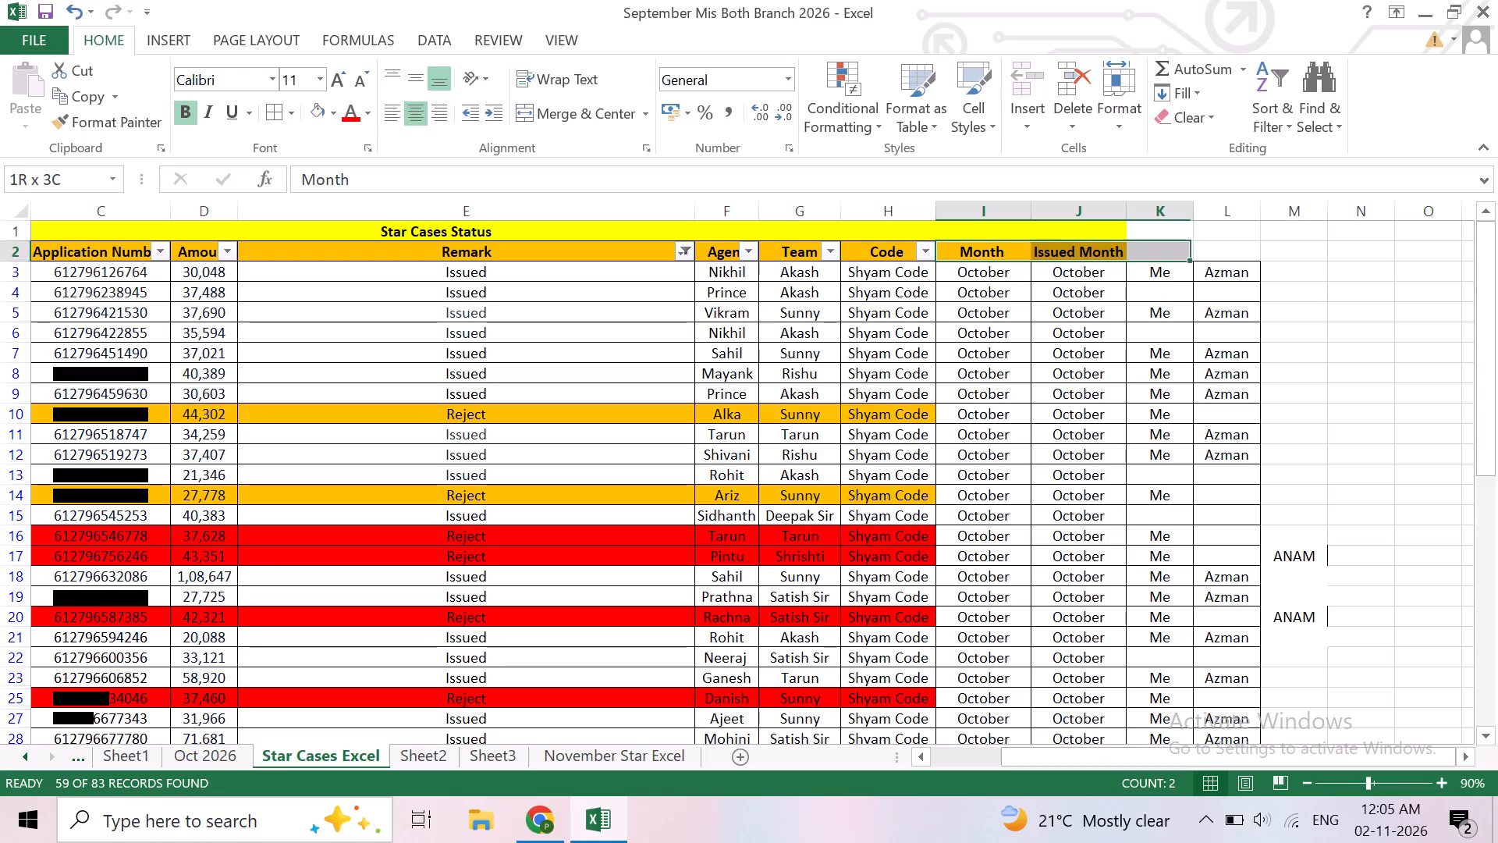
pyautogui.hotkey('shift', 'Right')
pyautogui.hotkey('shift', 'Down')
pyautogui.hotkey('shift', 'Down')
pyautogui.hotkey('shift', 'Down')
pyautogui.hotkey('shift', 'Down')
pyautogui.hotkey('shift', 'Down')
pyautogui.hotkey('shift', 'Down')
pyautogui.hotkey('shift', 'Down')
pyautogui.hotkey('shift', 'Down')
pyautogui.hotkey('shift', 'Down')
pyautogui.hotkey('shift', 'Down')
pyautogui.hotkey('shift', 'Down')
pyautogui.hotkey('shift', 'Down')
pyautogui.hotkey('shift', 'Down')
pyautogui.hotkey('shift', 'Down')
pyautogui.hotkey('shift', 'Down')
pyautogui.hotkey('shift', 'Down')
pyautogui.hotkey('shift', 'Down')
pyautogui.hotkey('shift', 'Down')
pyautogui.hotkey('shift', 'Down')
pyautogui.hotkey('shift', 'Down')
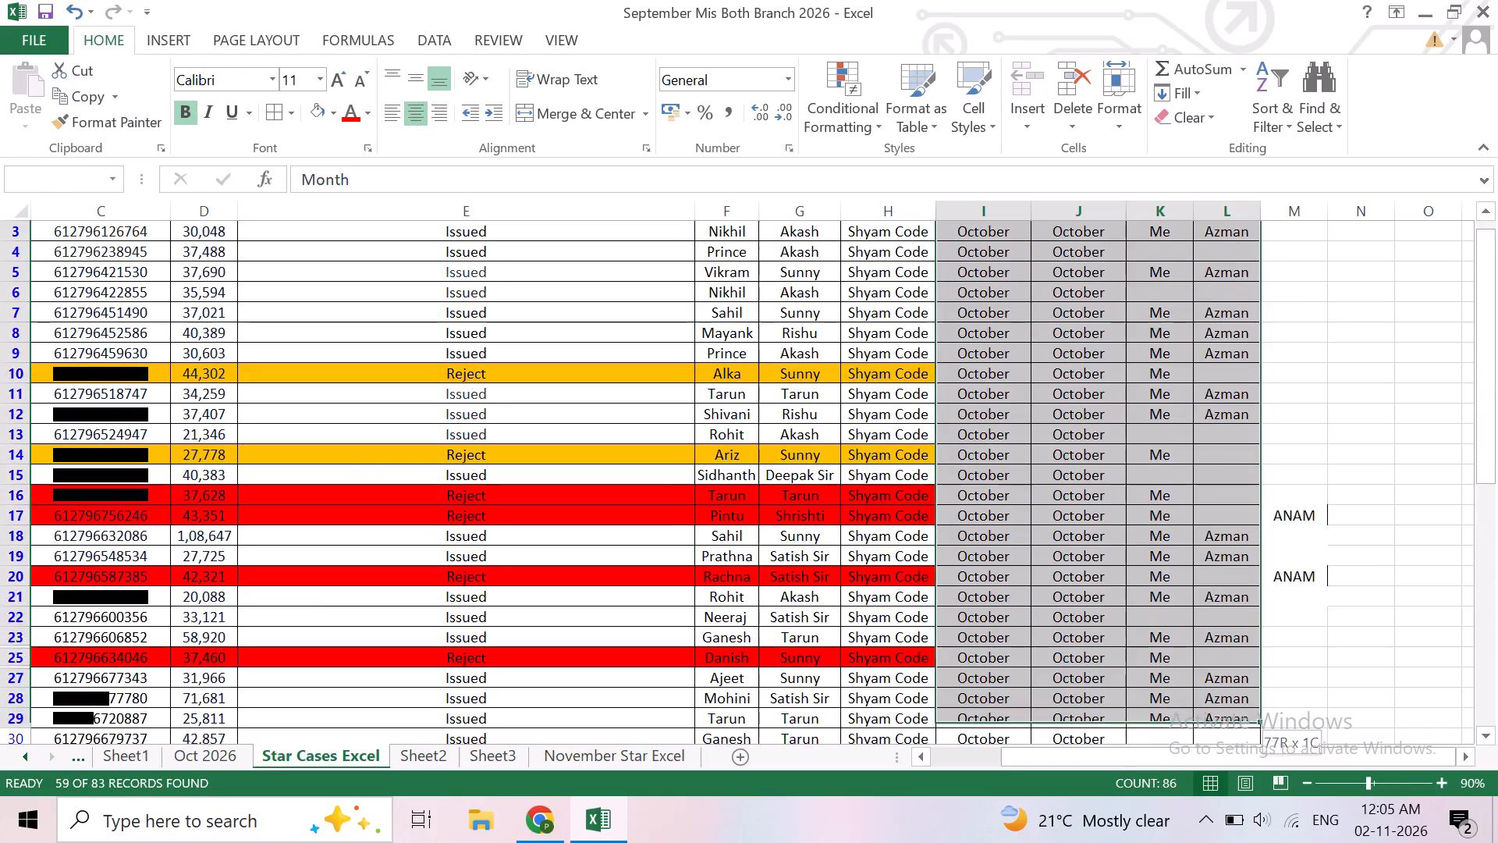
pyautogui.hotkey('shift', 'Down')
pyautogui.hotkey('shift', 'Down')
pyautogui.hotkey('shift', 'Down')
pyautogui.hotkey('shift', 'Down')
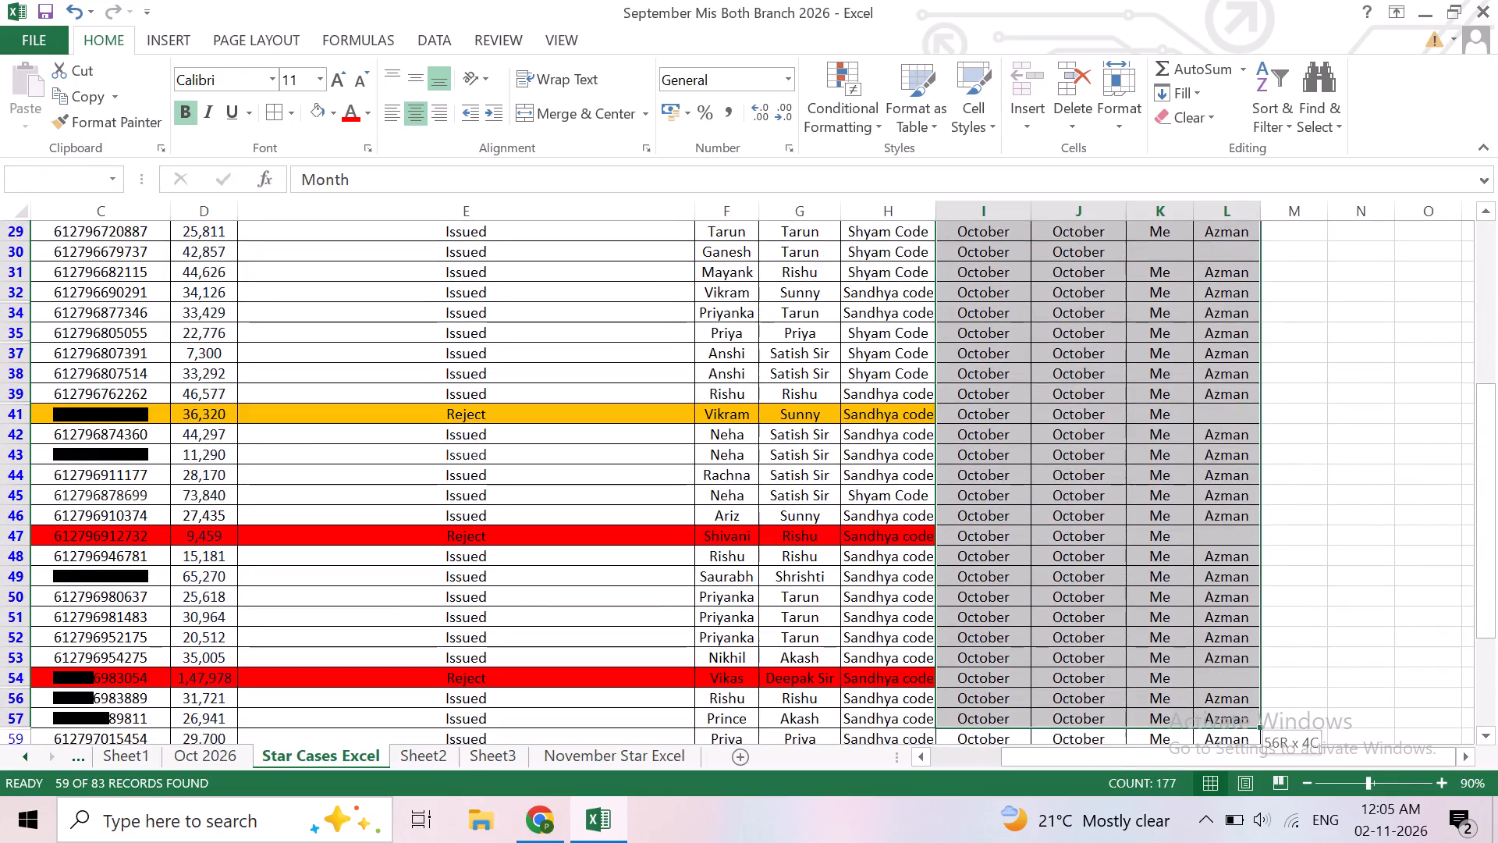
pyautogui.hotkey('shift', 'Down')
pyautogui.hotkey('shift', 'Down')
pyautogui.hotkey('shift', 'Down')
pyautogui.hotkey('shift', 'Down')
pyautogui.hotkey('shift', 'Down')
pyautogui.hotkey('shift', 'Down')
pyautogui.hotkey('shift', 'Down')
pyautogui.hotkey('shift', 'Down')
pyautogui.hotkey('shift', 'Down')
pyautogui.hotkey('shift', 'Down')
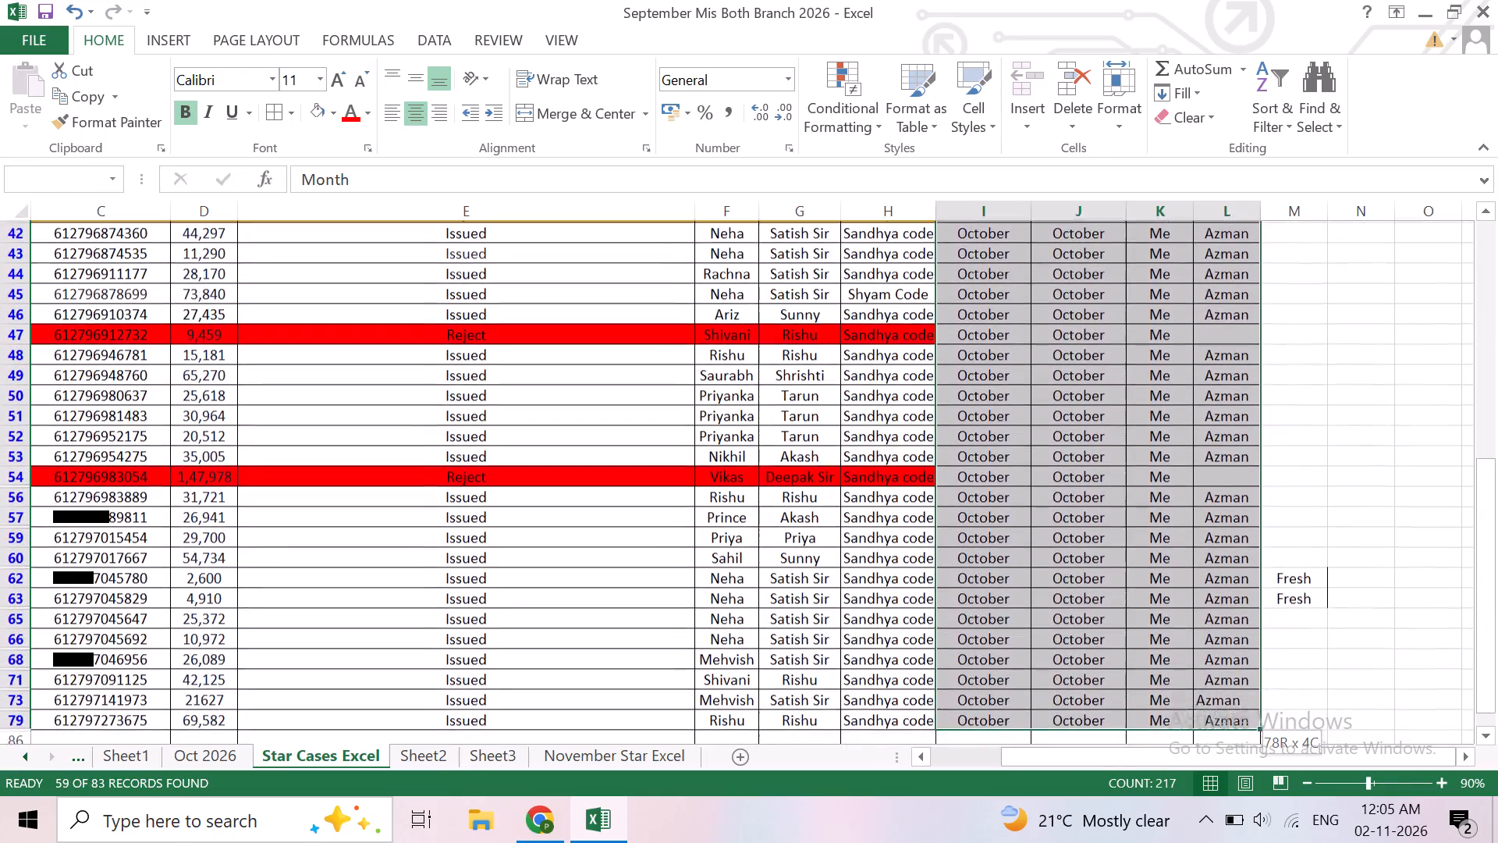
pyautogui.hotkey('shift', 'Down')
pyautogui.hotkey('shift', 'Up')
pyautogui.hotkey('shift', 'Up')
pyautogui.hotkey('shift', 'Down')
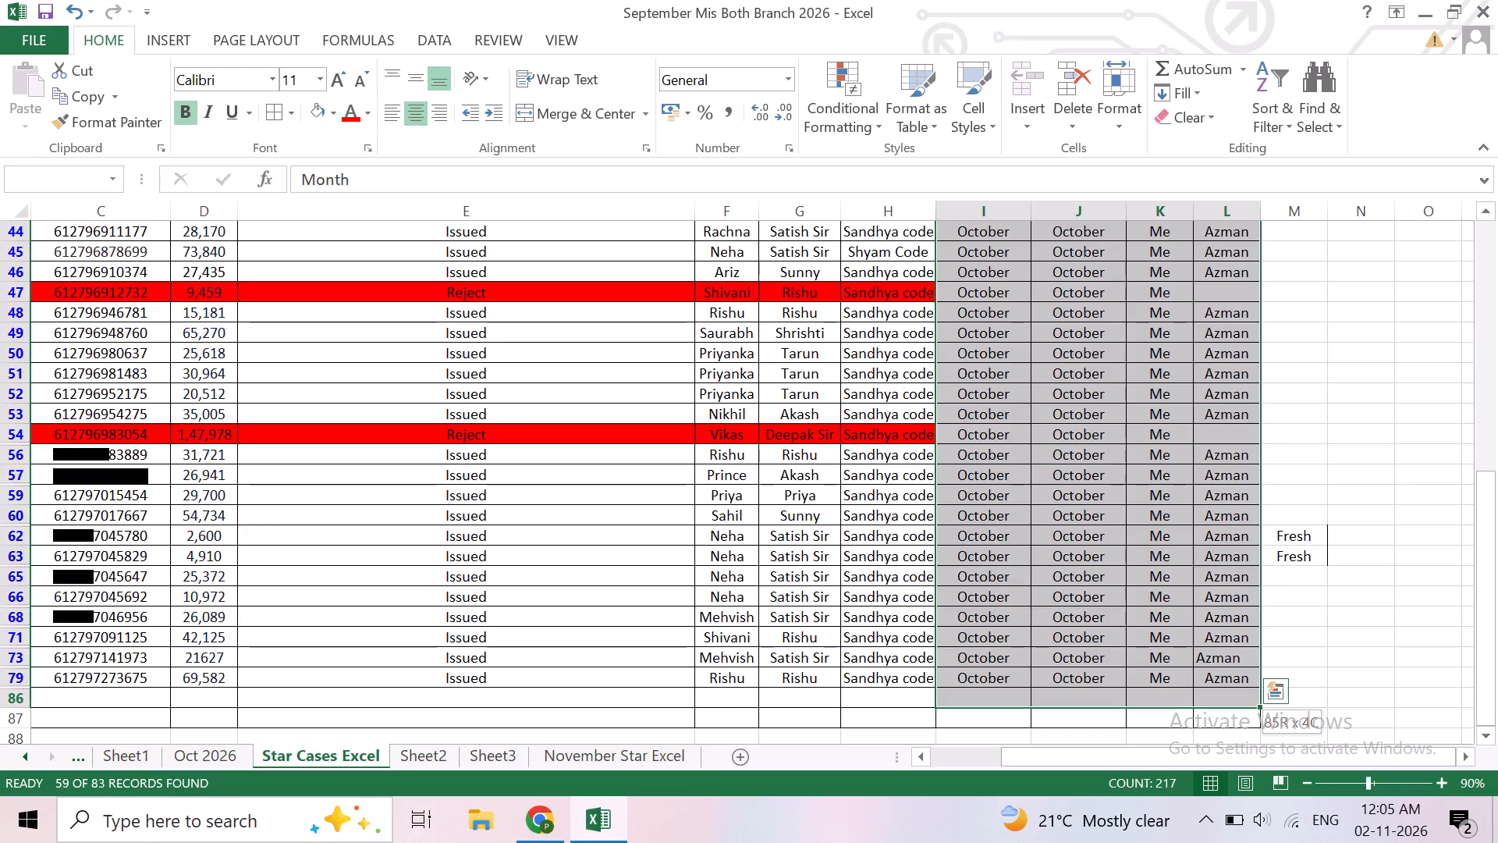
pyautogui.click(271, 116)
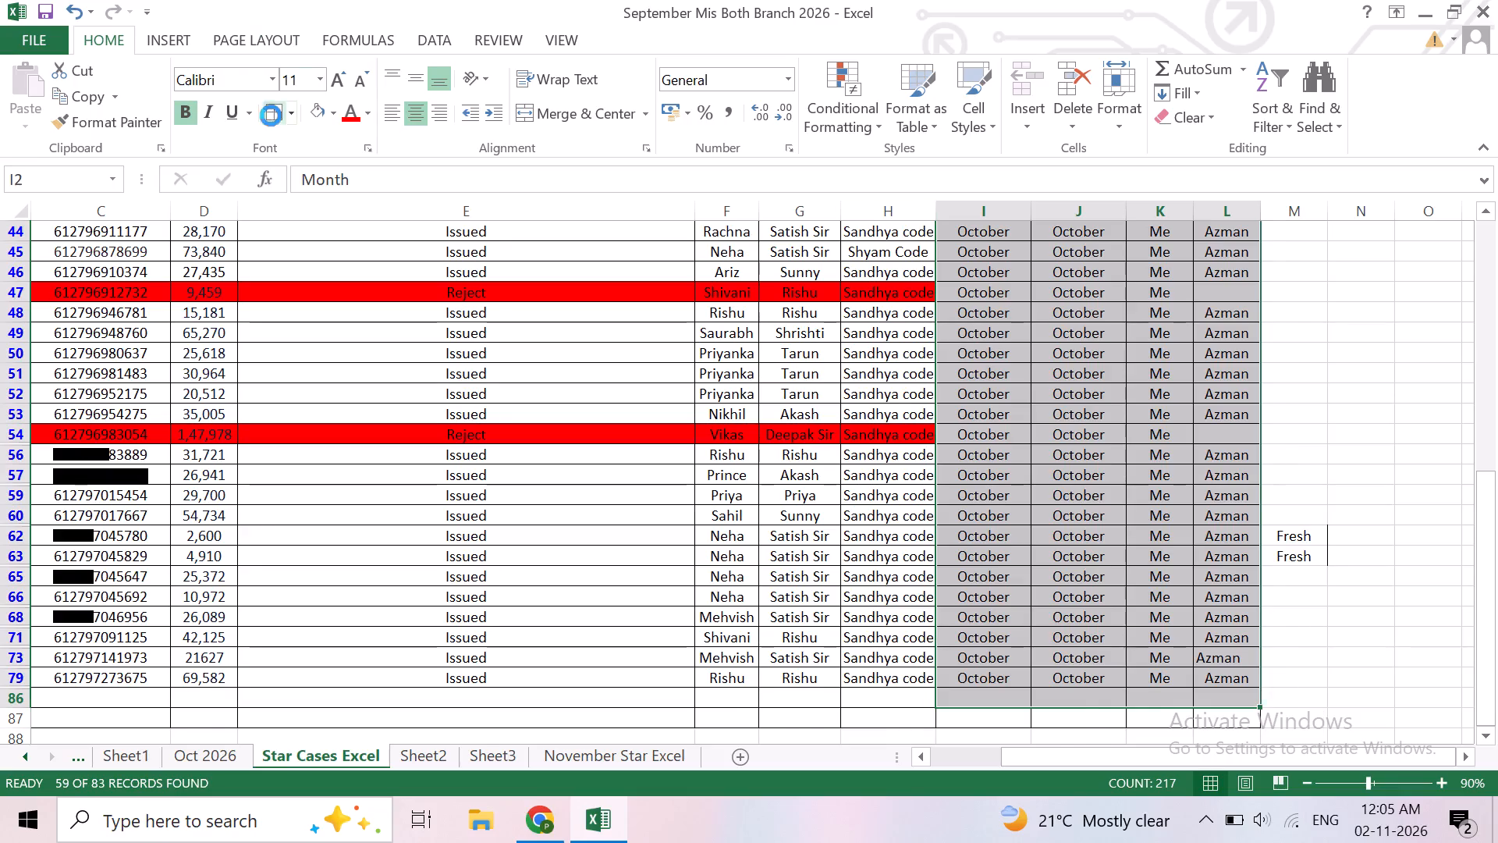
pyautogui.click(271, 116)
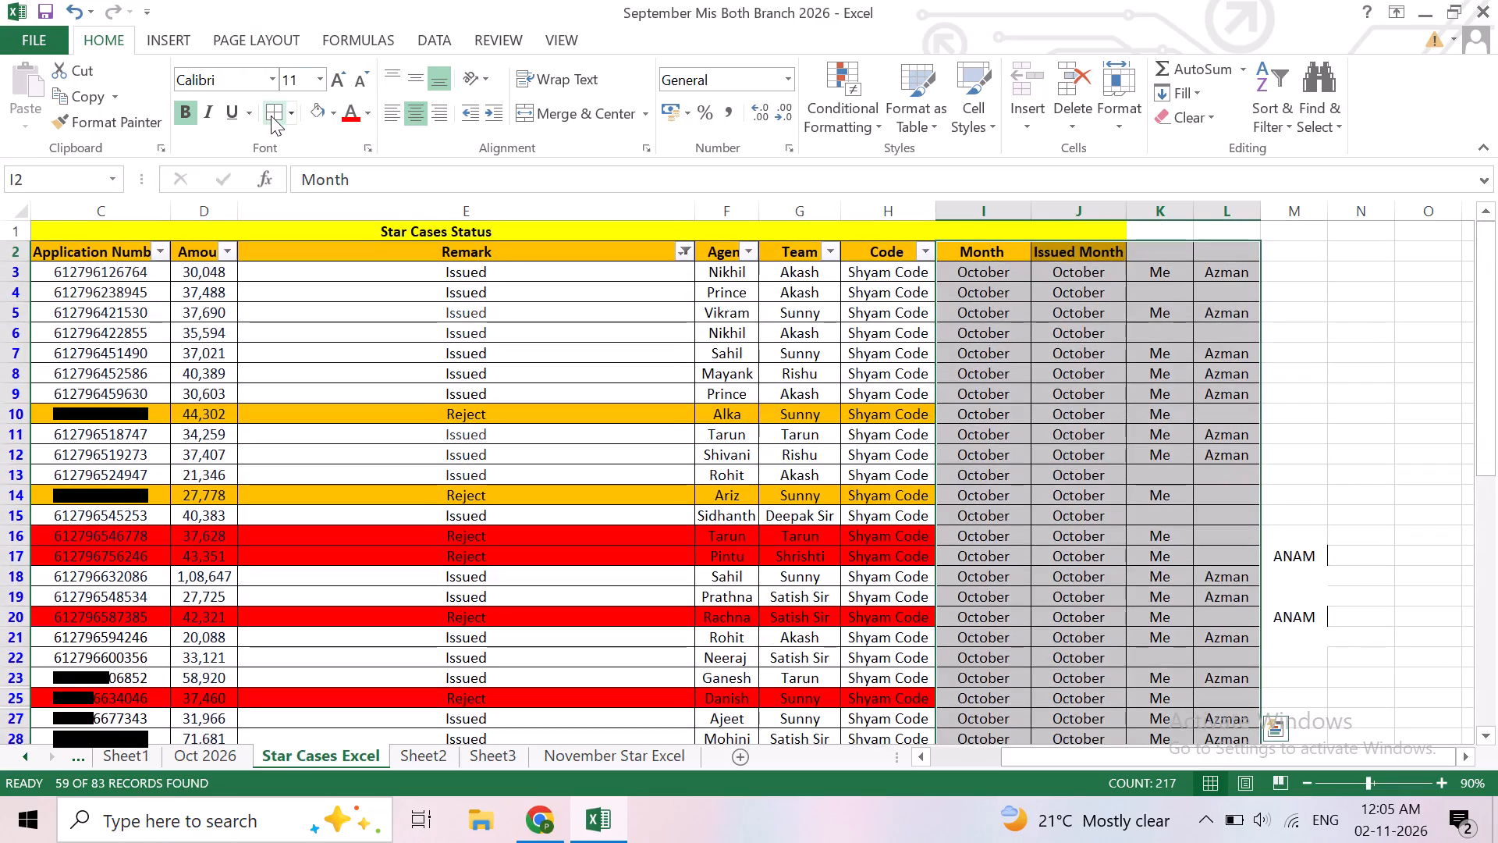
pyautogui.click(271, 116)
pyautogui.click(696, 281)
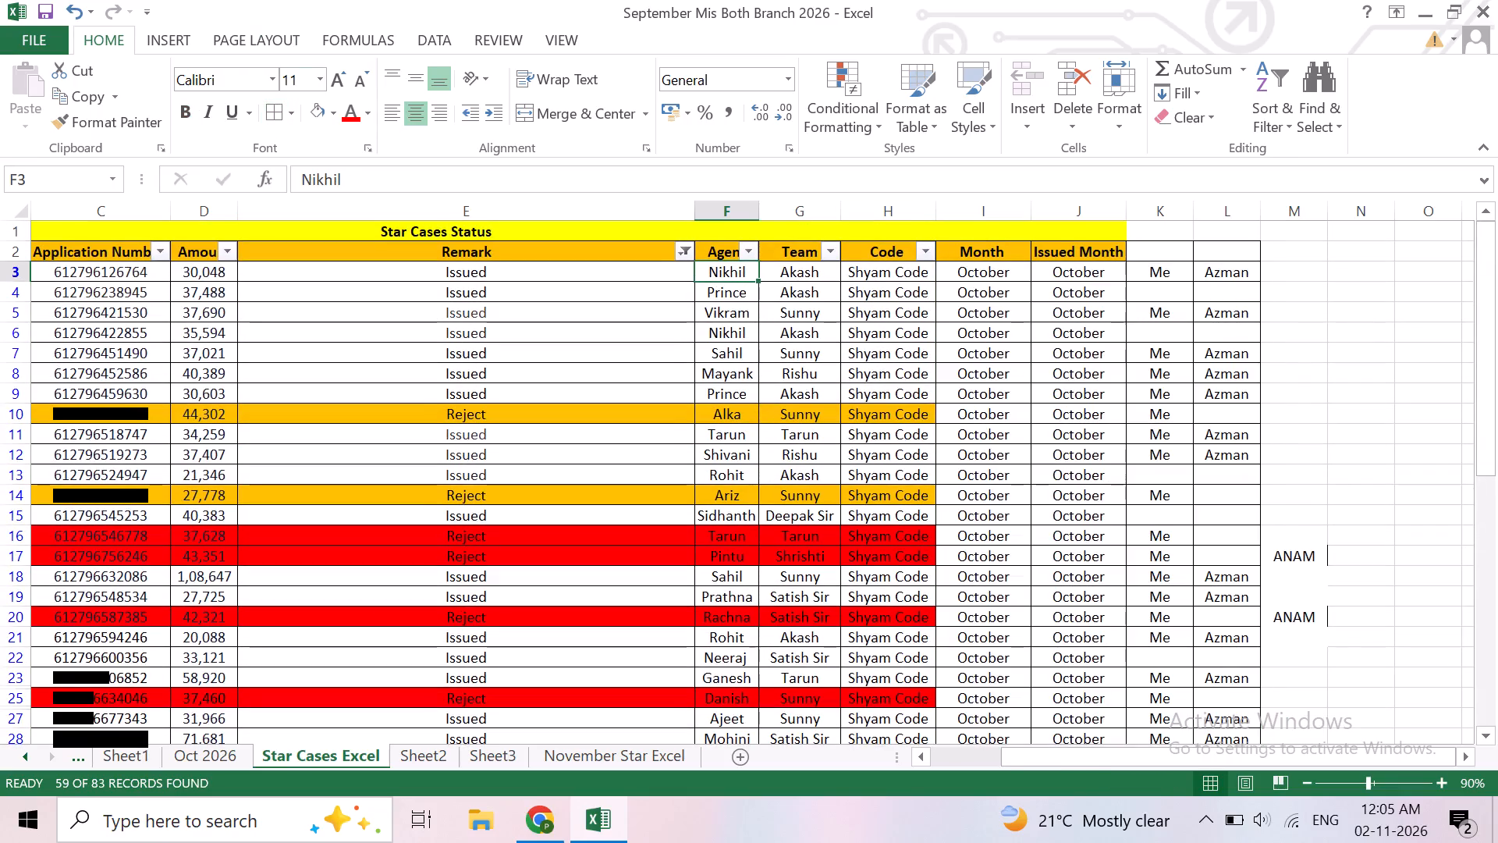
# Exclude Reject from the Remark filter so that only the Issued cases are shown.
pyautogui.click(1045, 503)
pyautogui.scroll(-5, 1045, 503)
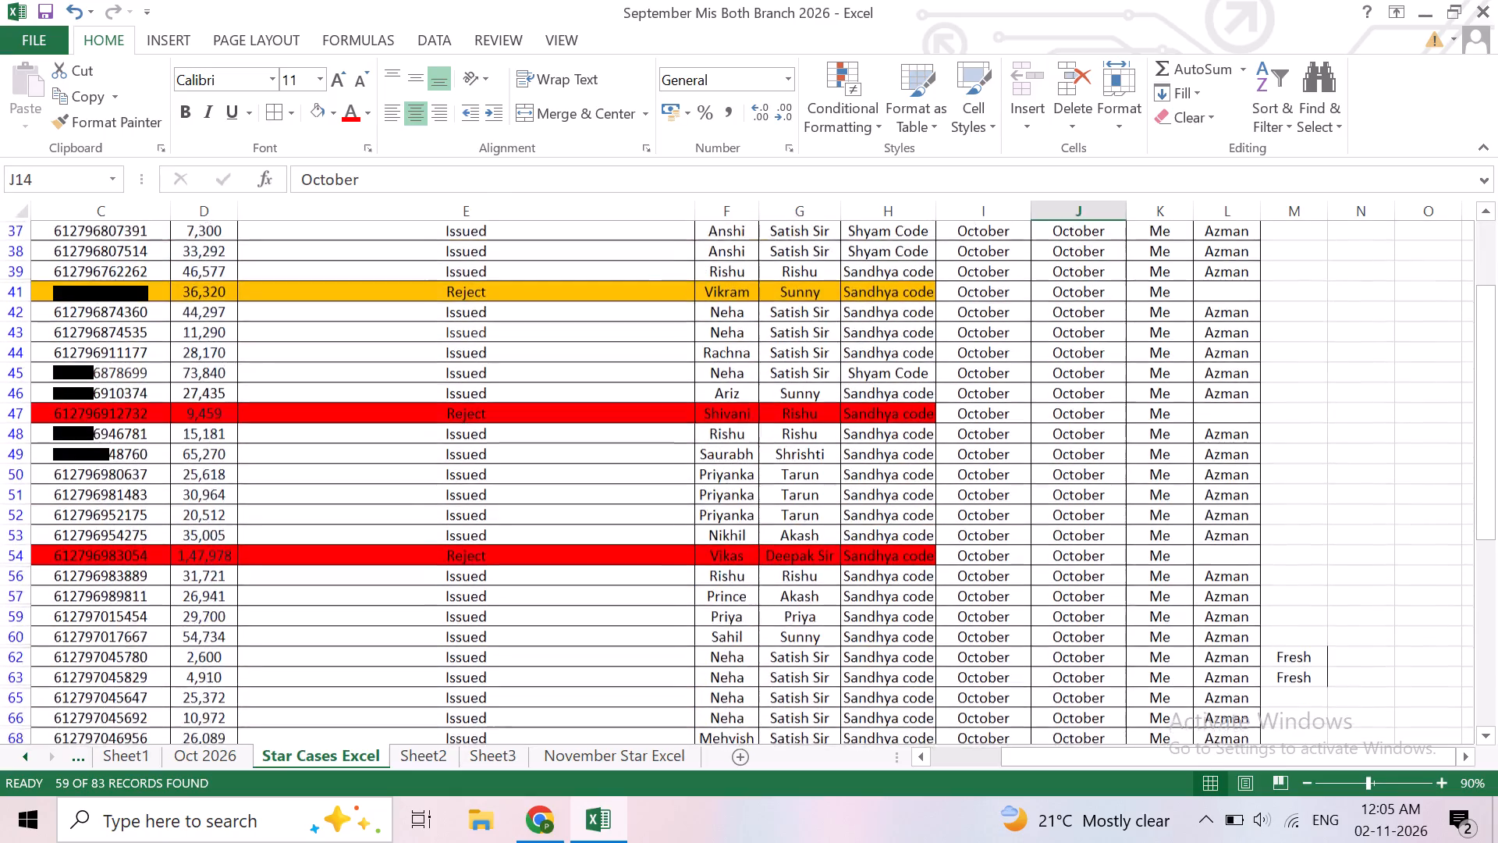
pyautogui.scroll(-2, 1045, 503)
pyautogui.scroll(5, 1045, 503)
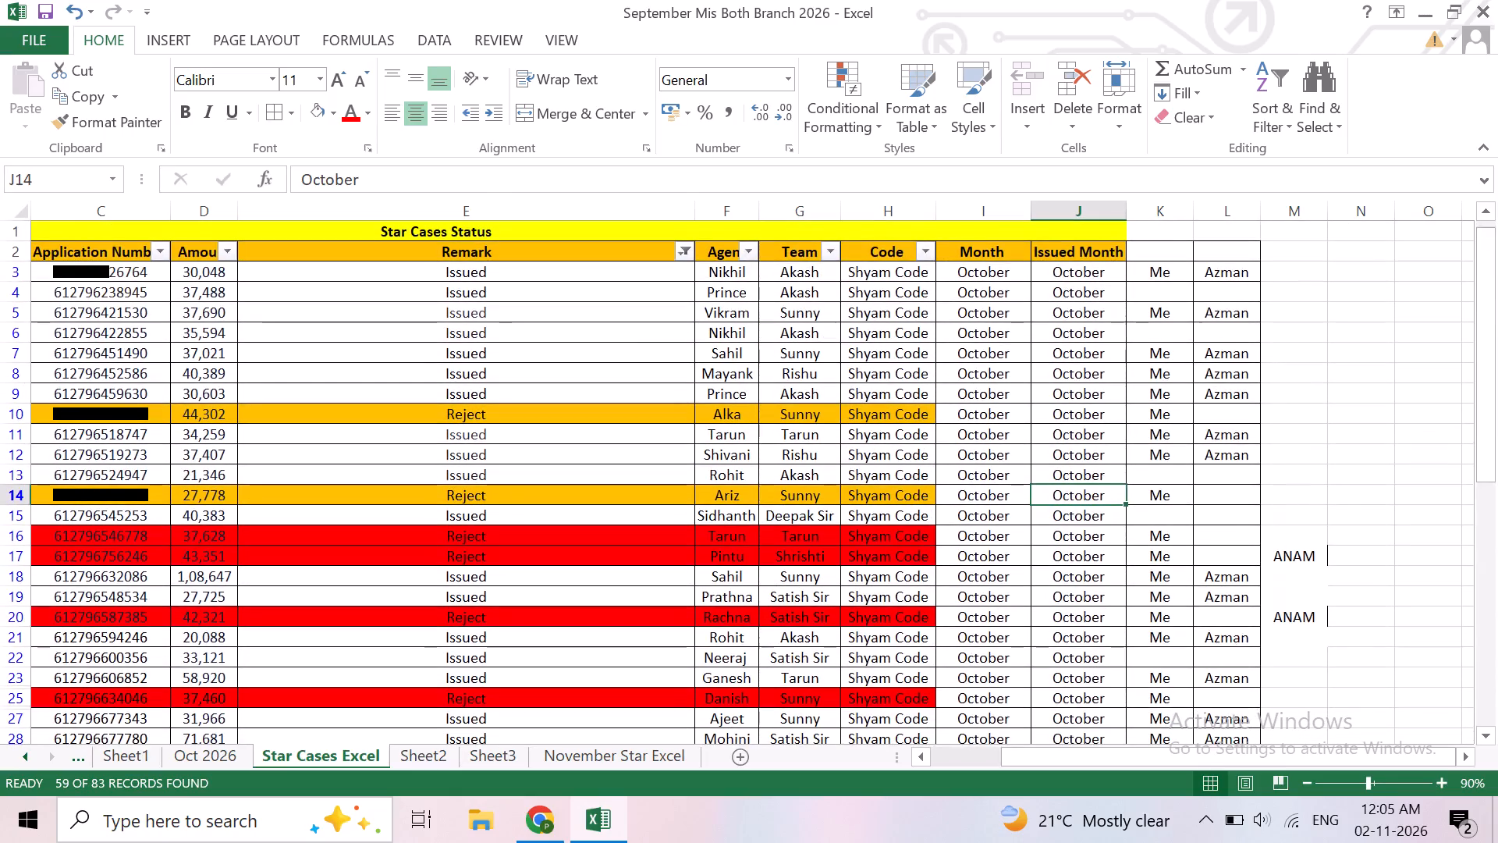
pyautogui.click(678, 244)
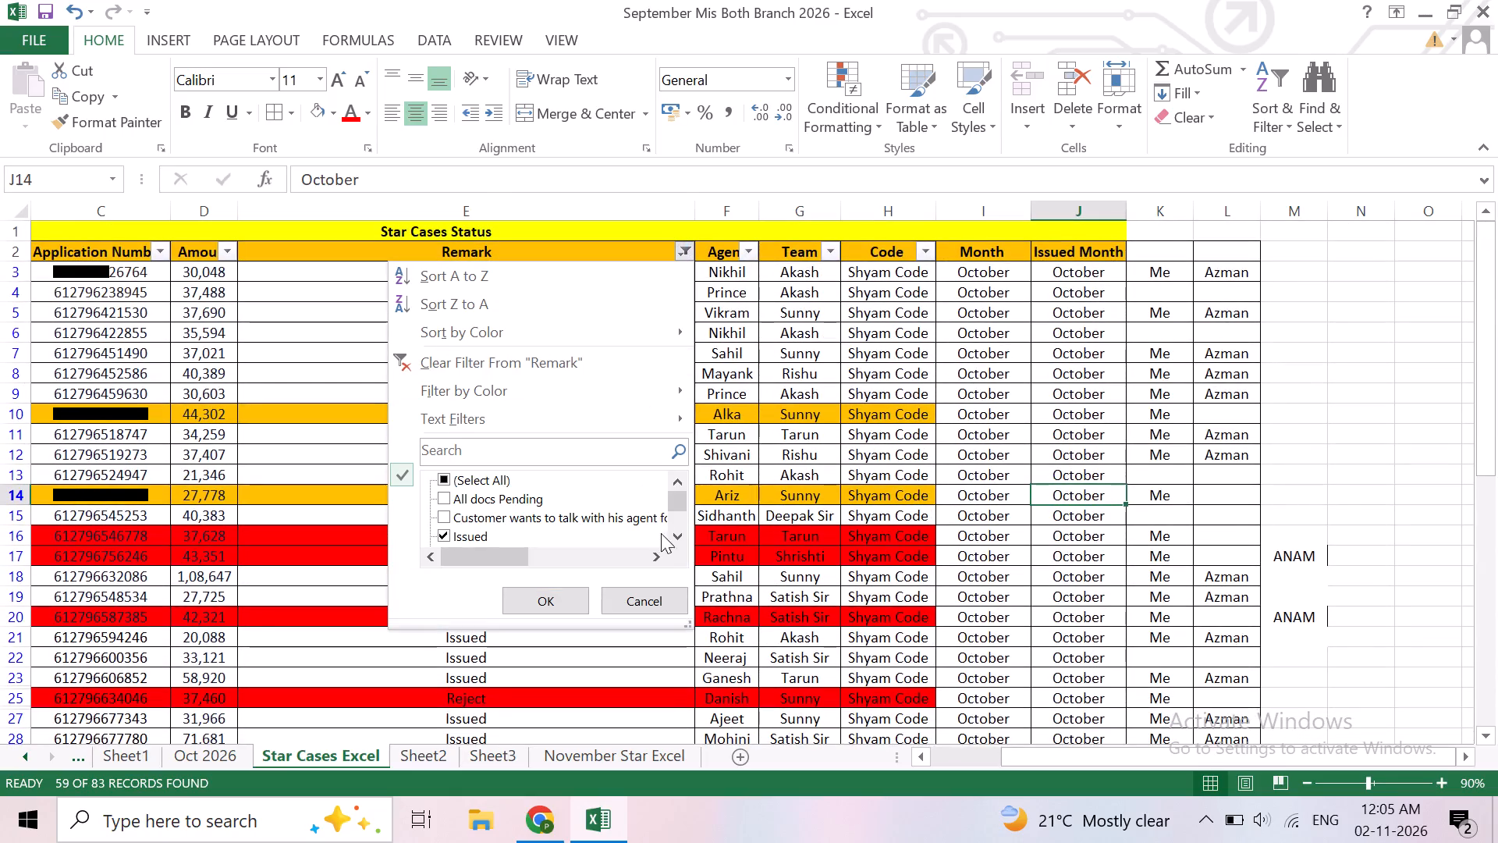
pyautogui.tripleClick(682, 538)
pyautogui.tripleClick(682, 538)
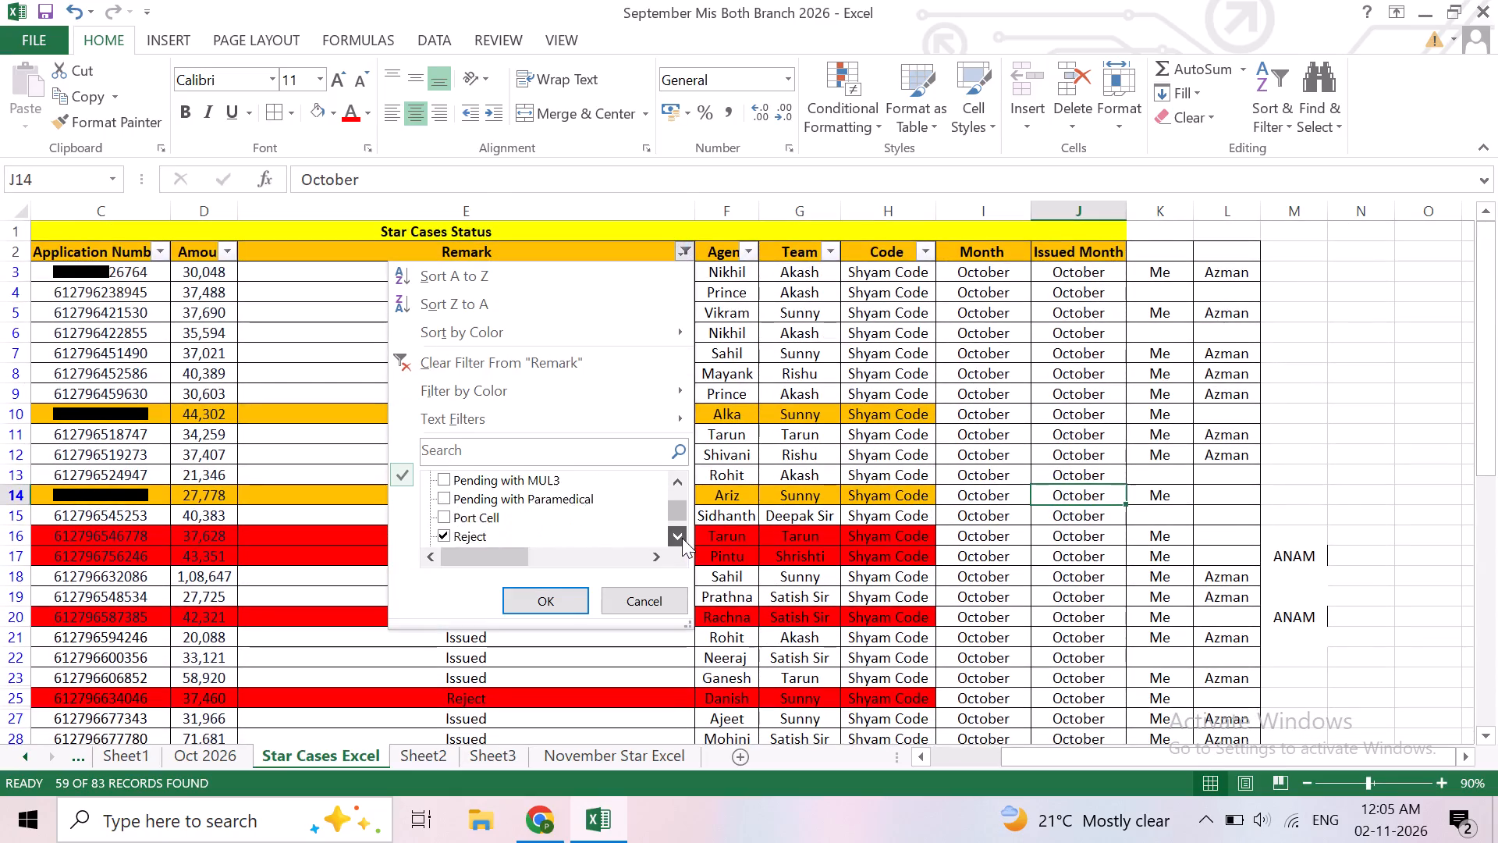
pyautogui.click(682, 538)
pyautogui.click(447, 495)
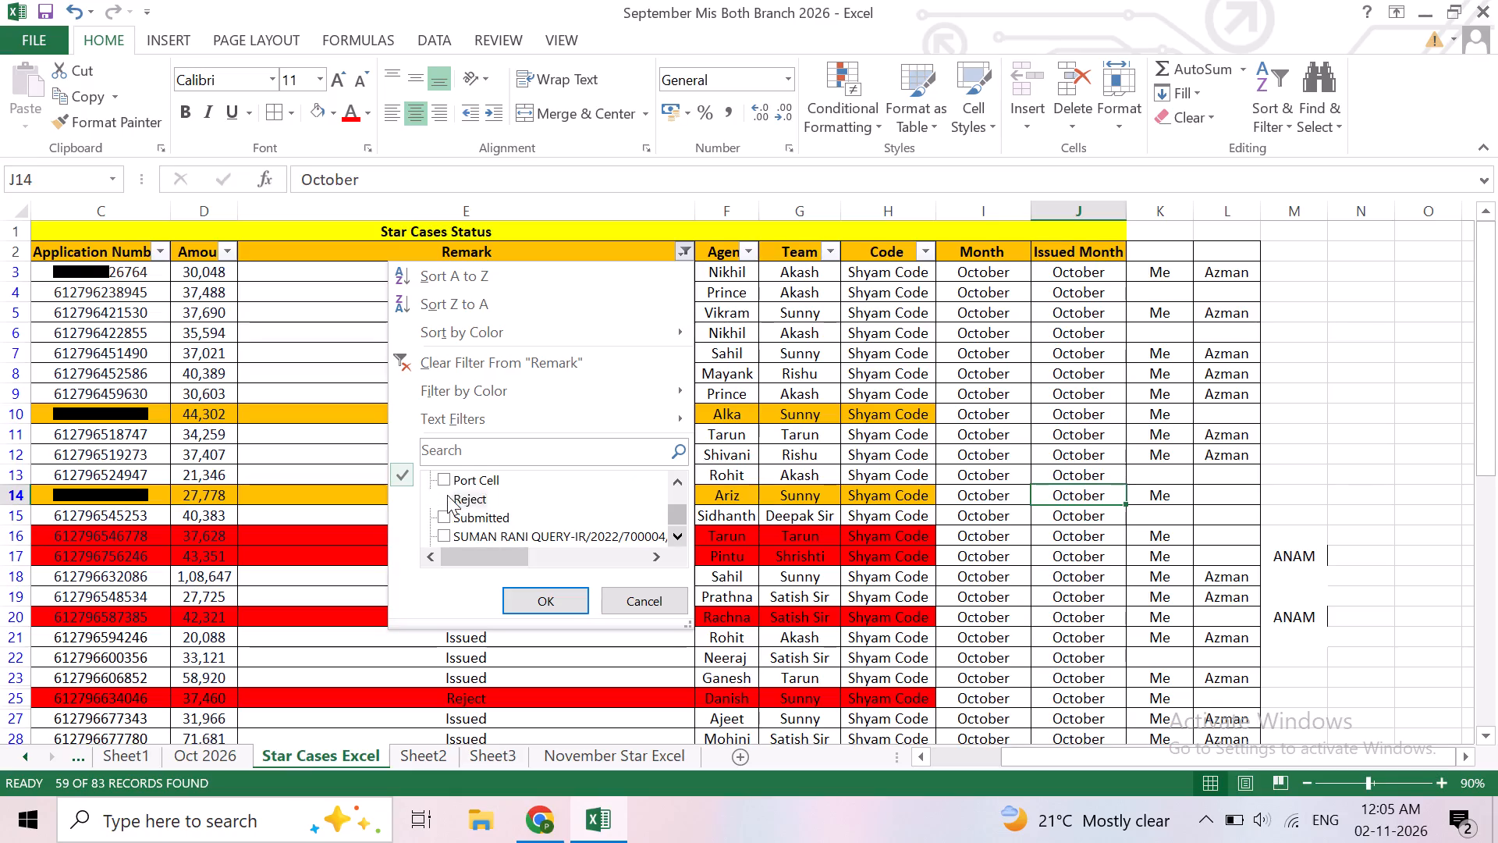
pyautogui.click(558, 599)
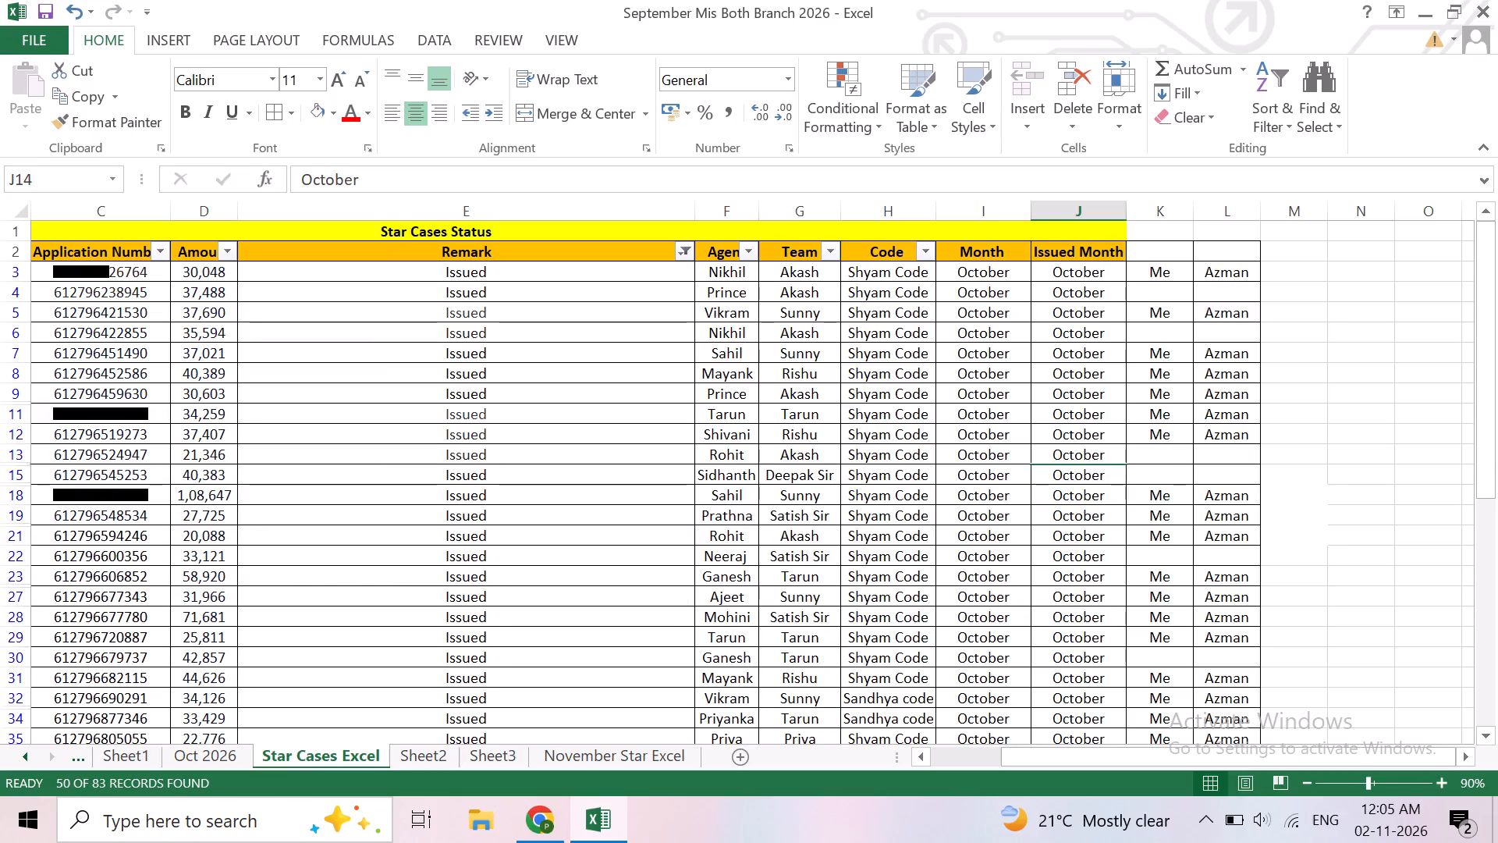
# Filter the Code column to show only Shyam Code.
pyautogui.click(935, 244)
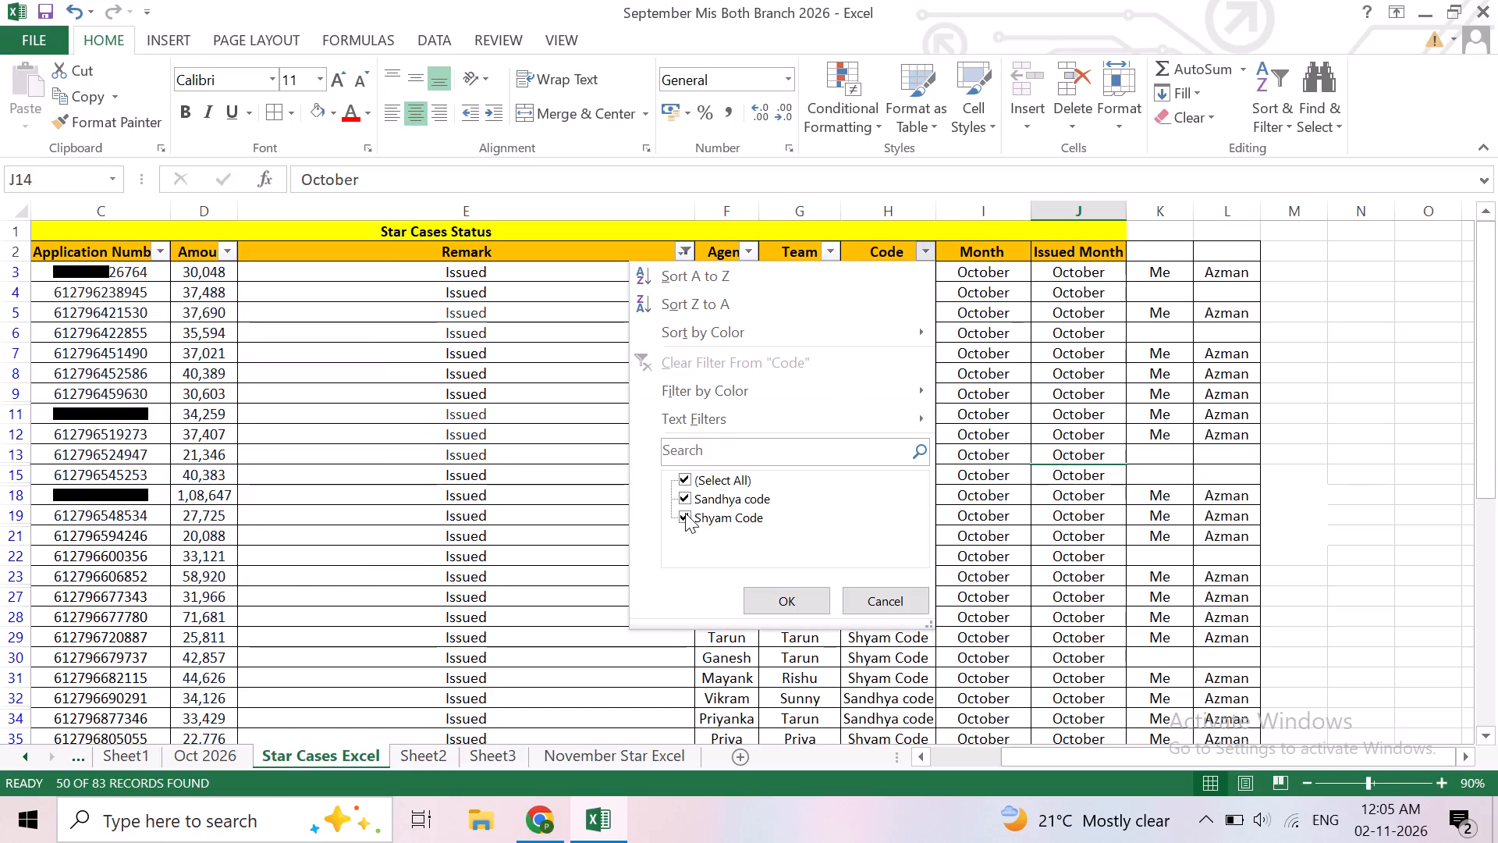
pyautogui.click(681, 500)
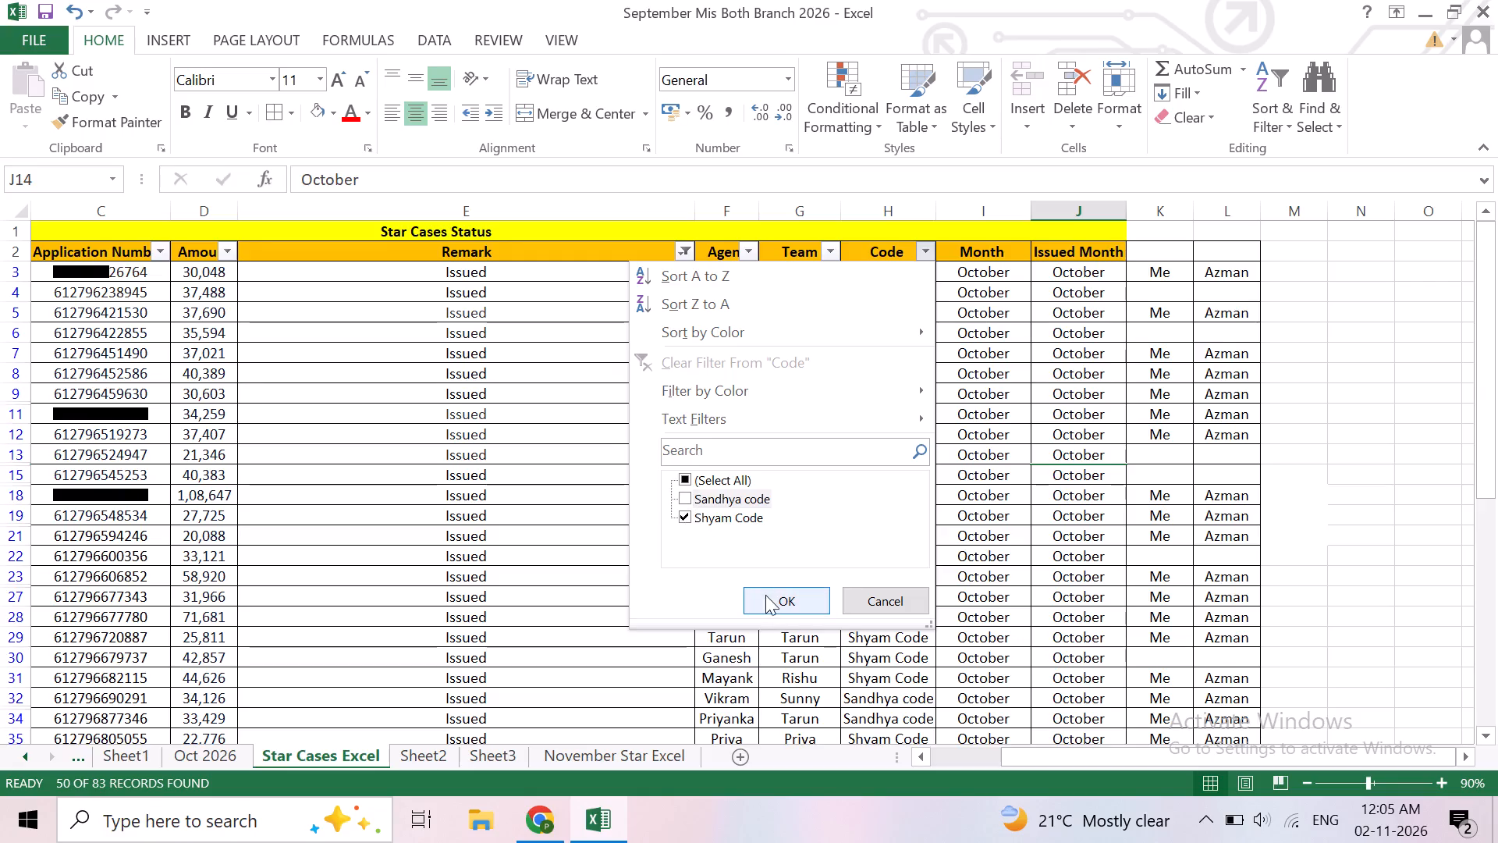
pyautogui.click(770, 598)
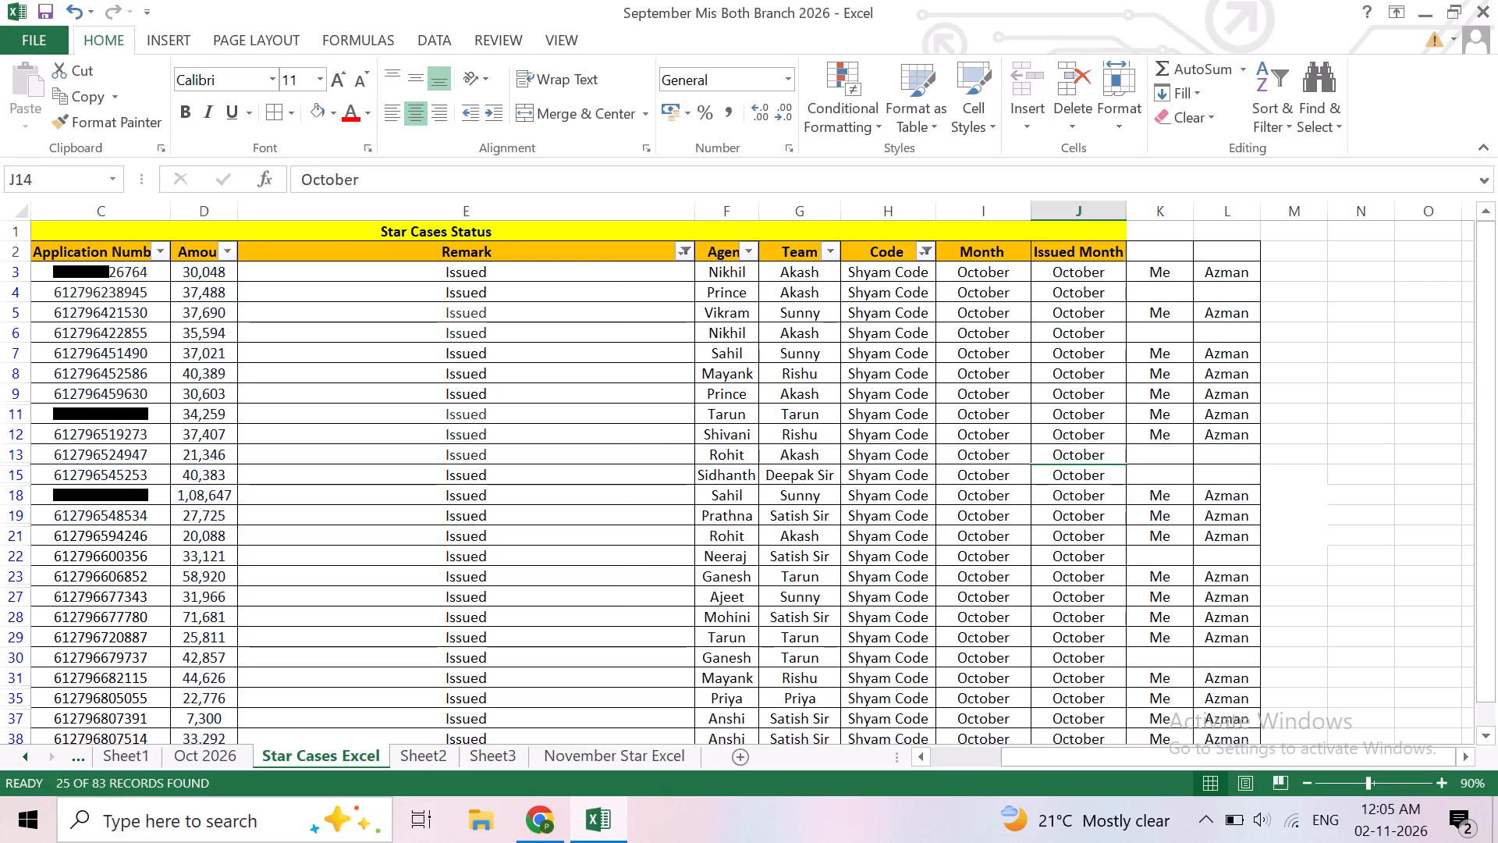
# Select all the visible Amount values, D3 to D45, to check the issued total for Shyam Code.
pyautogui.click(217, 266)
pyautogui.hotkey('ctrl', 'shift', 'Down')
pyautogui.hotkey('ctrl', 'shift', 'Down')
pyautogui.hotkey('ctrl', 'shift', 'Down')
pyautogui.hotkey('ctrl', 'shift', 'Down')
pyautogui.hotkey('ctrl', 'shift', 'Down')
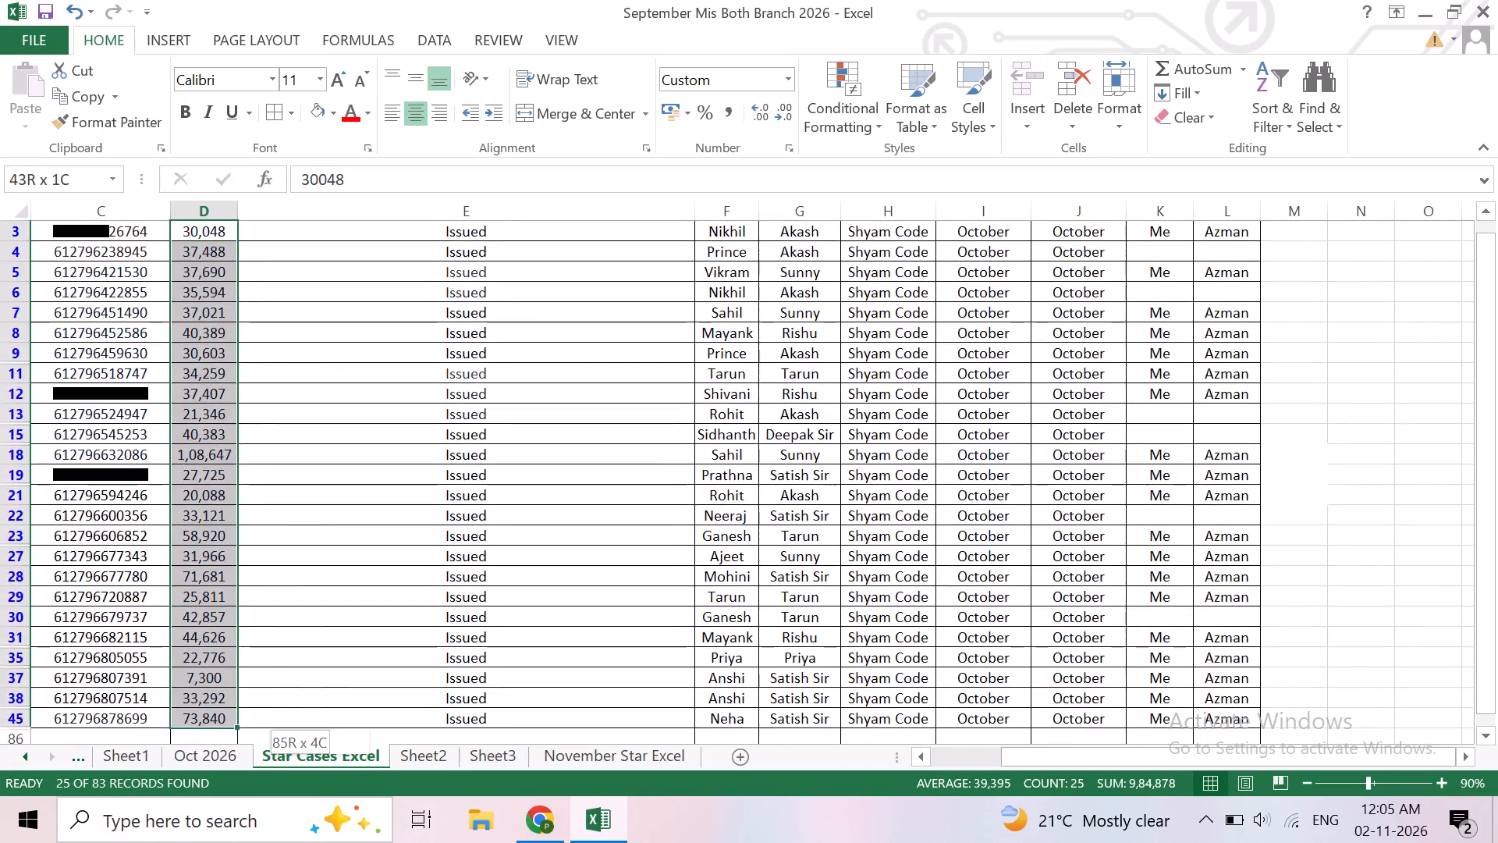
pyautogui.hotkey('ctrl', 'shift', 'Up')
pyautogui.hotkey('ctrl', 'shift', 'Up')
pyautogui.hotkey('ctrl', 'shift', 'Down')
pyautogui.hotkey('ctrl', 'shift', 'Down')
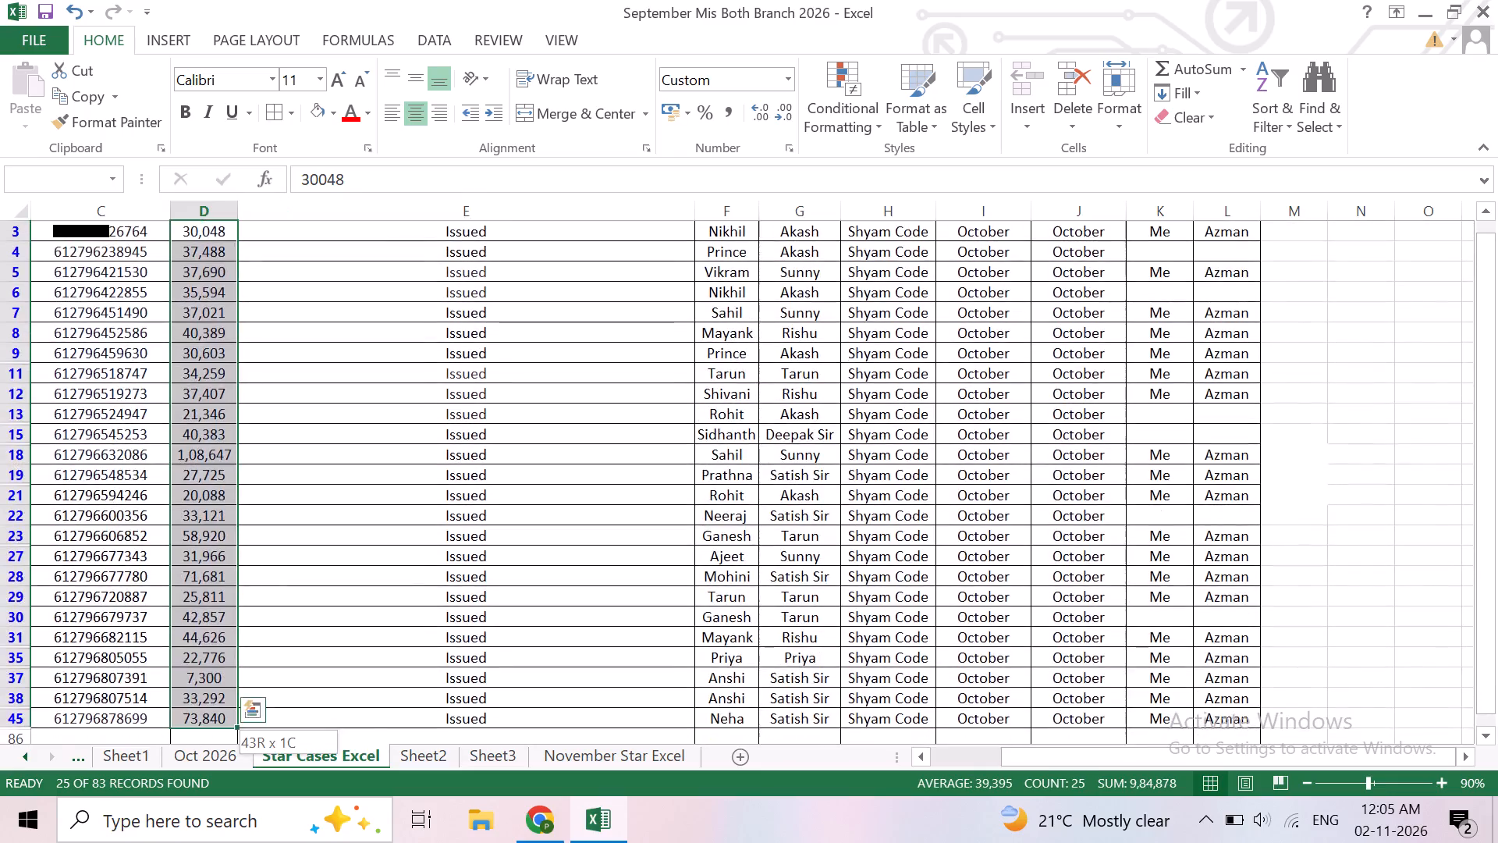
pyautogui.hotkey('ctrl', 'shift', 'Up')
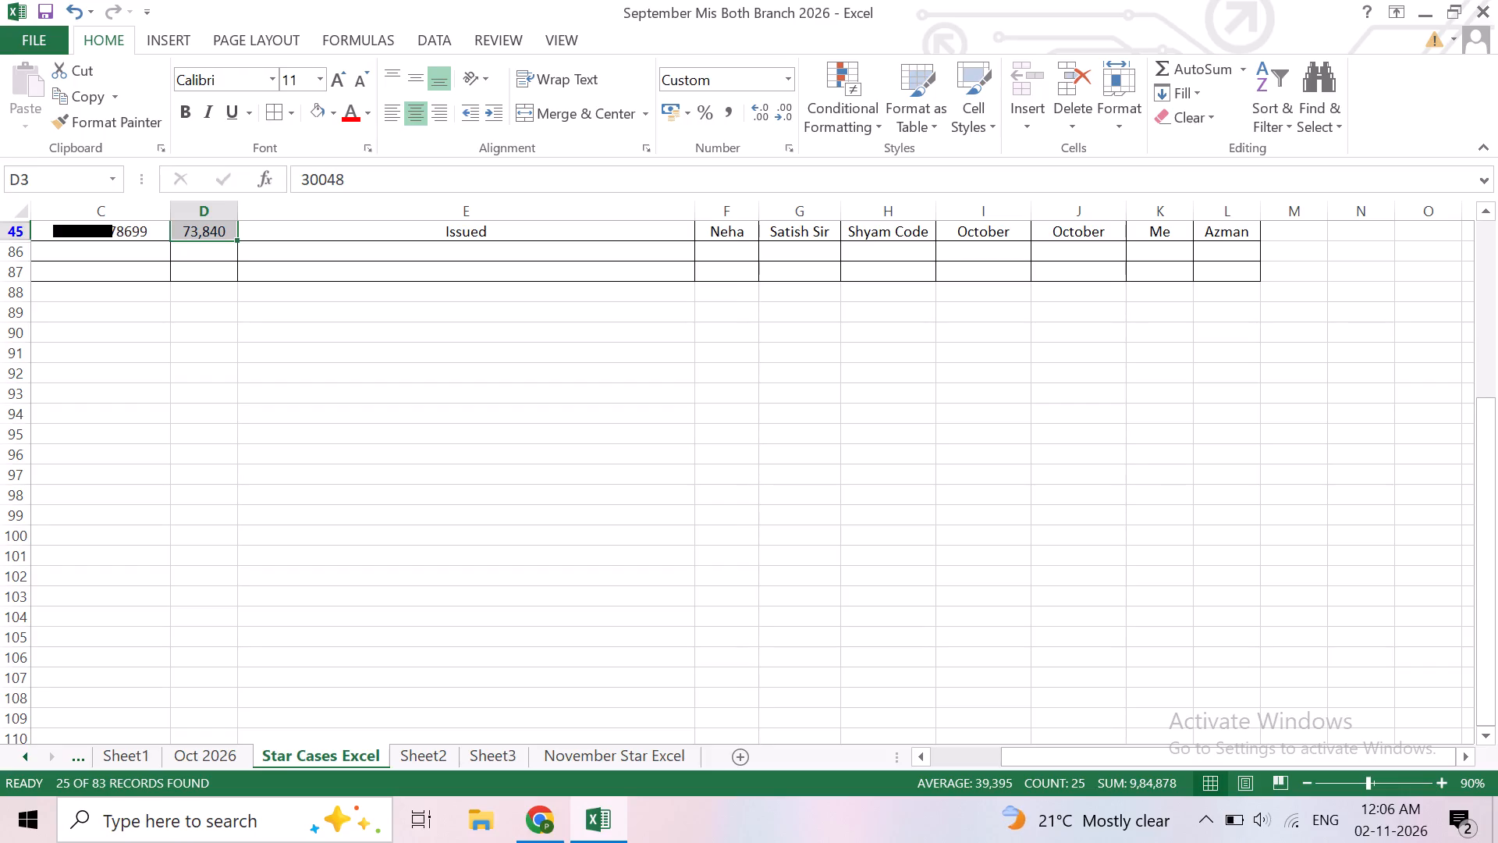
pyautogui.scroll(3, 768, 512)
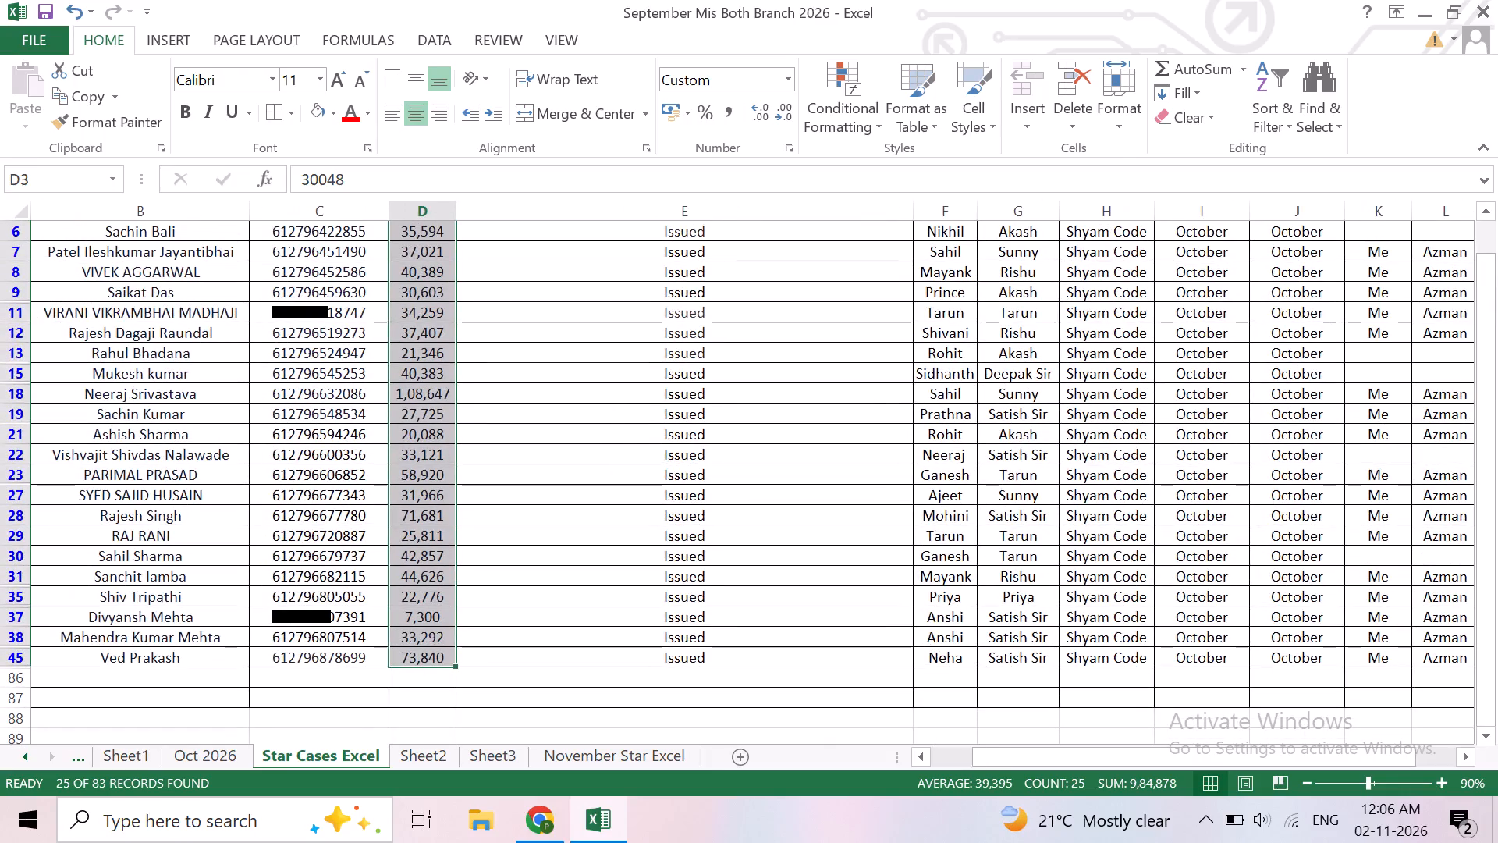
pyautogui.scroll(2, 768, 512)
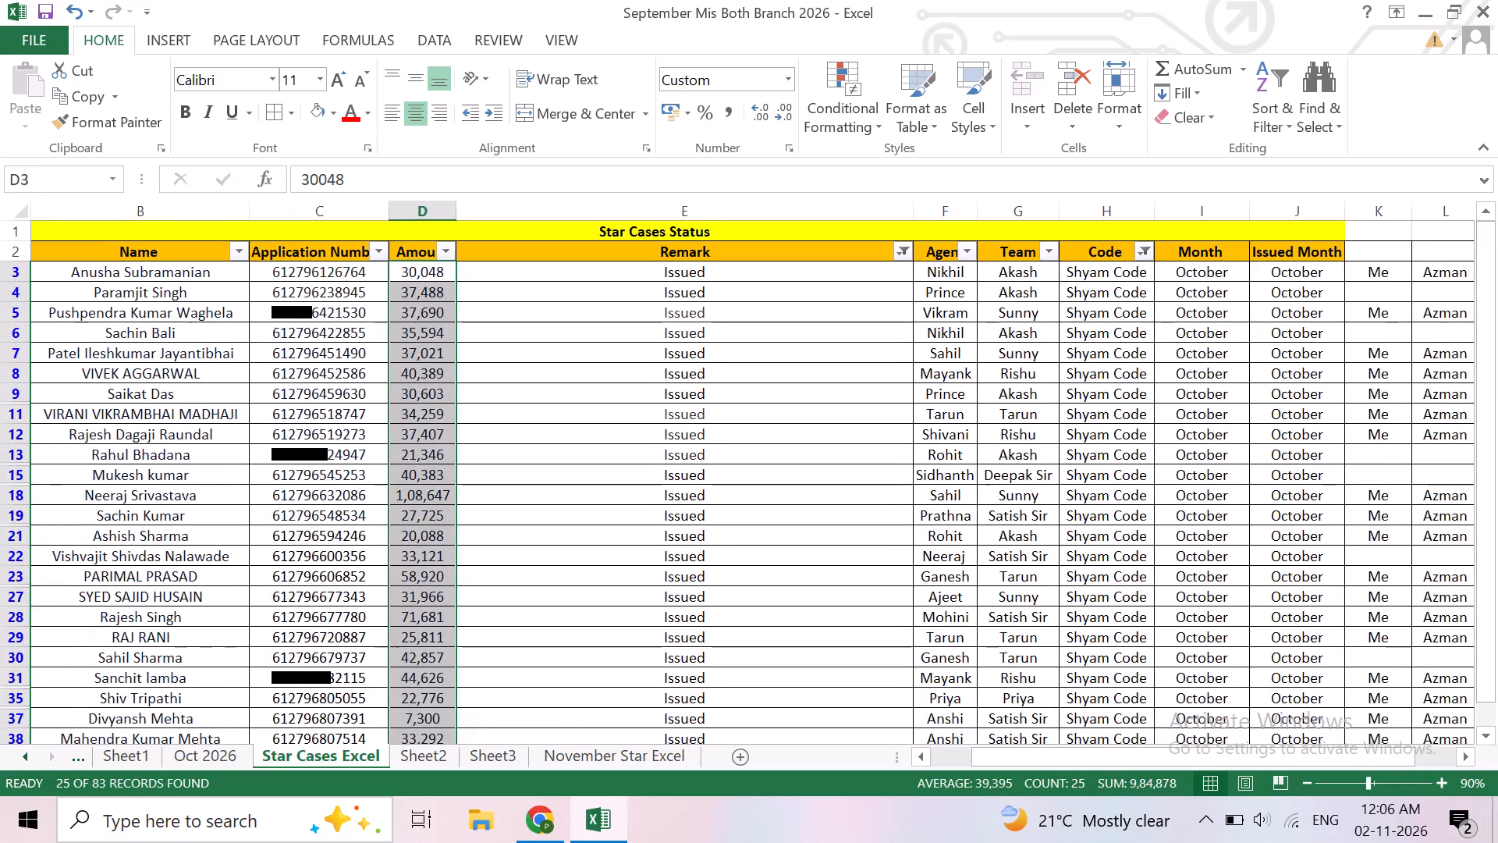
pyautogui.scroll(-1, 768, 512)
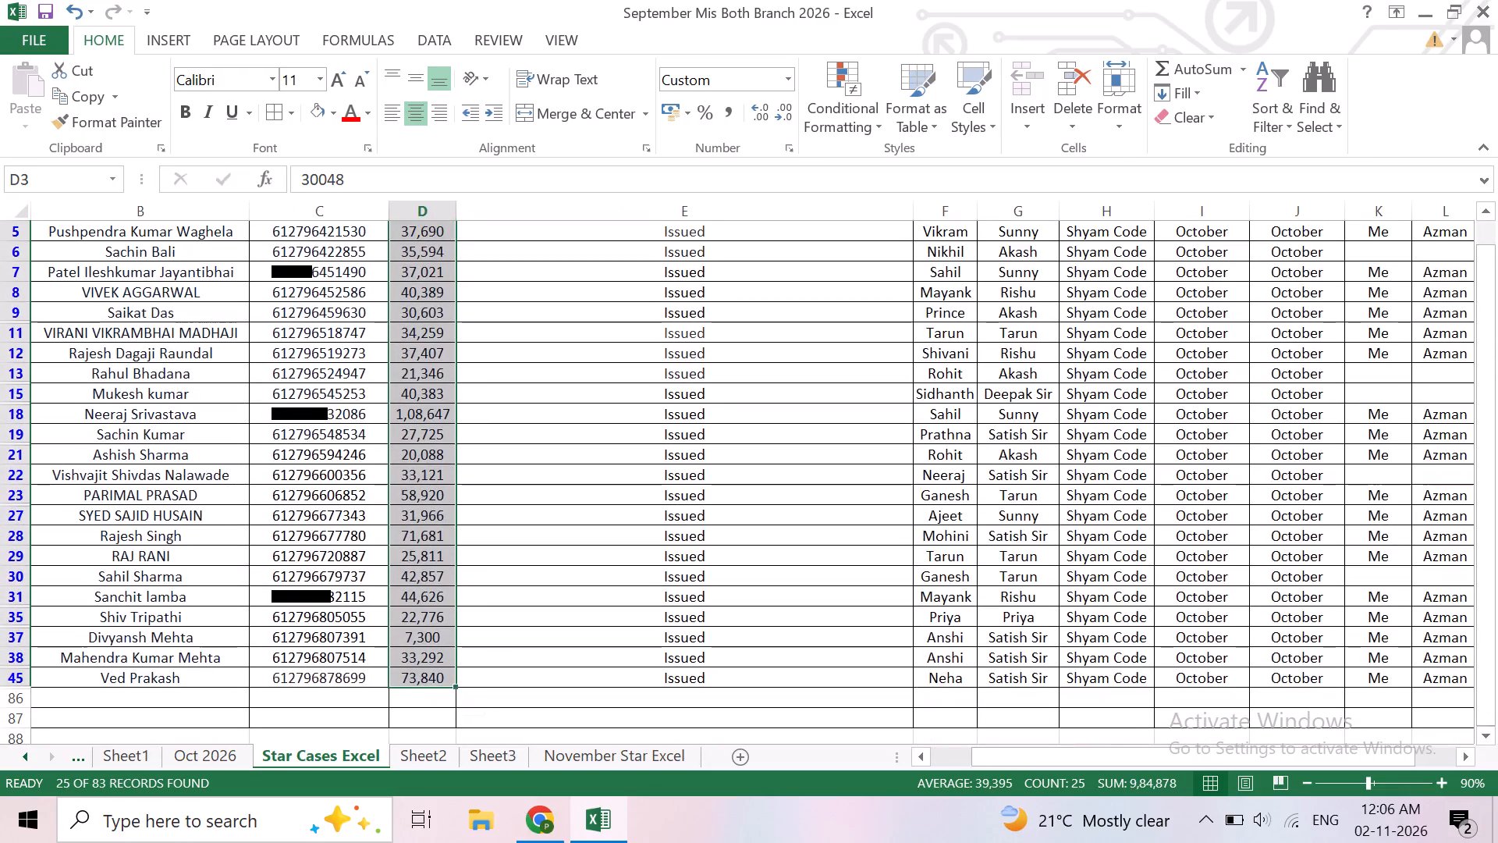
pyautogui.scroll(4, 767, 510)
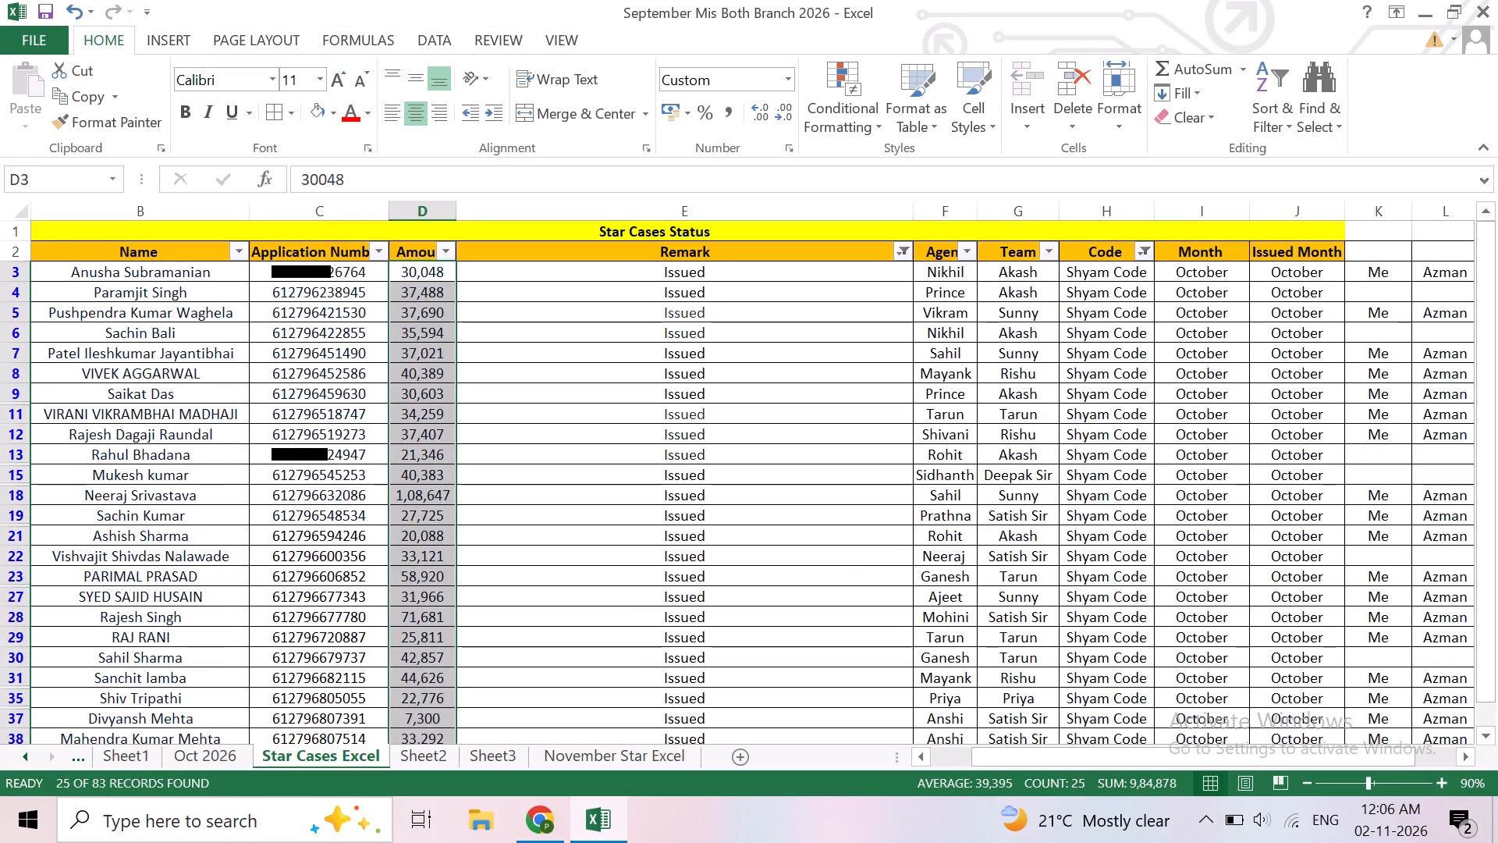
# Change the Code filter to show only Sandhya code.
pyautogui.click(1141, 258)
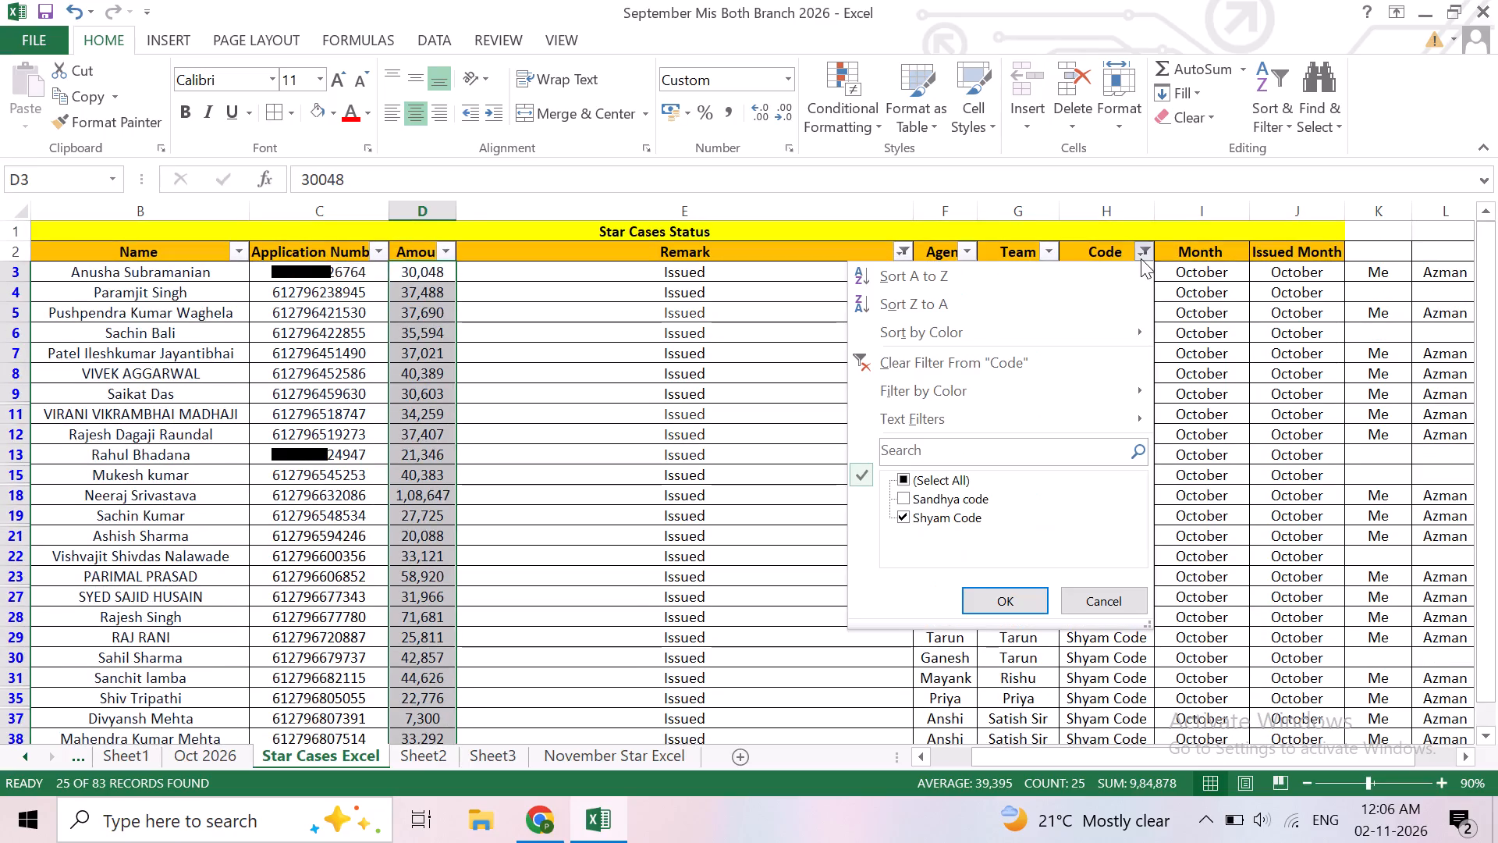
pyautogui.click(908, 525)
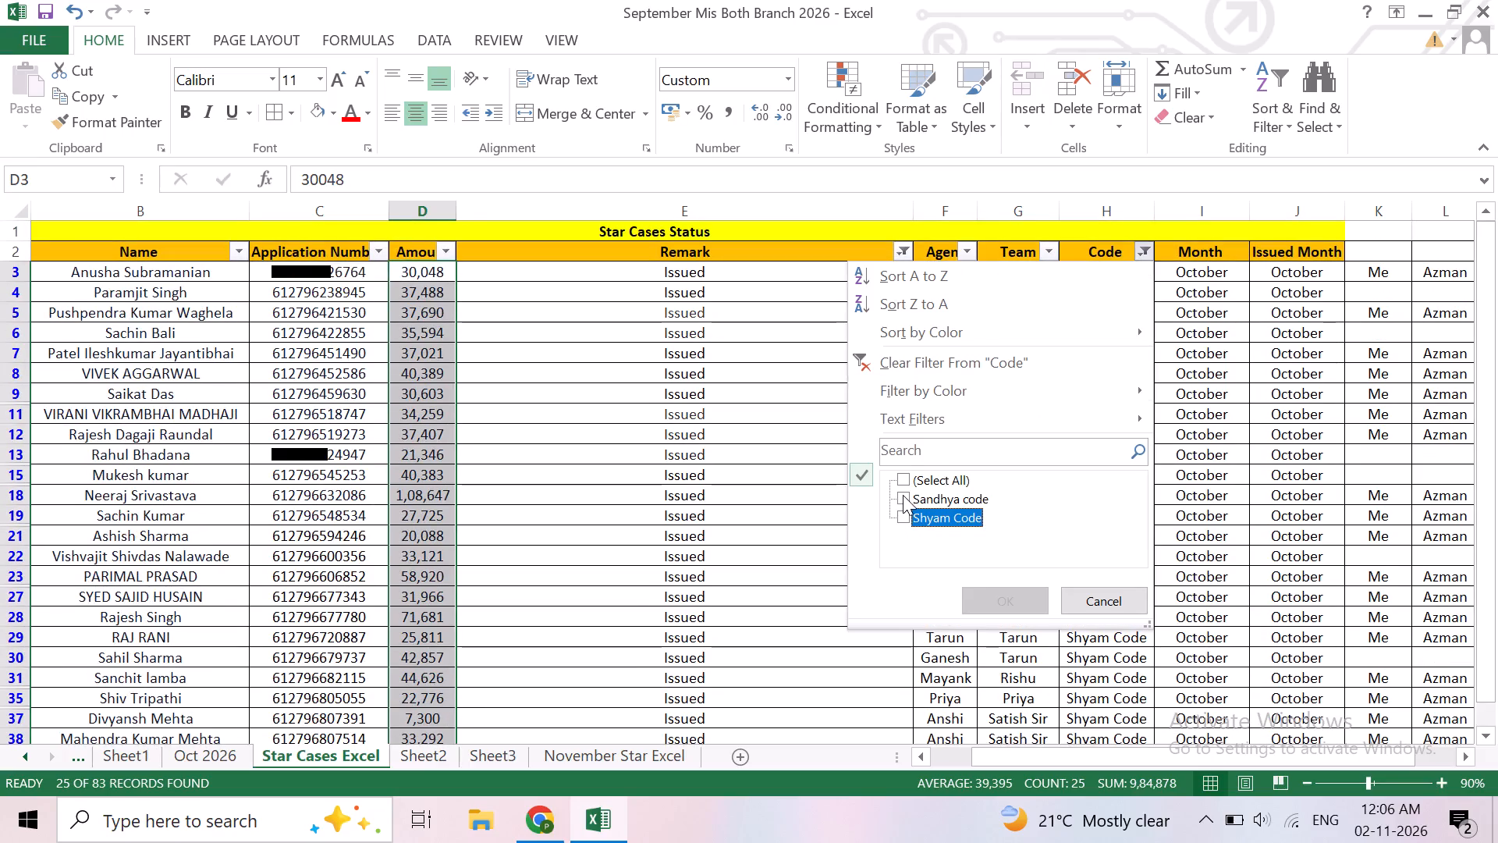
pyautogui.click(903, 495)
pyautogui.click(1015, 596)
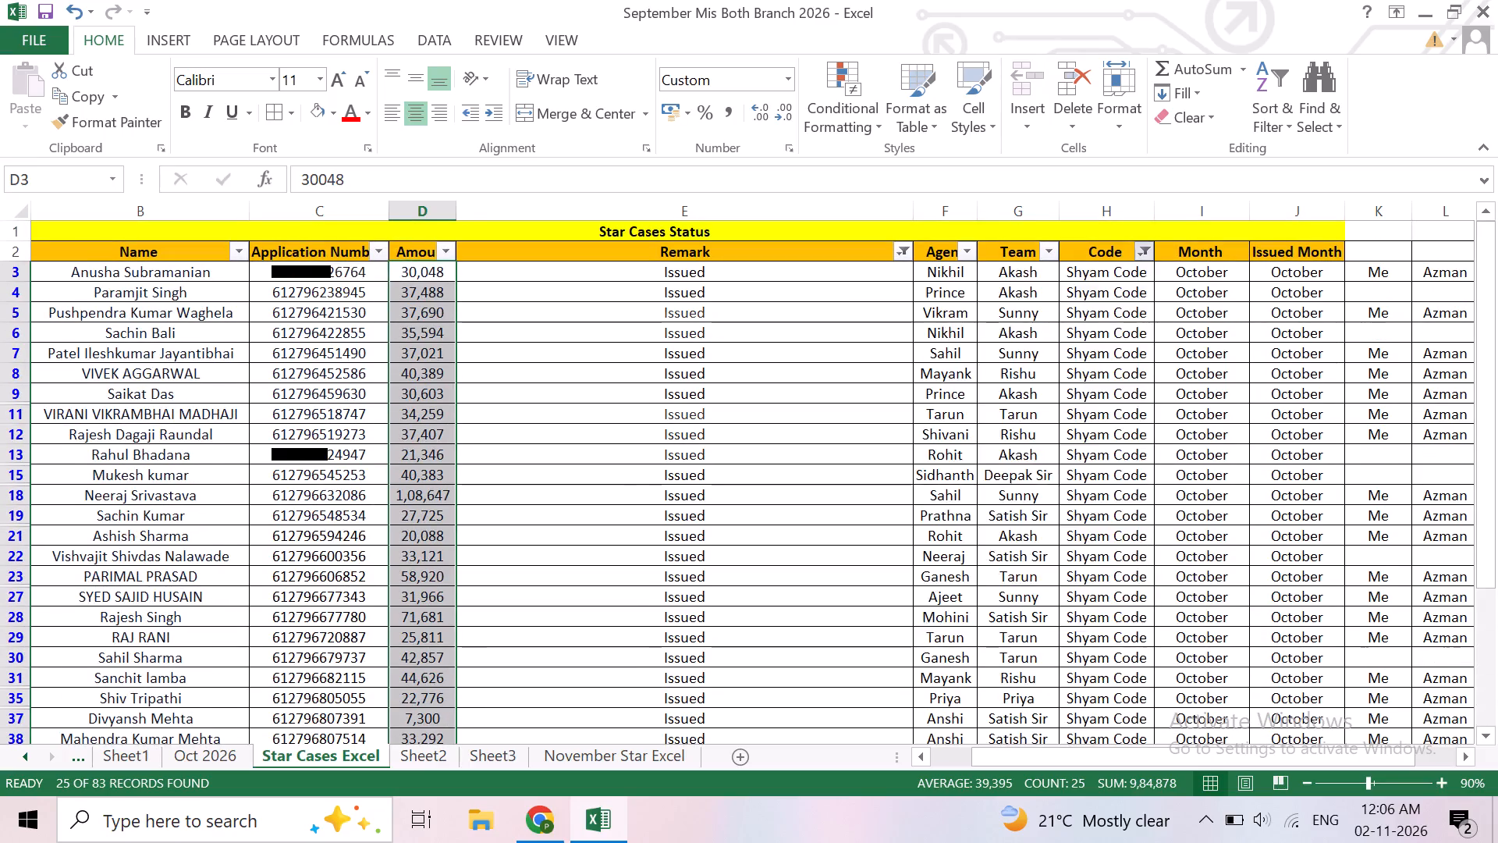
# Select all the visible Amount values, D32 to D79, to check the issued total for Sandhya code.
pyautogui.click(421, 269)
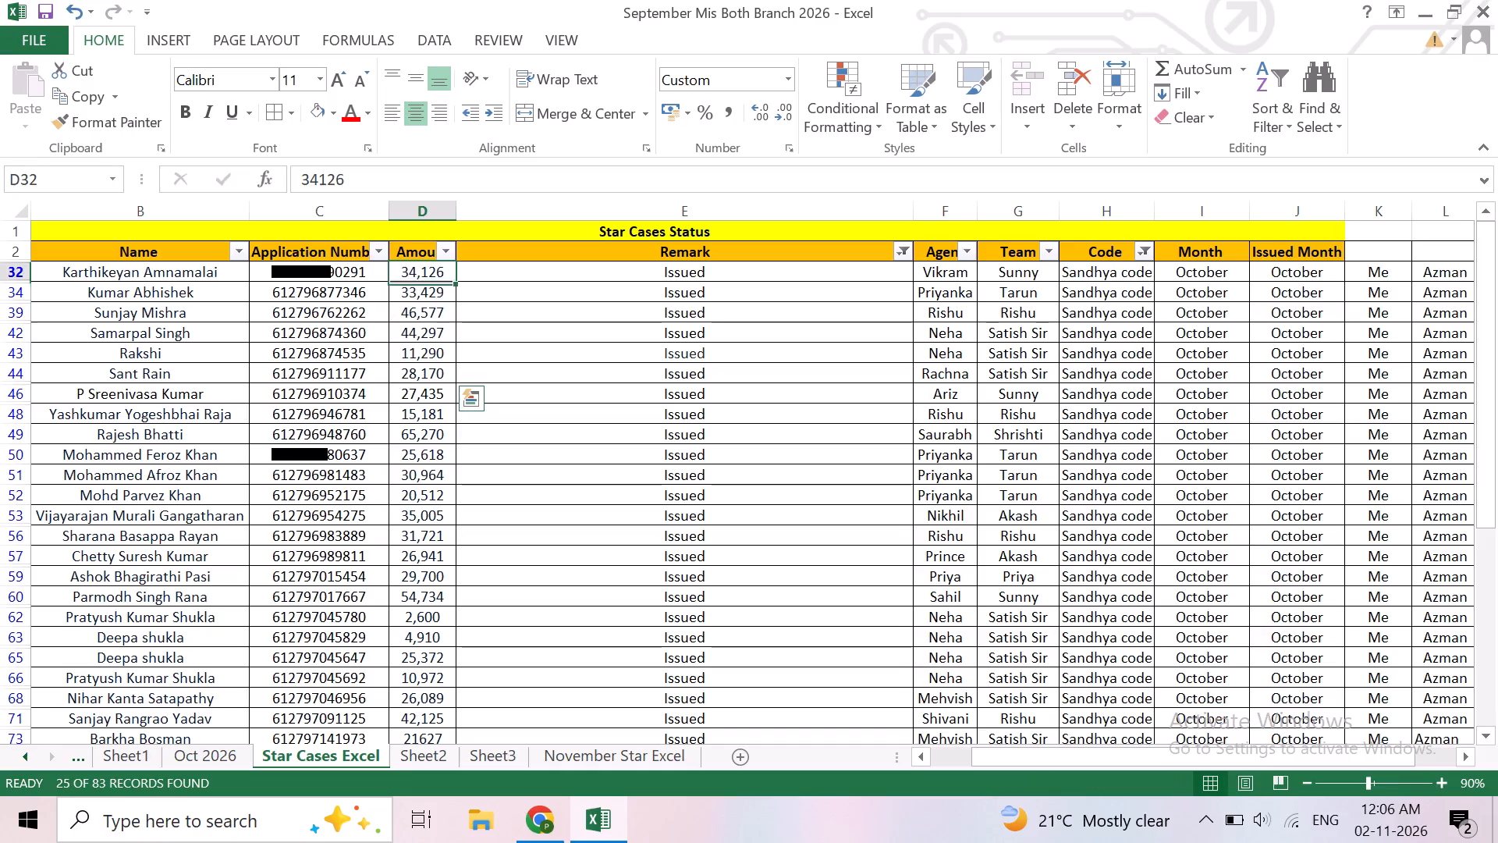
pyautogui.hotkey('ctrl', 'shift', 'Down')
pyautogui.hotkey('ctrl', 'shift', 'Down')
pyautogui.hotkey('ctrl', 'shift', 'Down')
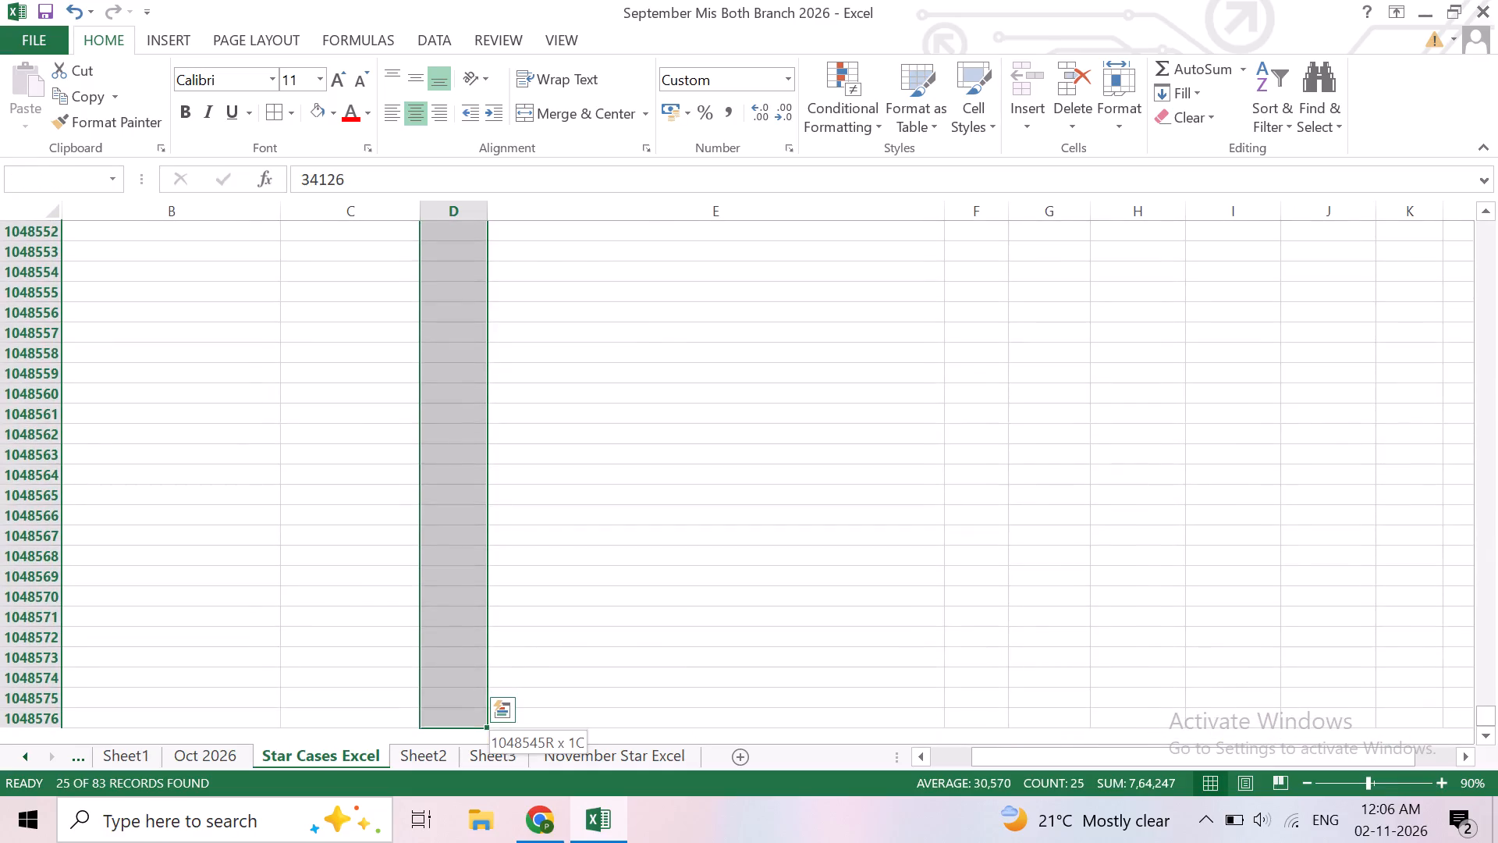
pyautogui.hotkey('ctrl', 'shift', 'Up')
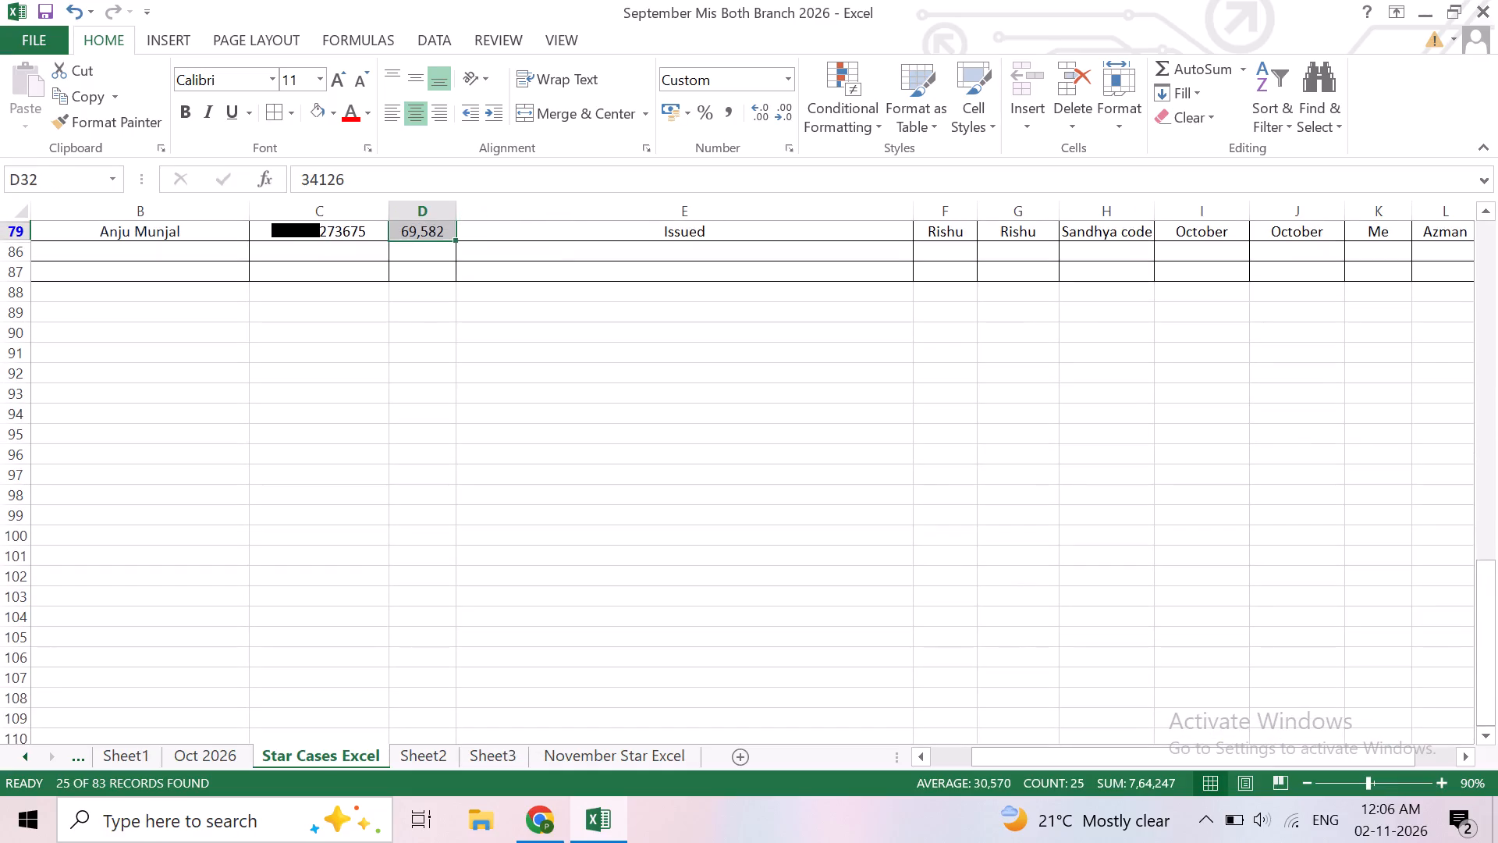
pyautogui.click(854, 566)
pyautogui.scroll(6, 854, 566)
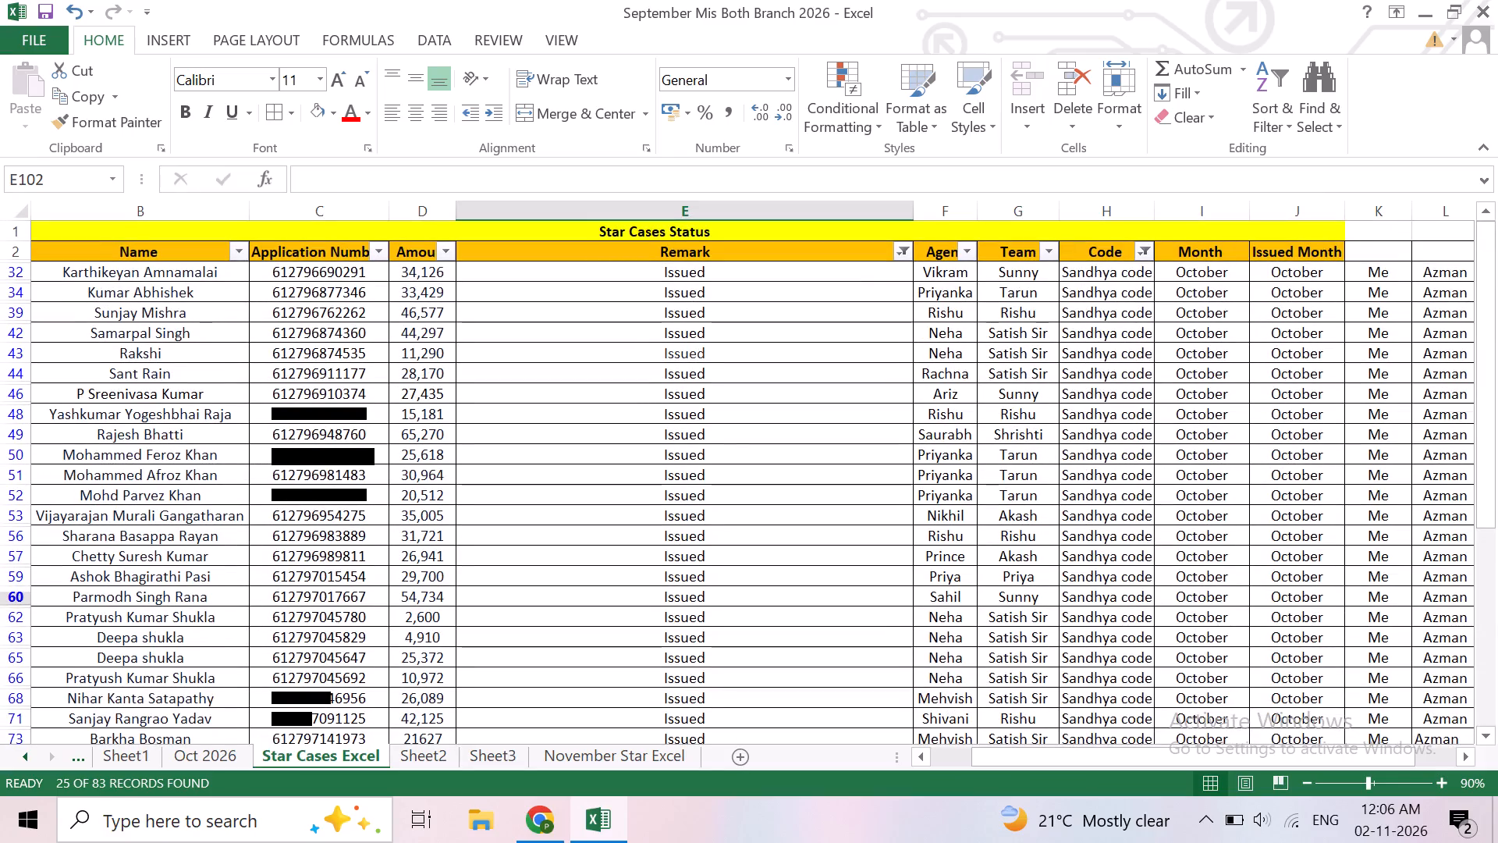
# Reset the Code and Remark filters to Select All so that every star case is shown.
pyautogui.click(1148, 254)
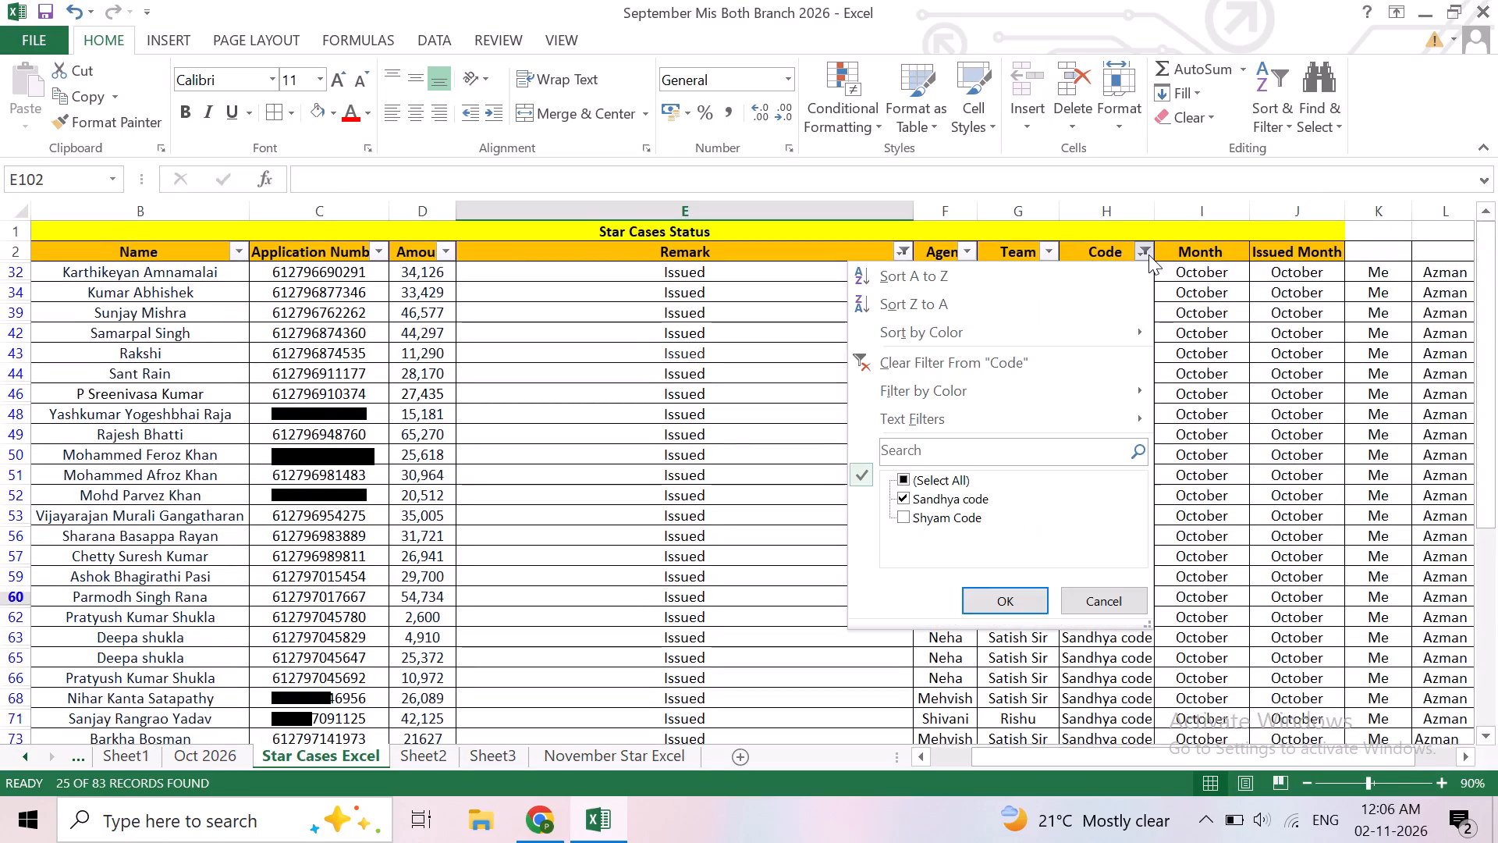
pyautogui.click(900, 479)
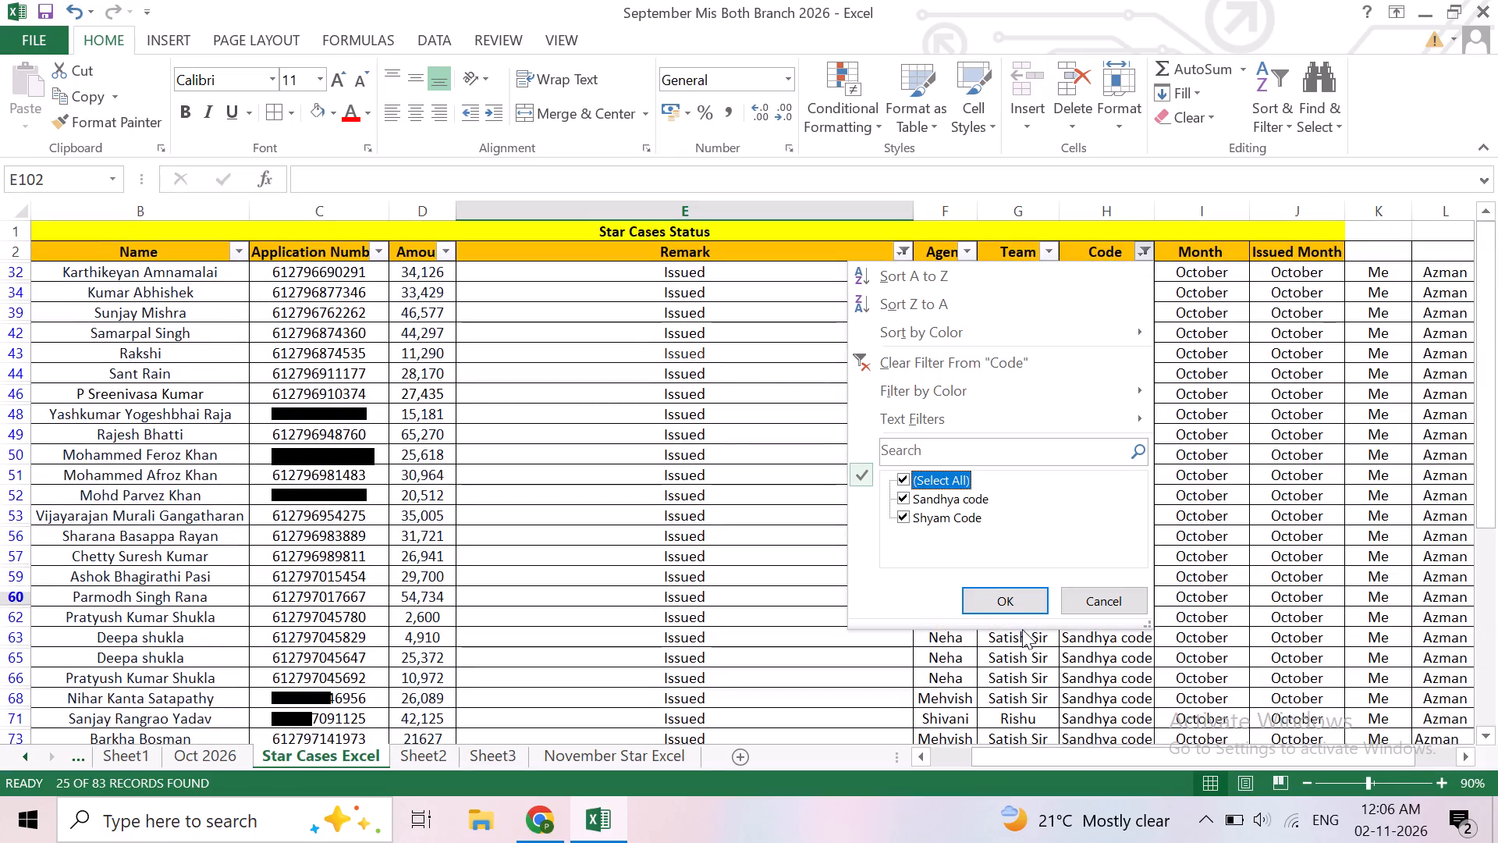
pyautogui.click(1017, 601)
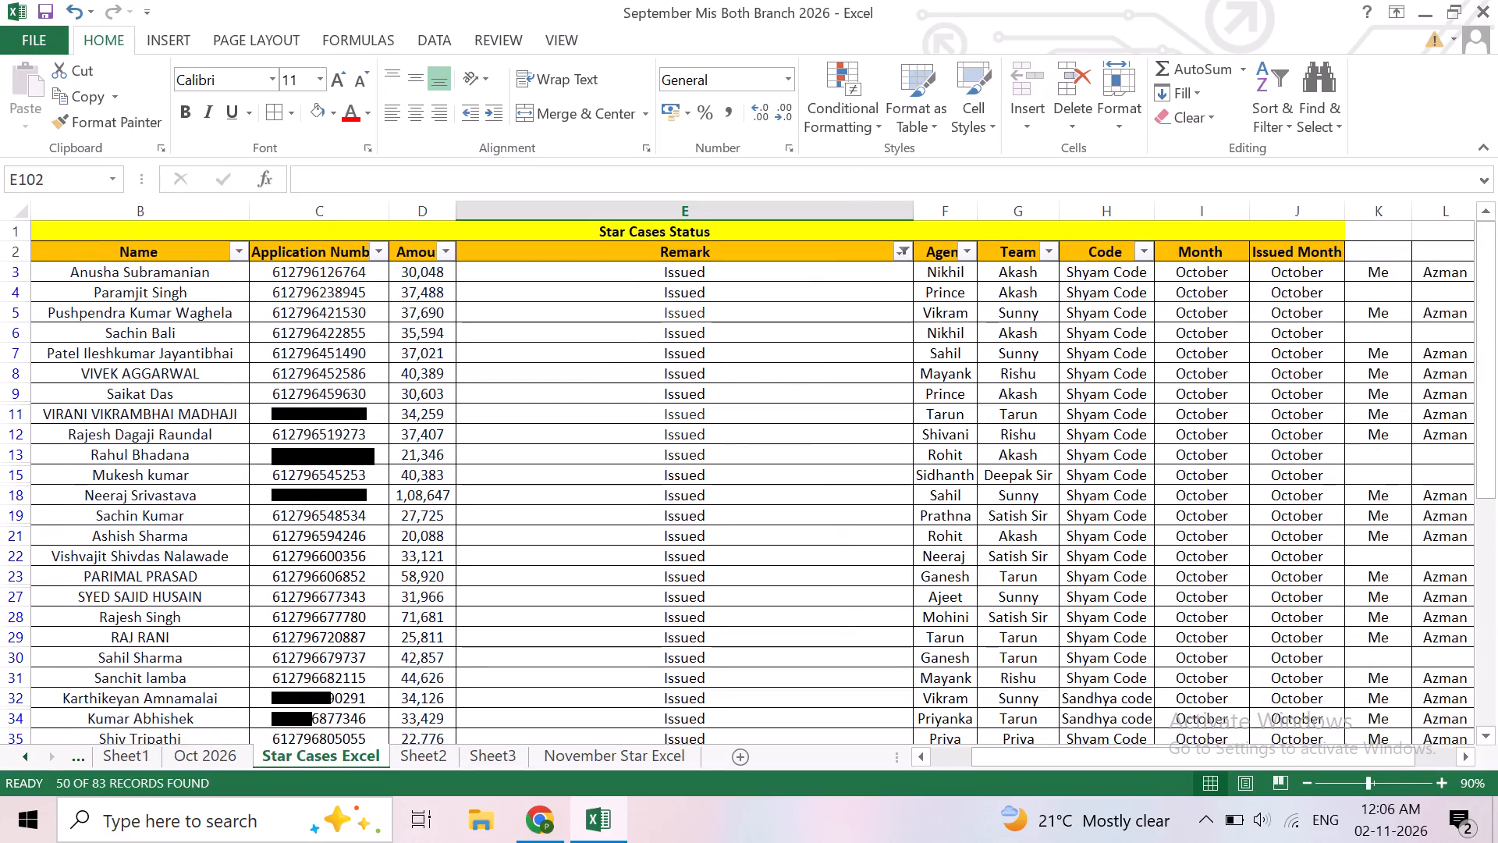
pyautogui.click(898, 245)
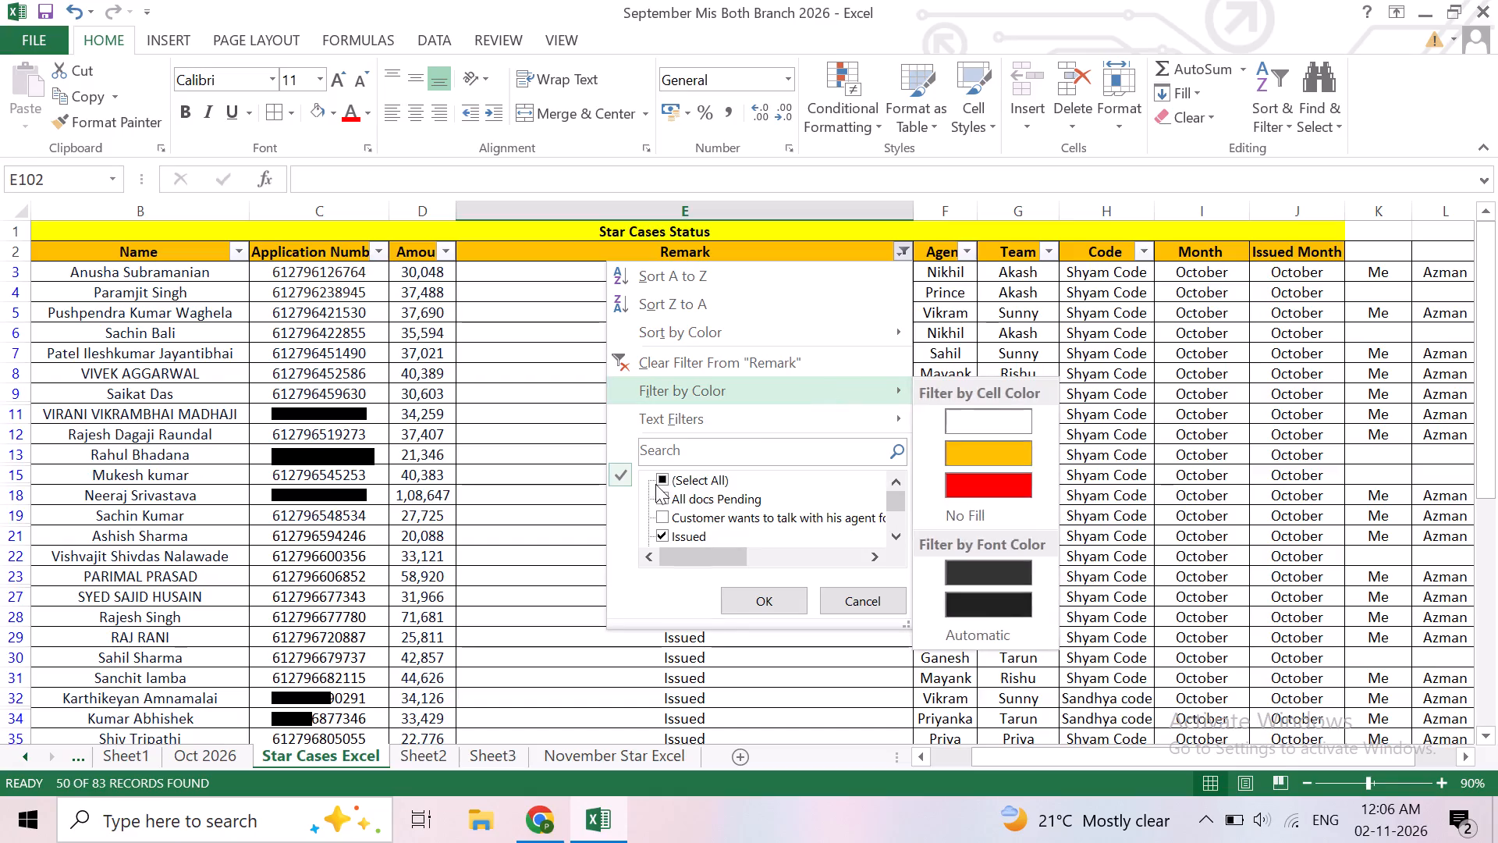
pyautogui.click(667, 485)
pyautogui.click(764, 612)
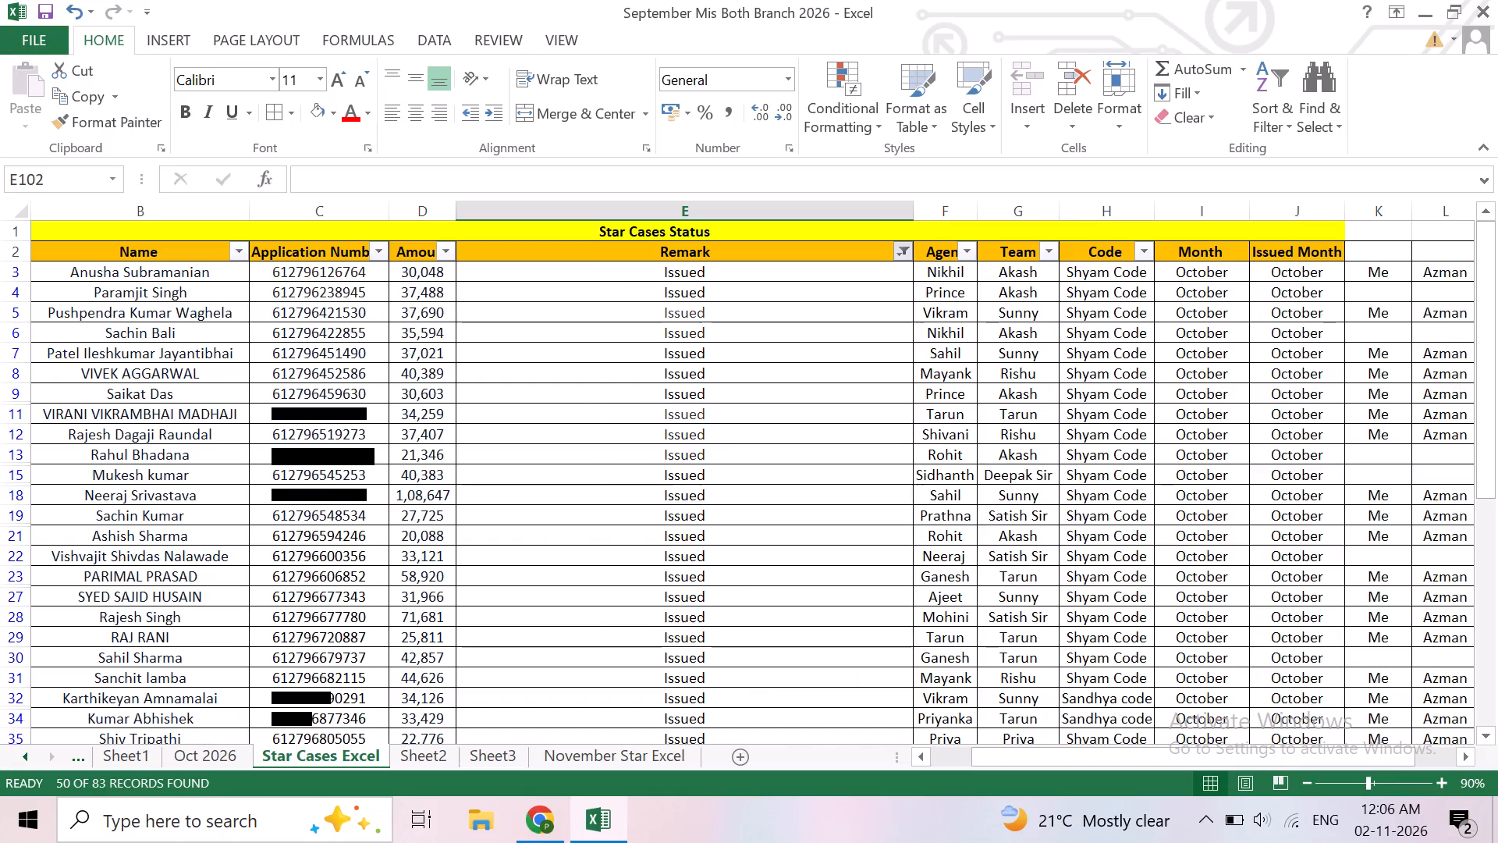
pyautogui.click(1088, 443)
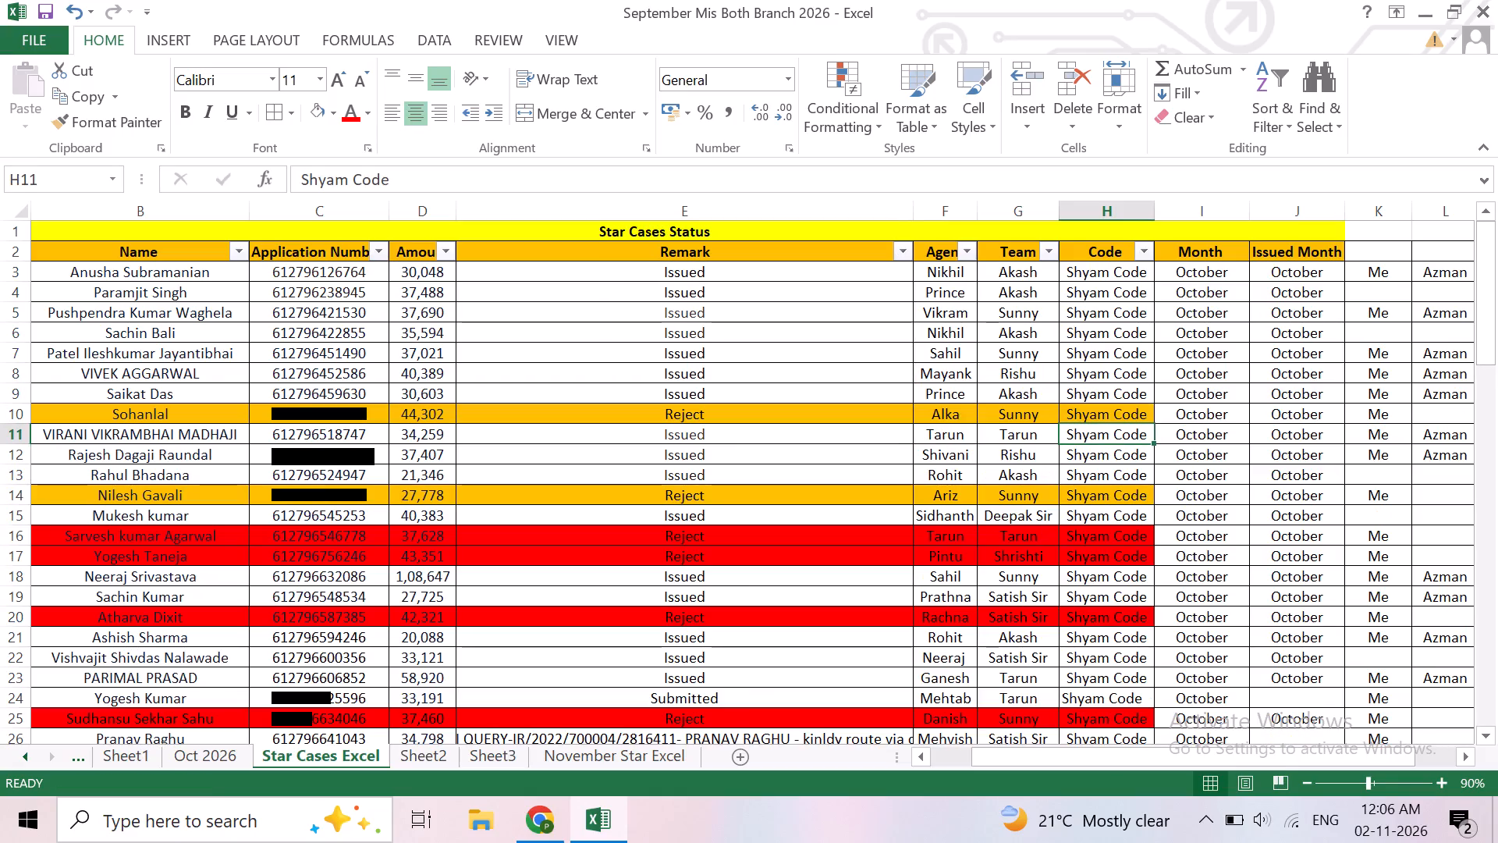
# Look through the Issued Month column of the Star Cases Excel table to check which cases have no issued month.
pyautogui.scroll(-3, 1088, 443)
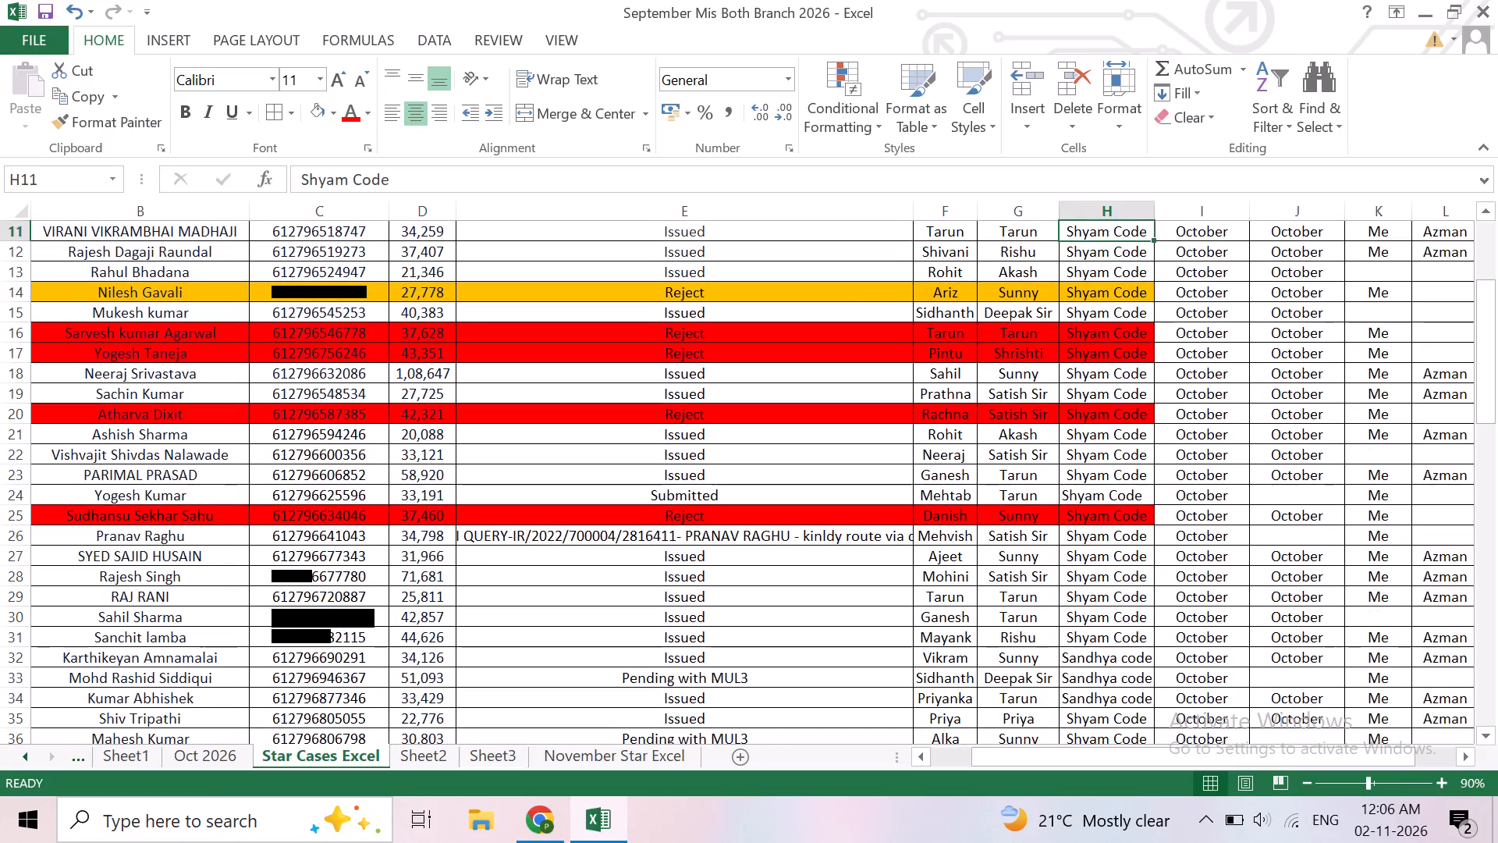
pyautogui.click(1300, 499)
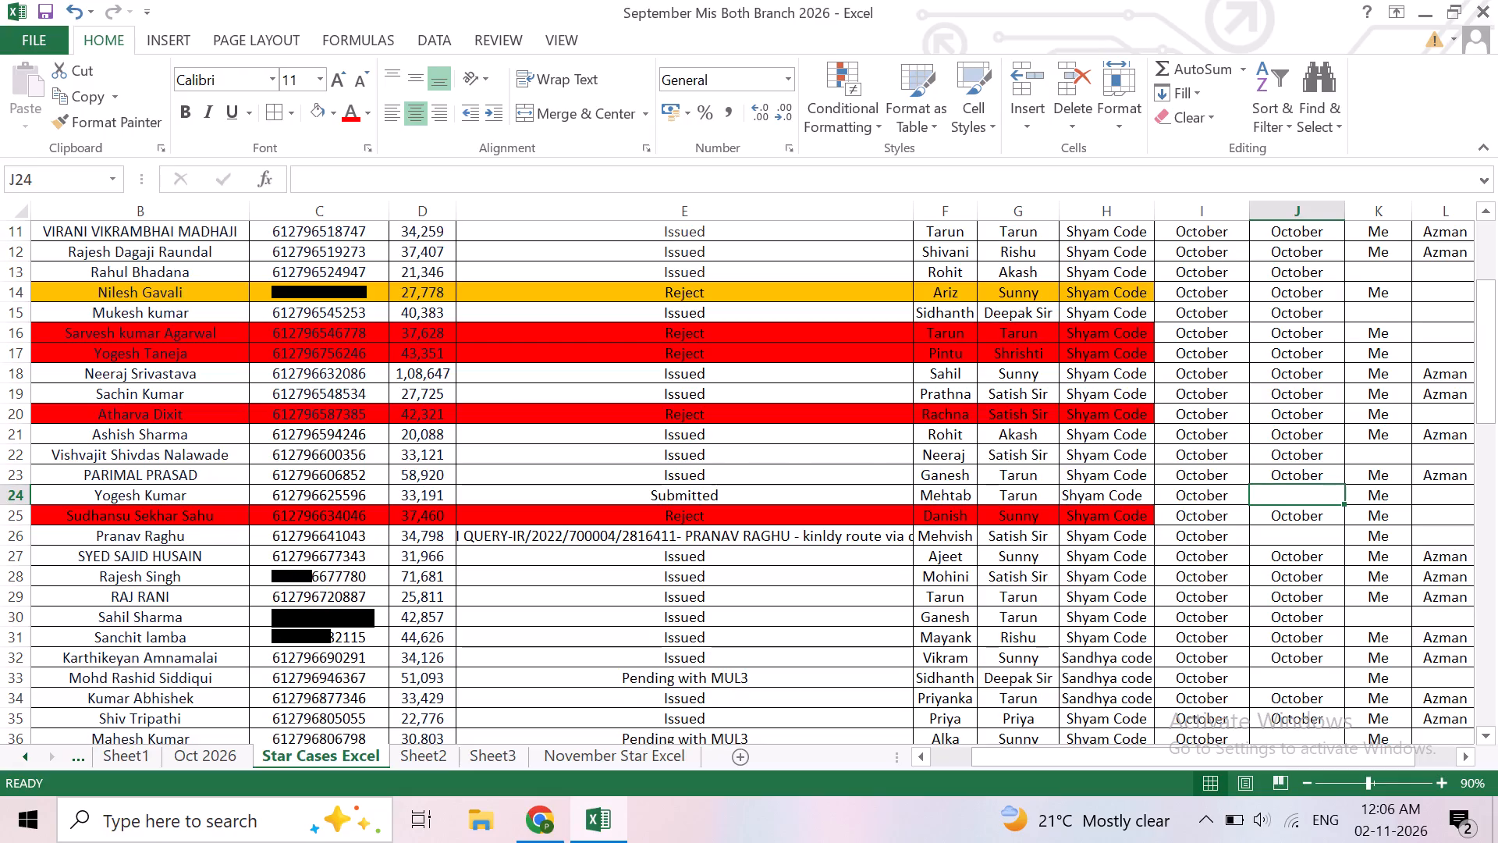
pyautogui.scroll(-3, 1152, 535)
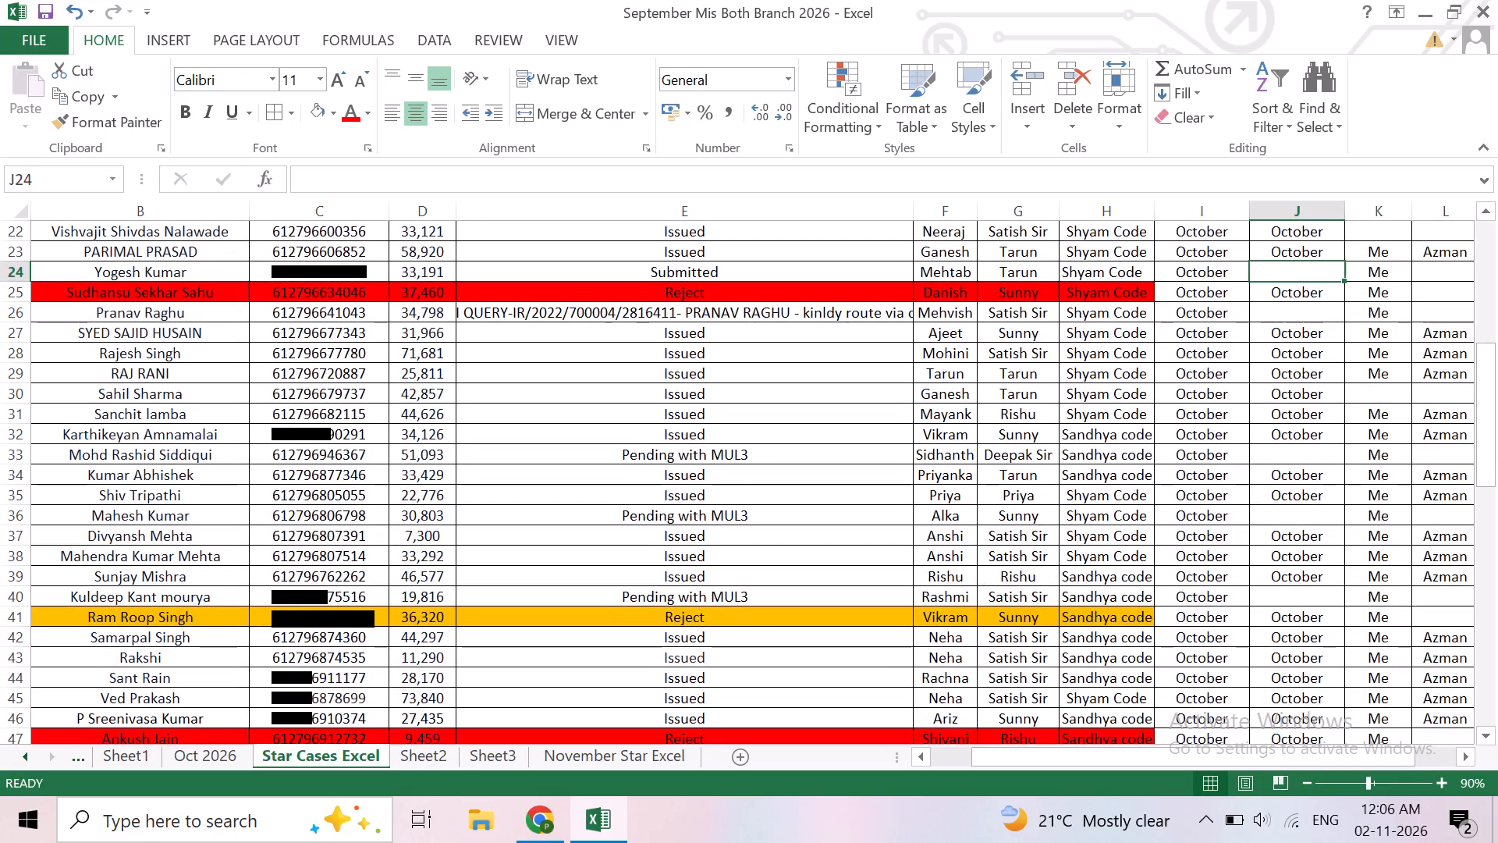
pyautogui.scroll(-1, 1152, 535)
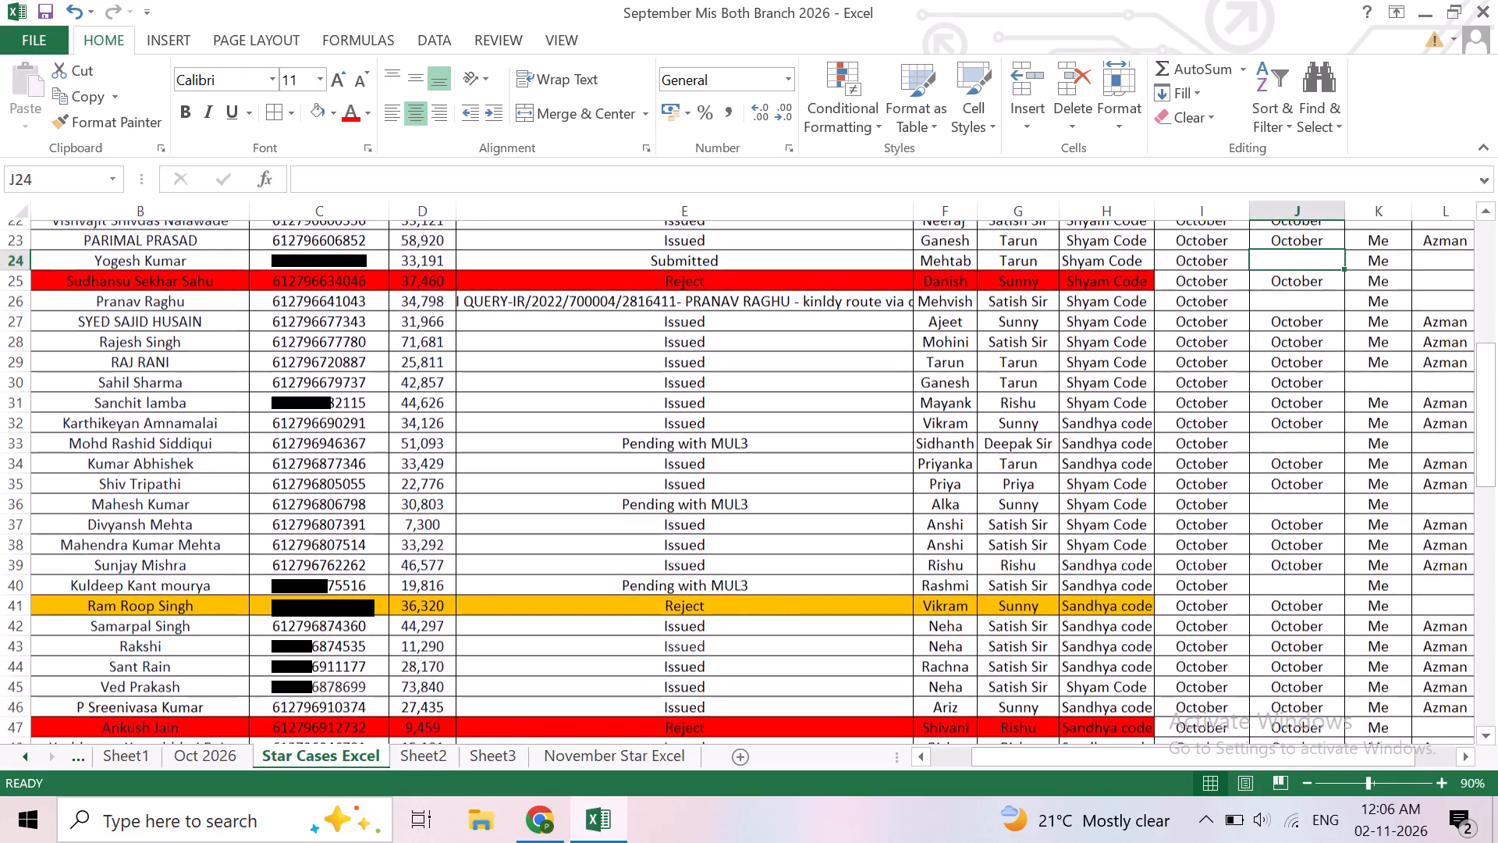
pyautogui.scroll(-1, 1152, 535)
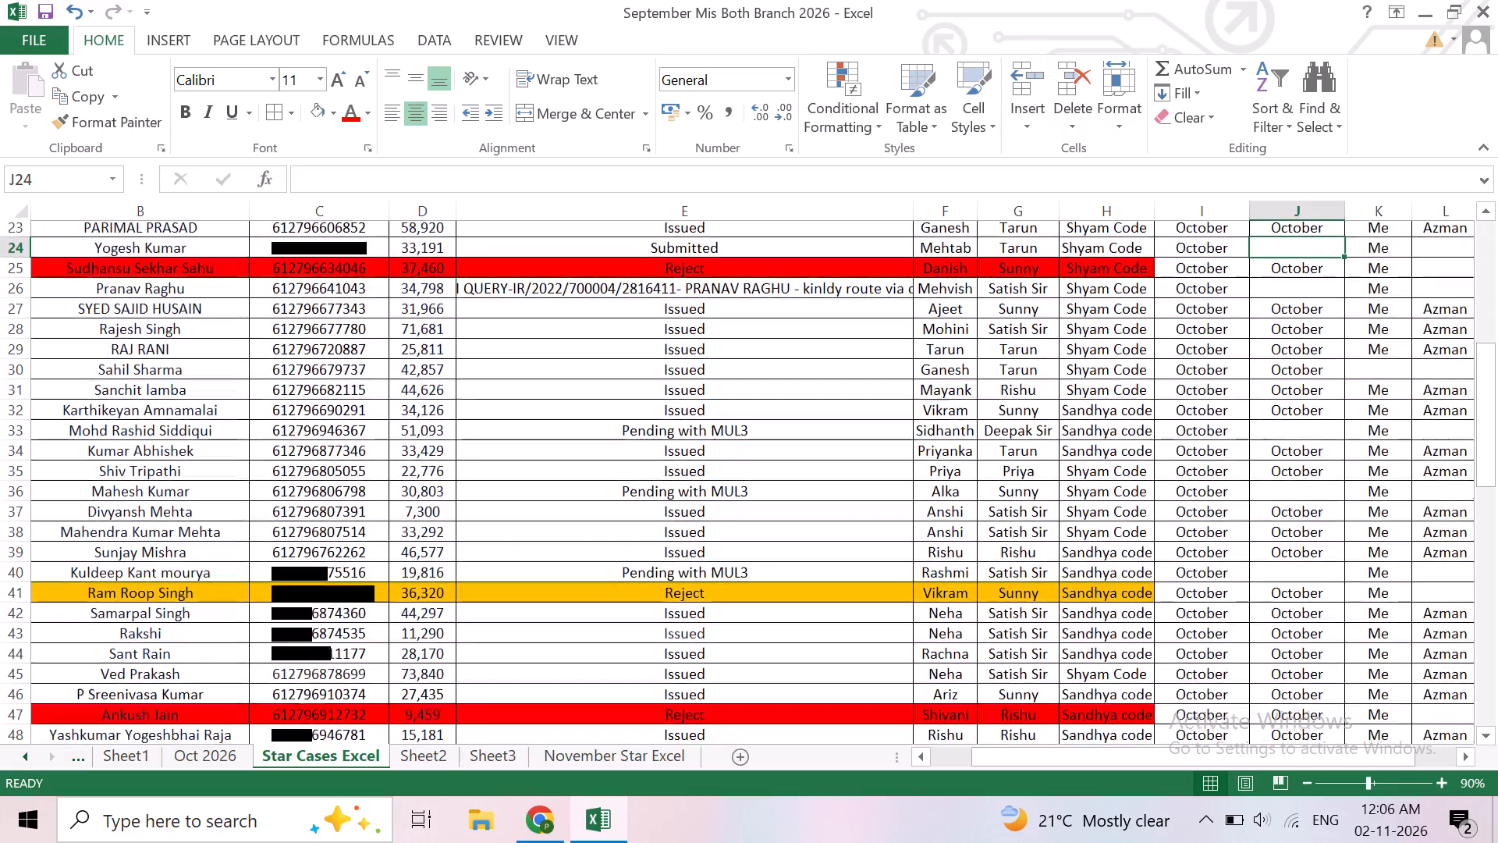
pyautogui.scroll(-4, 1152, 535)
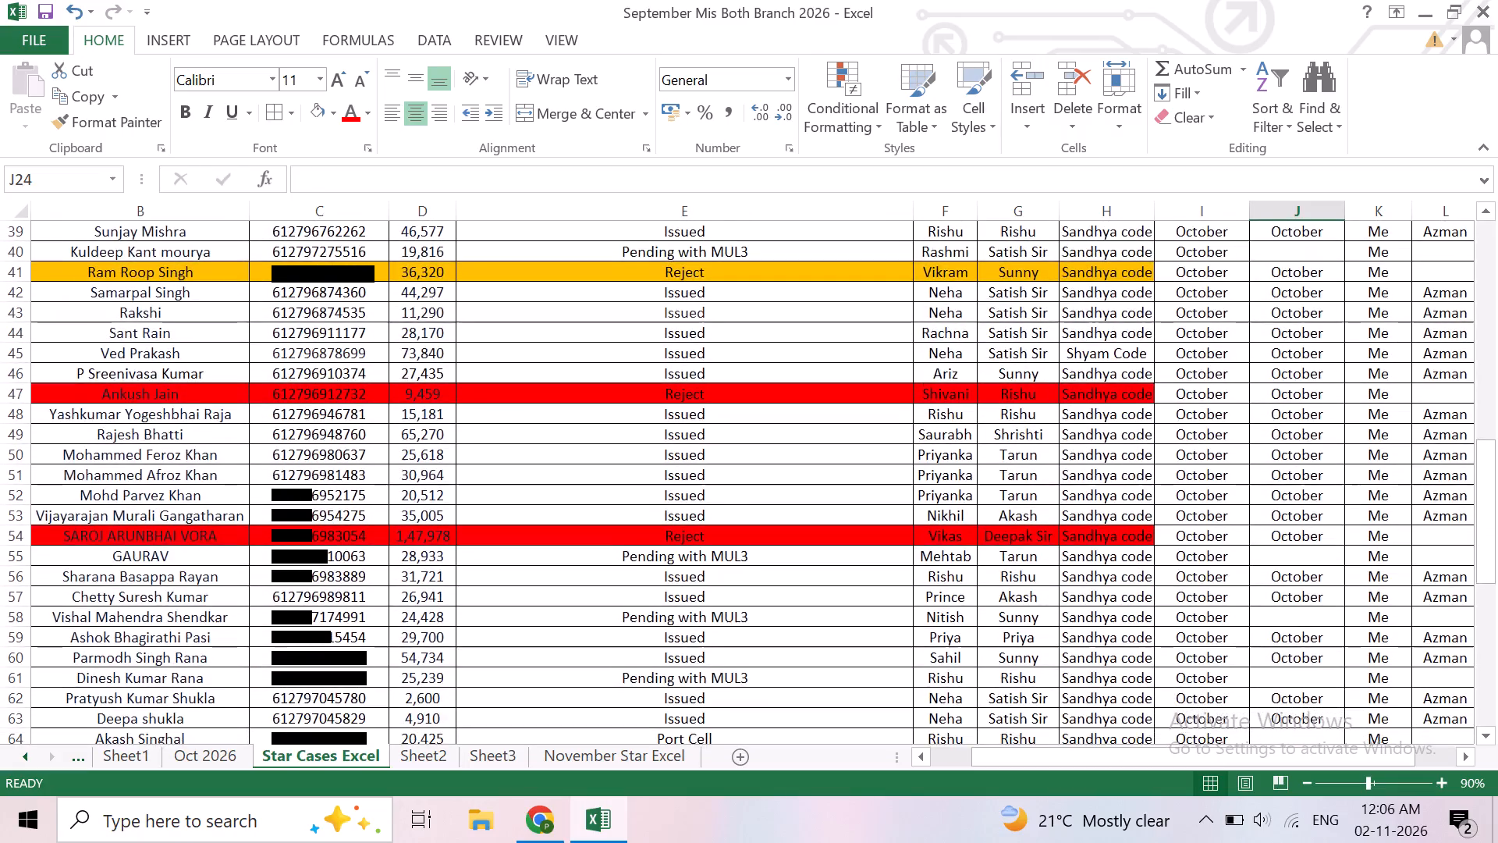
pyautogui.scroll(-6, 1152, 535)
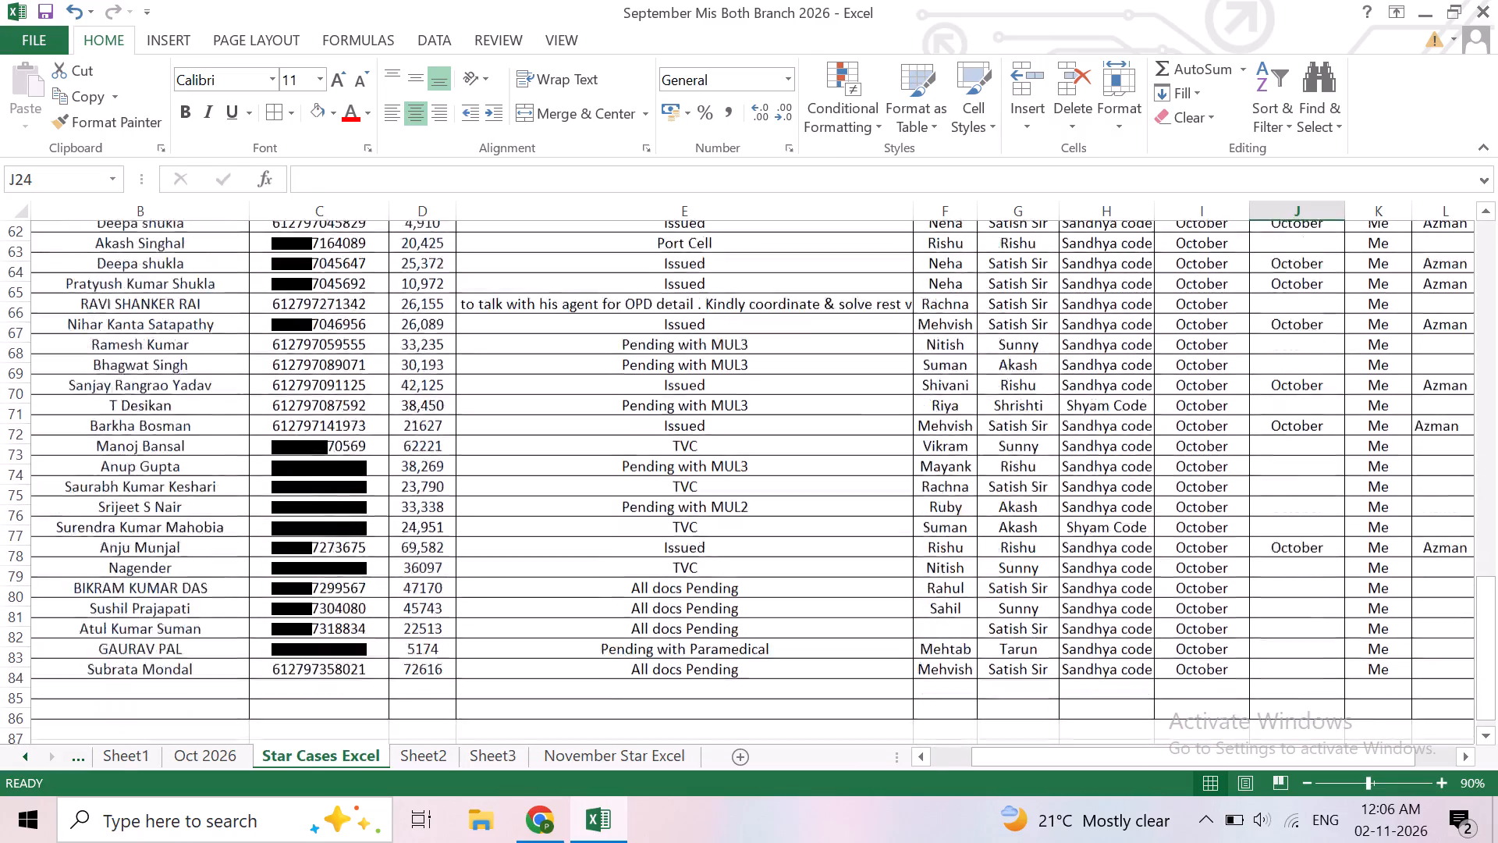
pyautogui.scroll(-1, 1152, 535)
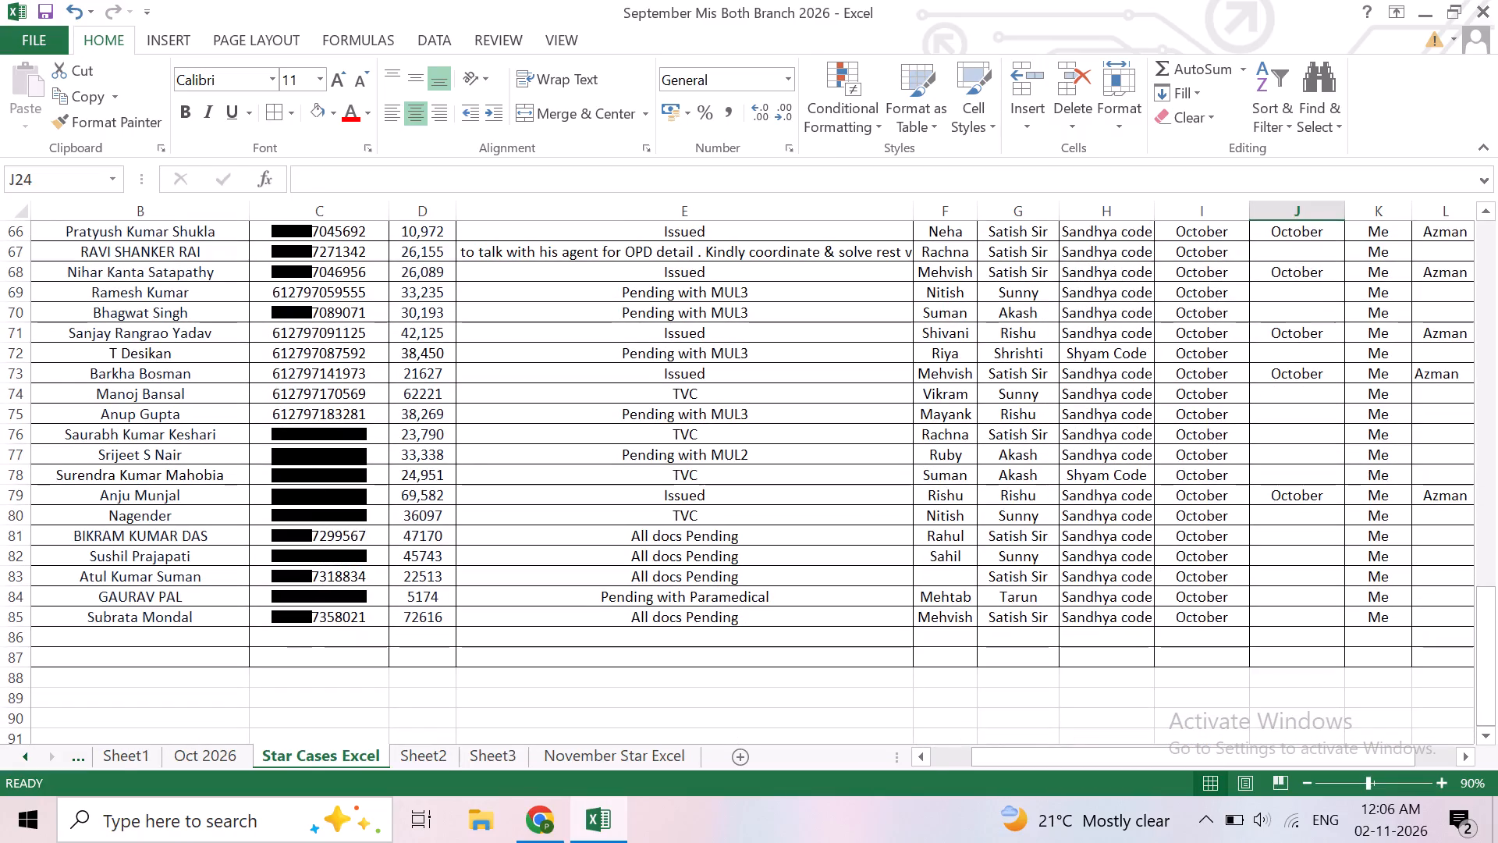
pyautogui.click(1316, 494)
pyautogui.press('Up')
pyautogui.press('Up')
pyautogui.press('Up')
pyautogui.press('Up')
pyautogui.press('Up')
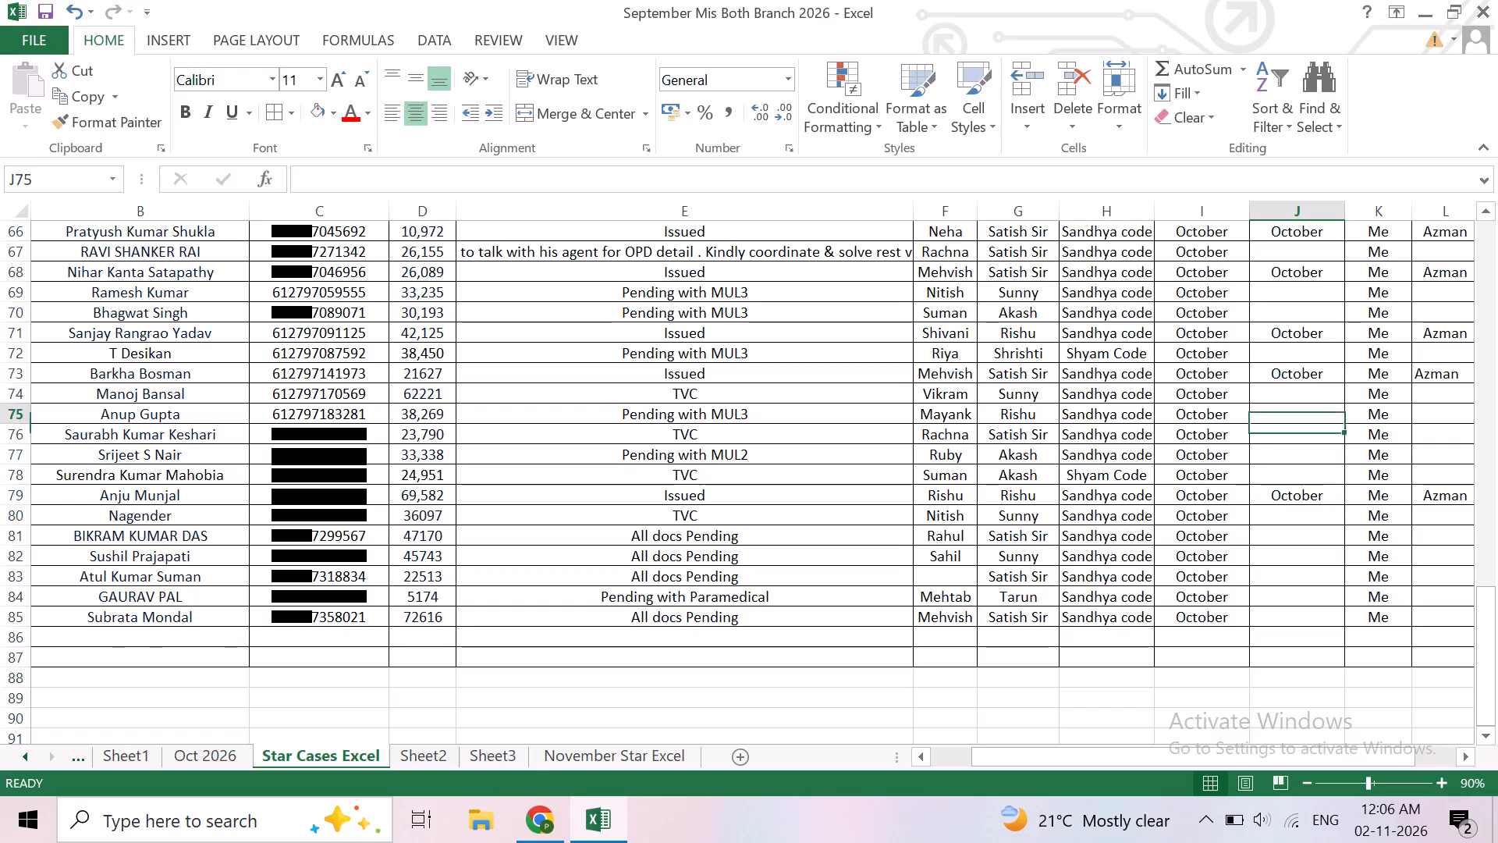
pyautogui.press('Up')
pyautogui.press('Up')
pyautogui.press('Up')
pyautogui.press('Up')
pyautogui.press('Up')
pyautogui.press('Up')
pyautogui.press('Up')
pyautogui.press('Up')
pyautogui.press('Up')
pyautogui.press('Up')
pyautogui.press('Up')
pyautogui.press('Up')
pyautogui.press('Up')
pyautogui.press('Up')
pyautogui.press('Up')
pyautogui.press('Up')
pyautogui.press('Up')
pyautogui.press('Up')
pyautogui.press('Up')
pyautogui.press('Up')
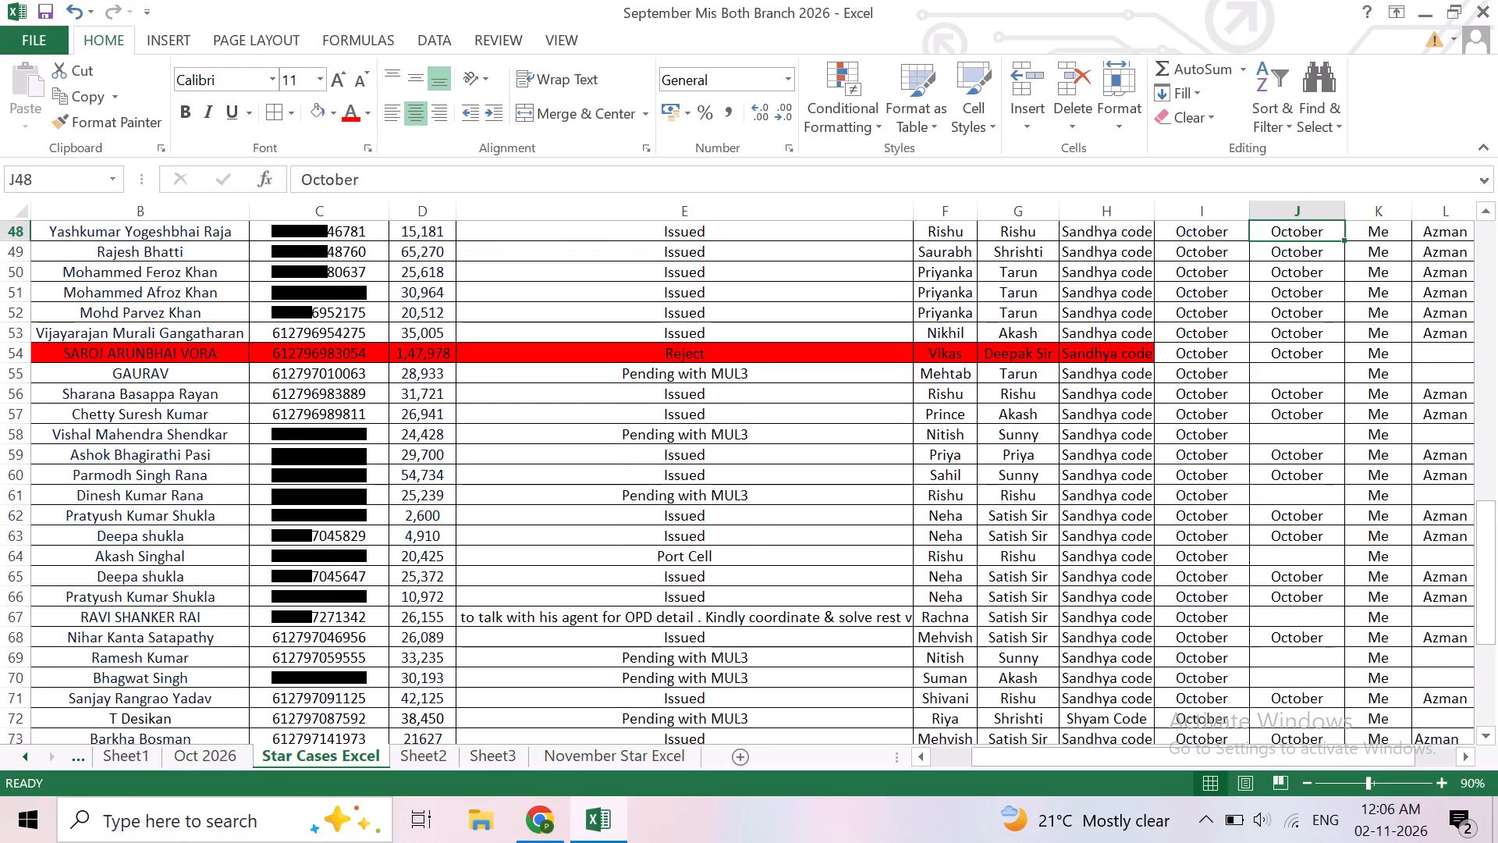
pyautogui.press('Down')
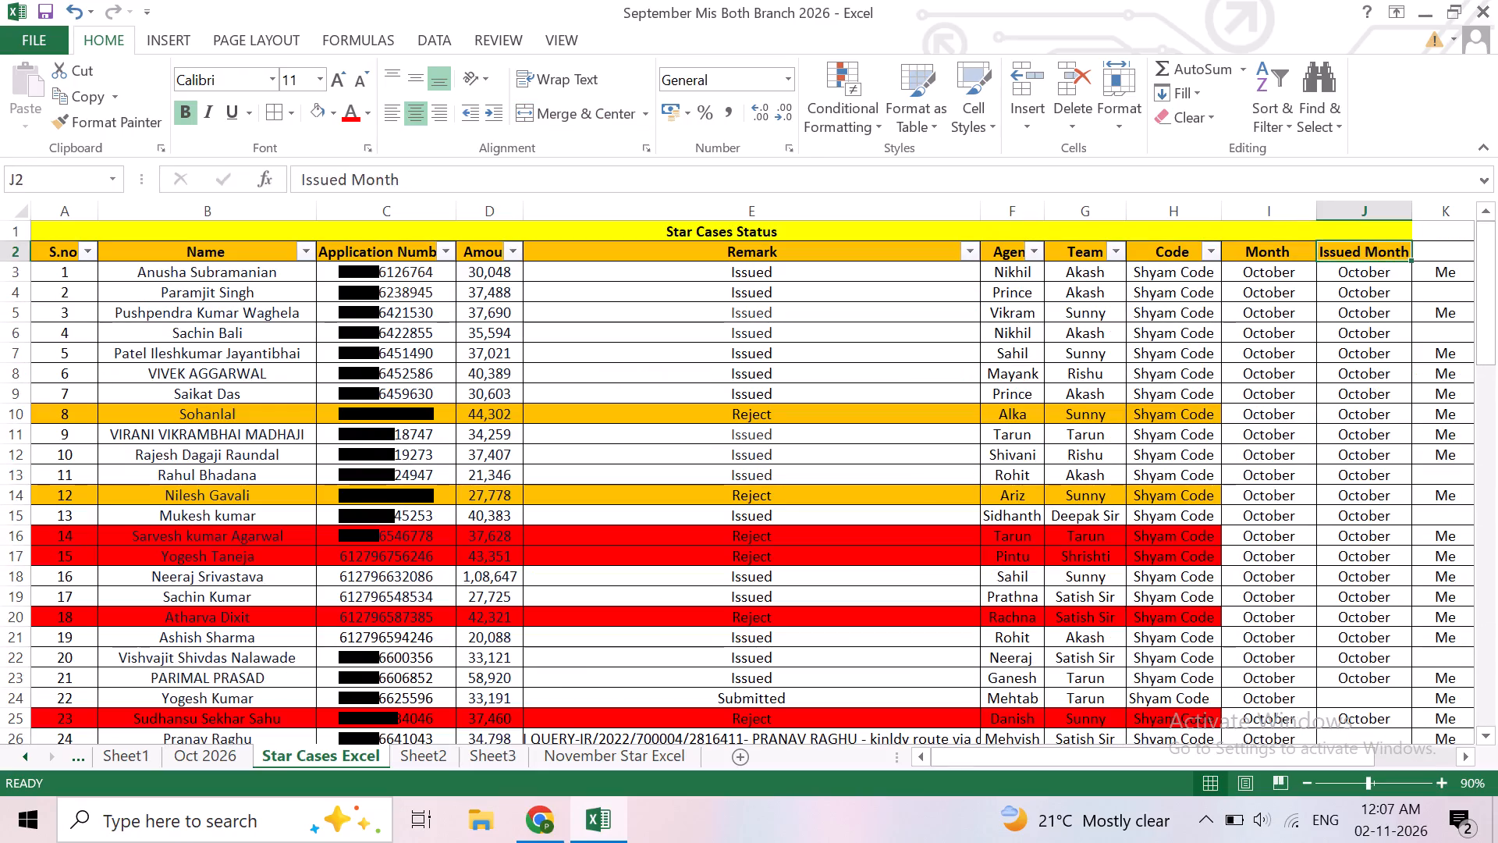
# Remove the existing filter from the Star Cases header row, undoing the misplaced filter on the title row.
pyautogui.press('Down')
pyautogui.press('Left')
pyautogui.press('Up')
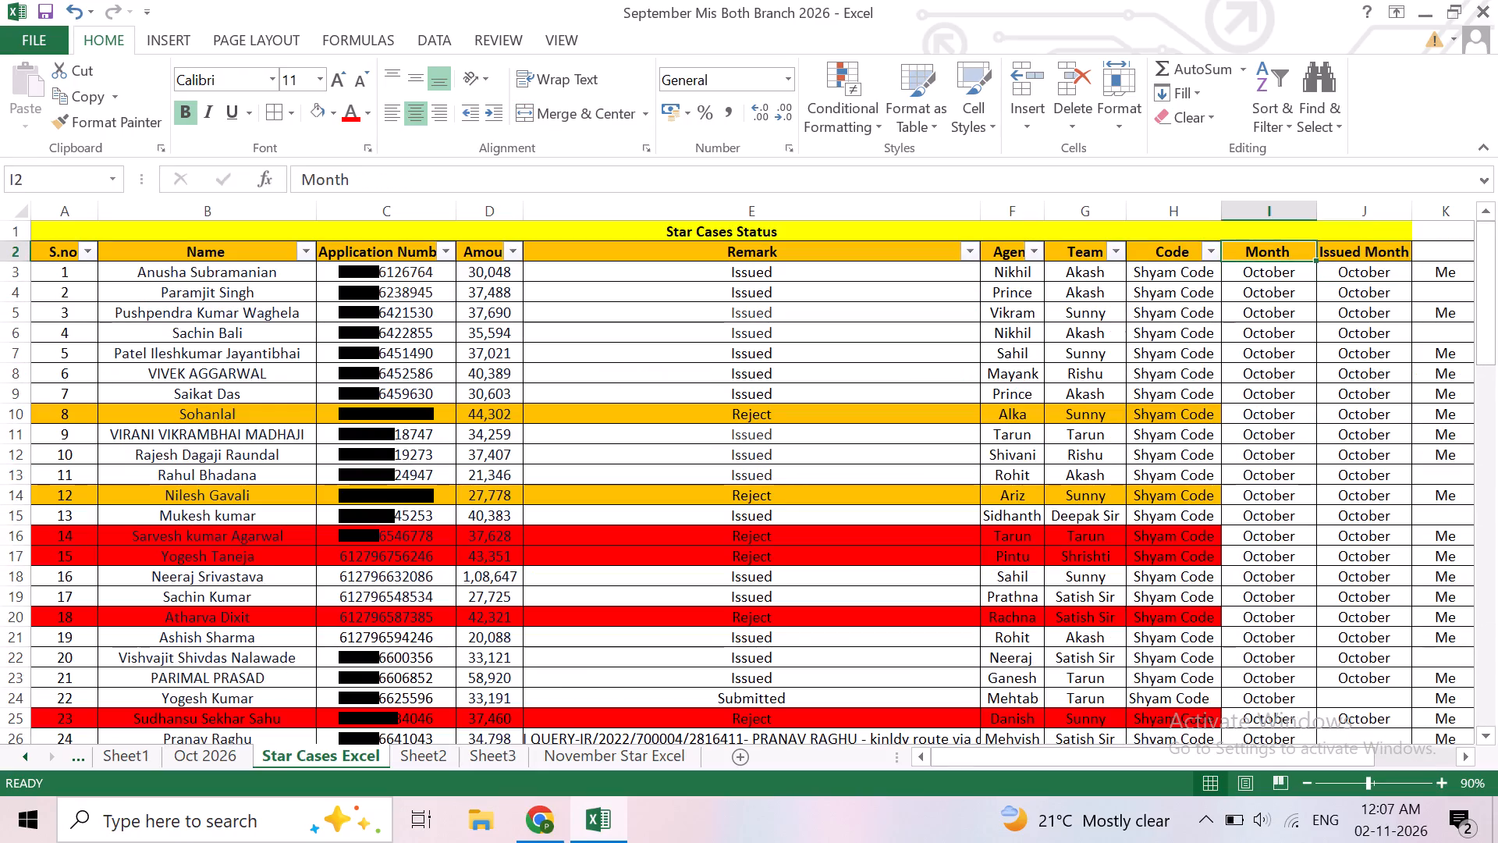
pyautogui.hotkey('ctrl', 'shift', 'l')
pyautogui.hotkey('ctrl', 'shift', 'l')
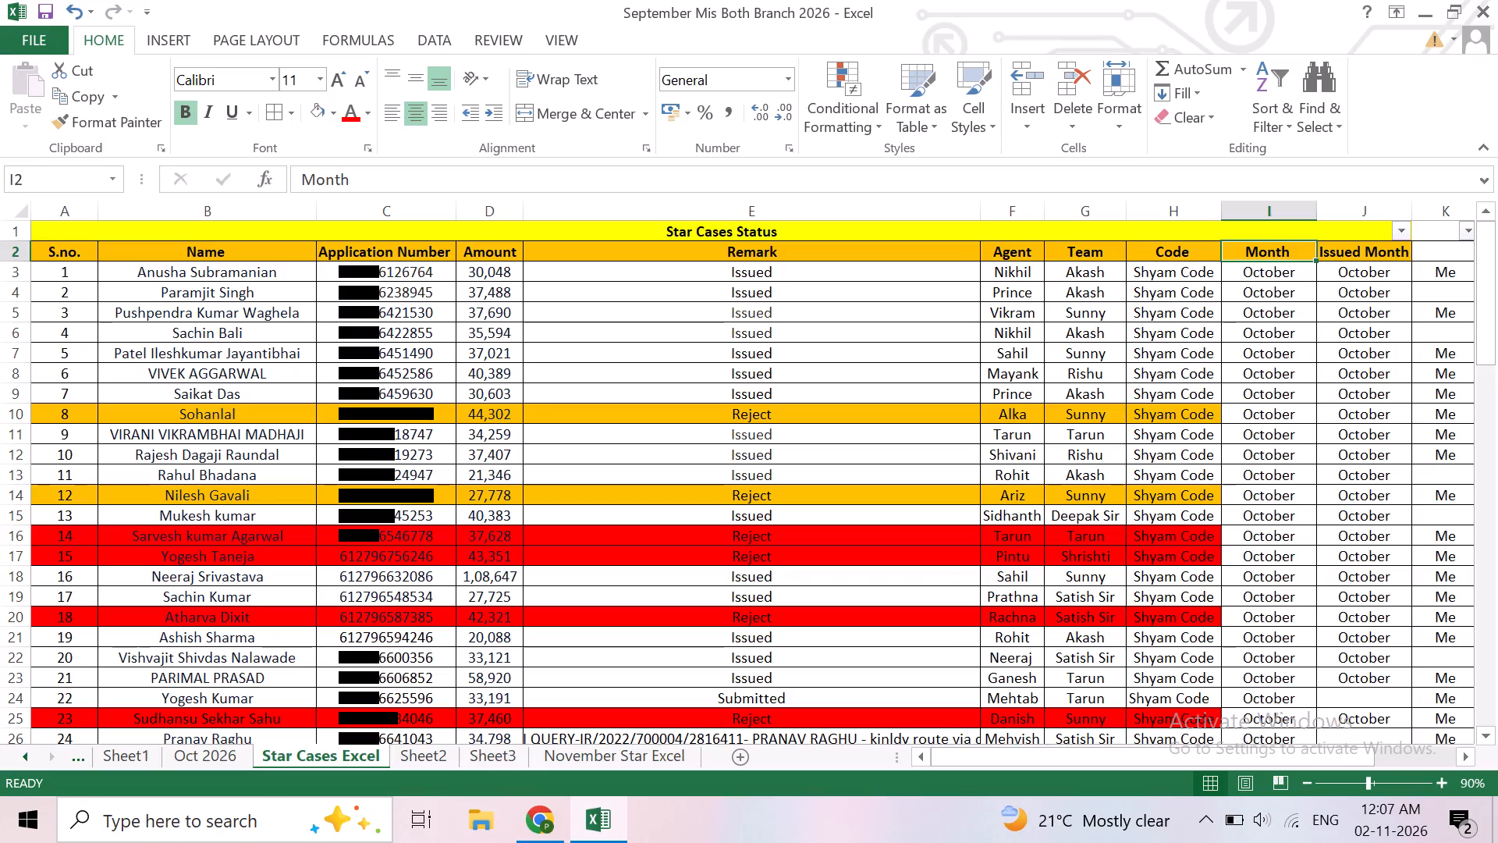
pyautogui.hotkey('ctrl', 'z')
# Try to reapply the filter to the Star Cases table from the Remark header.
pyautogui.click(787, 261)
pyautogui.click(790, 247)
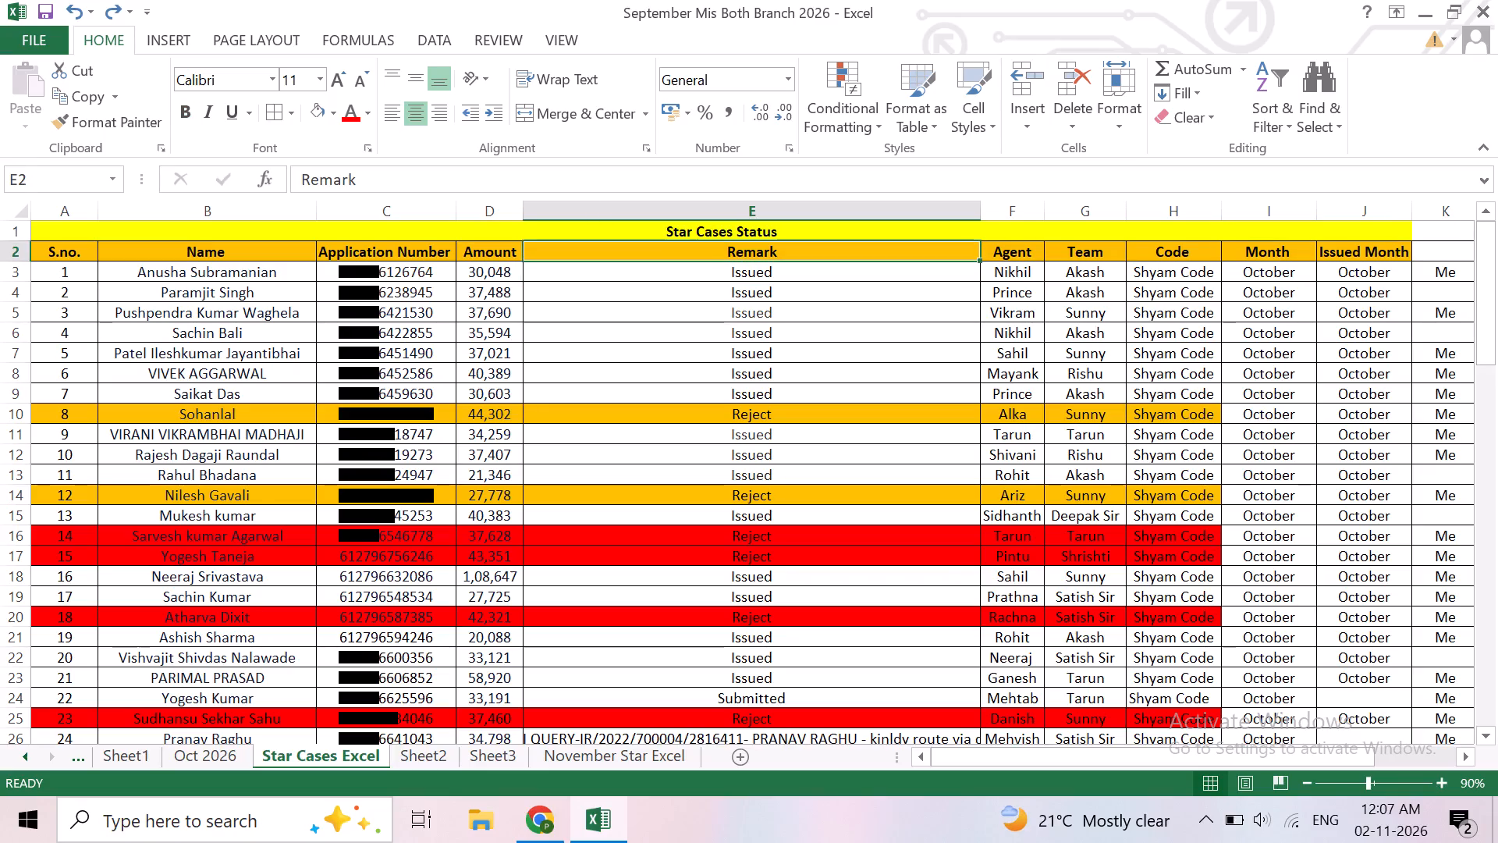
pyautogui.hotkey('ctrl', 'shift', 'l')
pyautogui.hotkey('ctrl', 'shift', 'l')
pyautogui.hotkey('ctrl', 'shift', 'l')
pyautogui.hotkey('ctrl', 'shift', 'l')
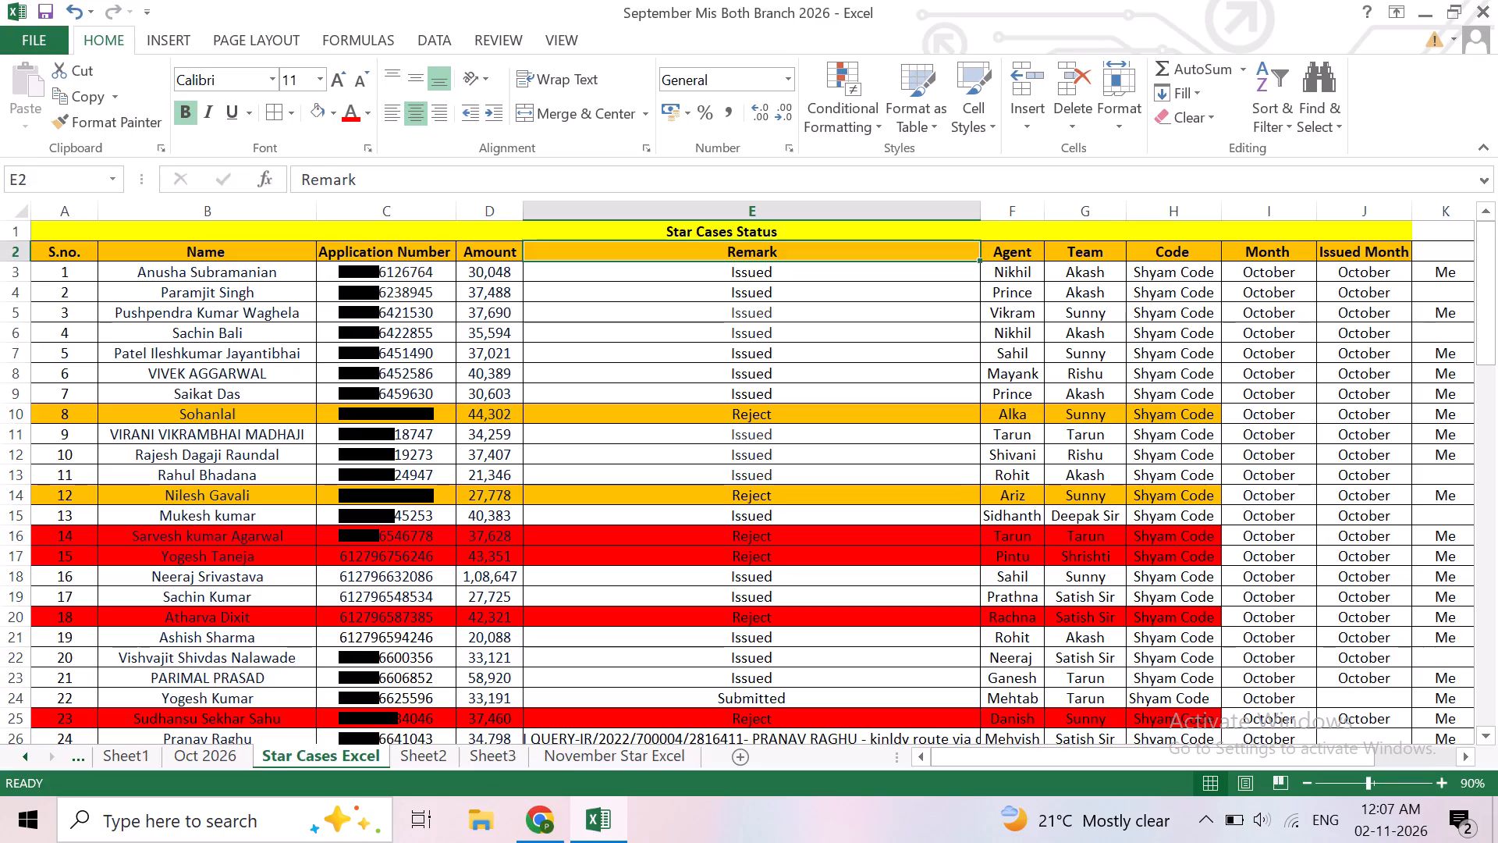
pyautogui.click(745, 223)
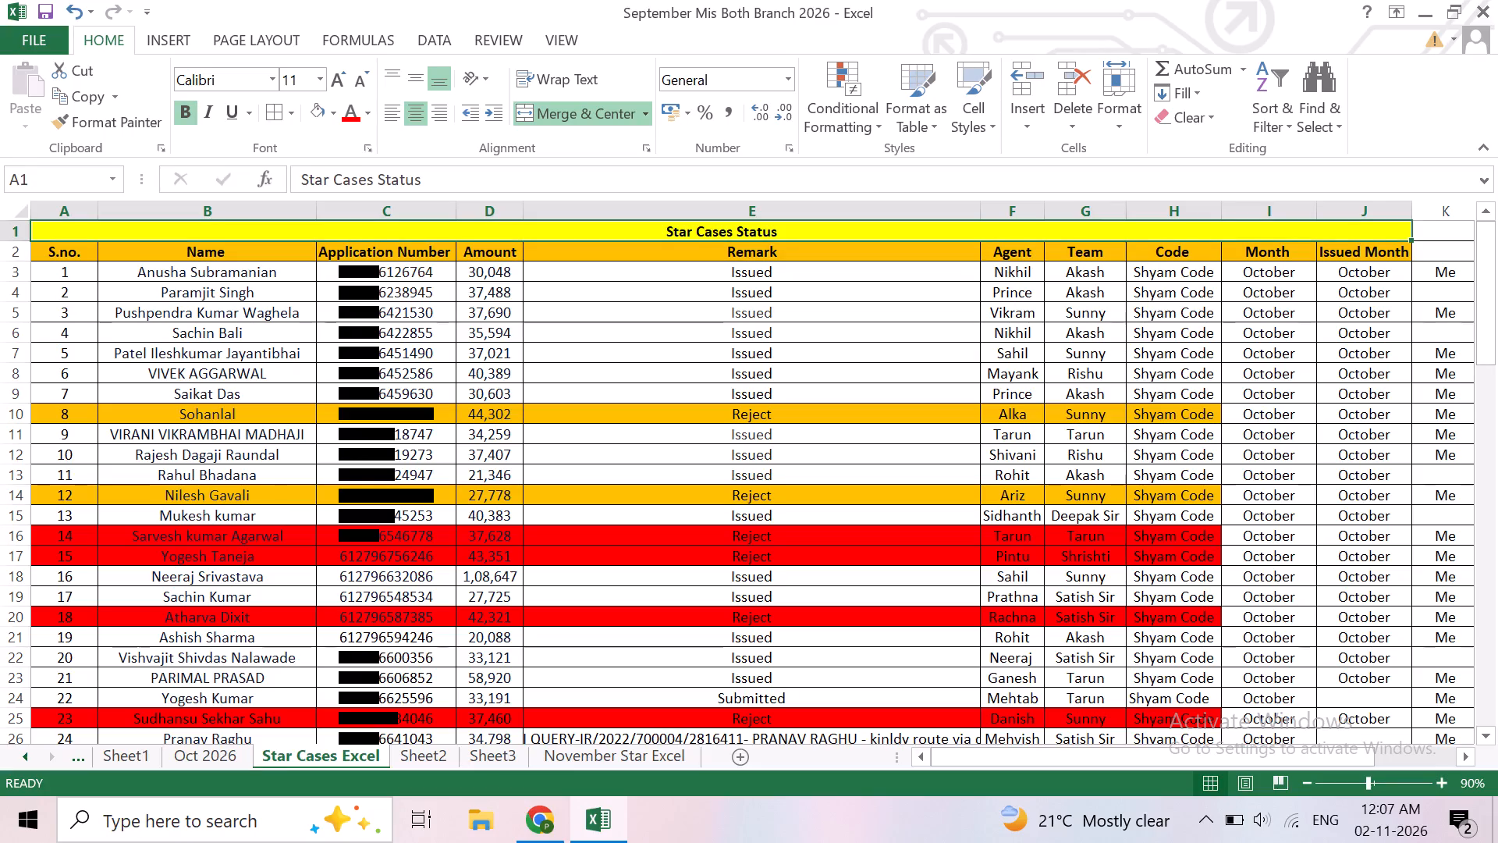
# Apply a filter to the whole header row A2 to J2, from S.no. to Issued Month, keeping the headers bold.
pyautogui.click(82, 259)
pyautogui.hotkey('shift', 'Right')
pyautogui.hotkey('shift', 'Right')
pyautogui.hotkey('shift', 'Right')
pyautogui.hotkey('shift', 'Right')
pyautogui.hotkey('shift', 'Right')
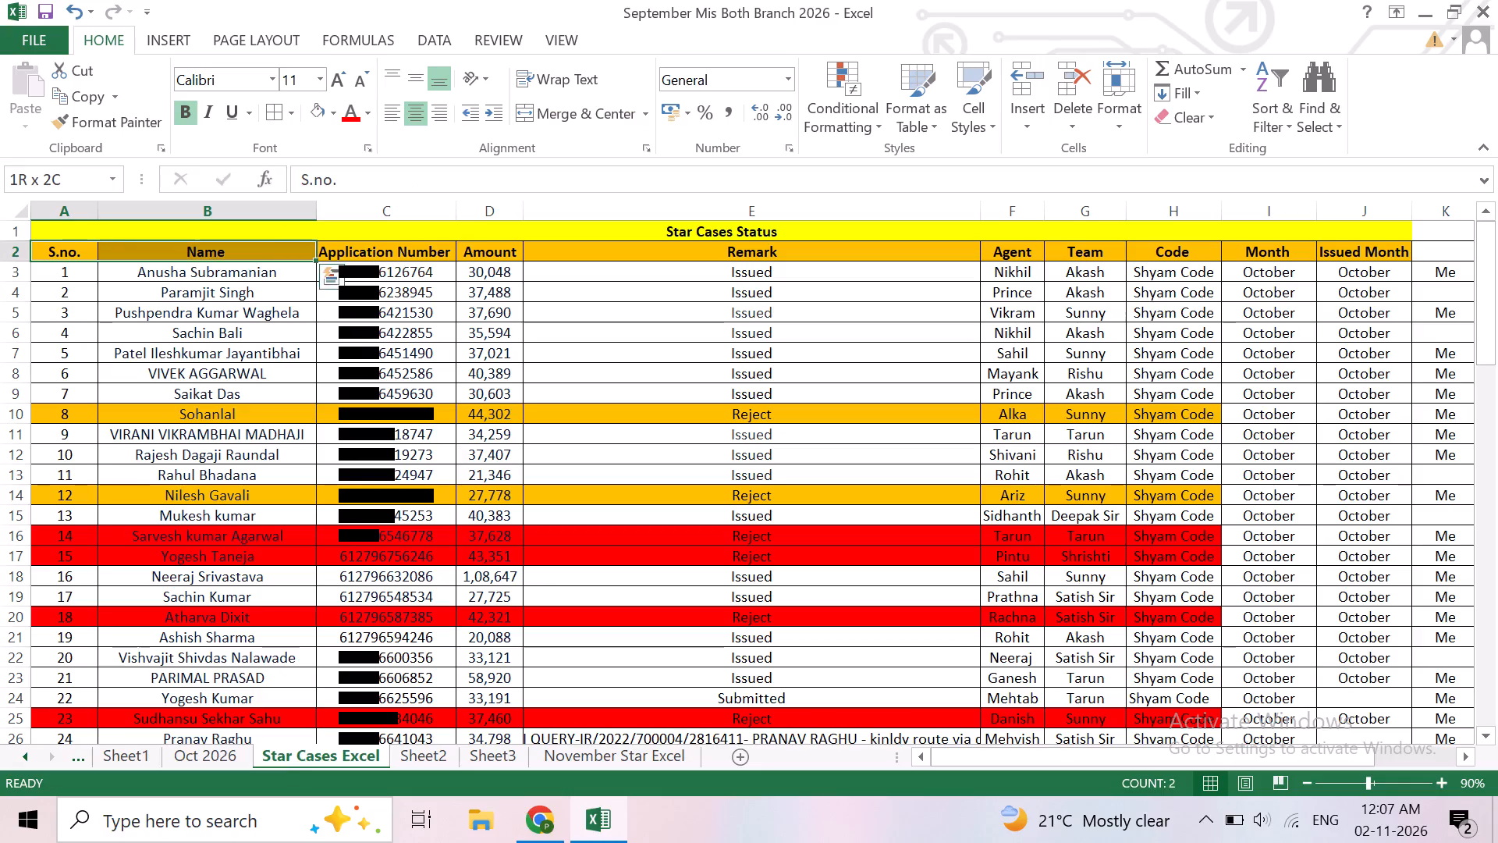
pyautogui.hotkey('shift', 'Right')
pyautogui.hotkey('shift', 'Right')
pyautogui.hotkey('shift', 'Right')
pyautogui.hotkey('shift', 'Right')
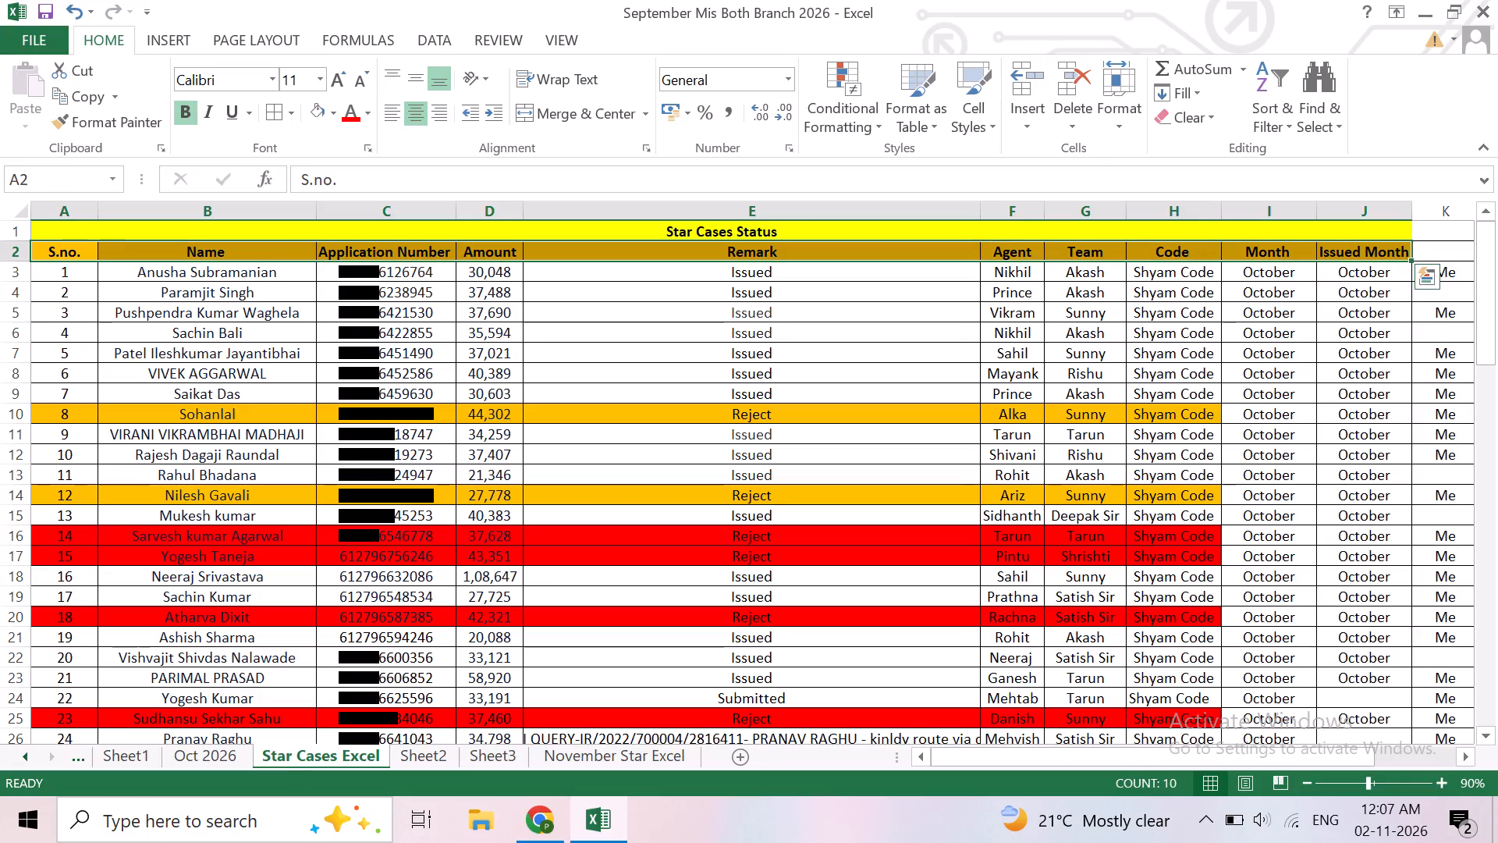
pyautogui.hotkey('ctrl', 'b')
pyautogui.hotkey('ctrl', 'b')
pyautogui.hotkey('ctrl', 'v')
pyautogui.hotkey('ctrl', 'b')
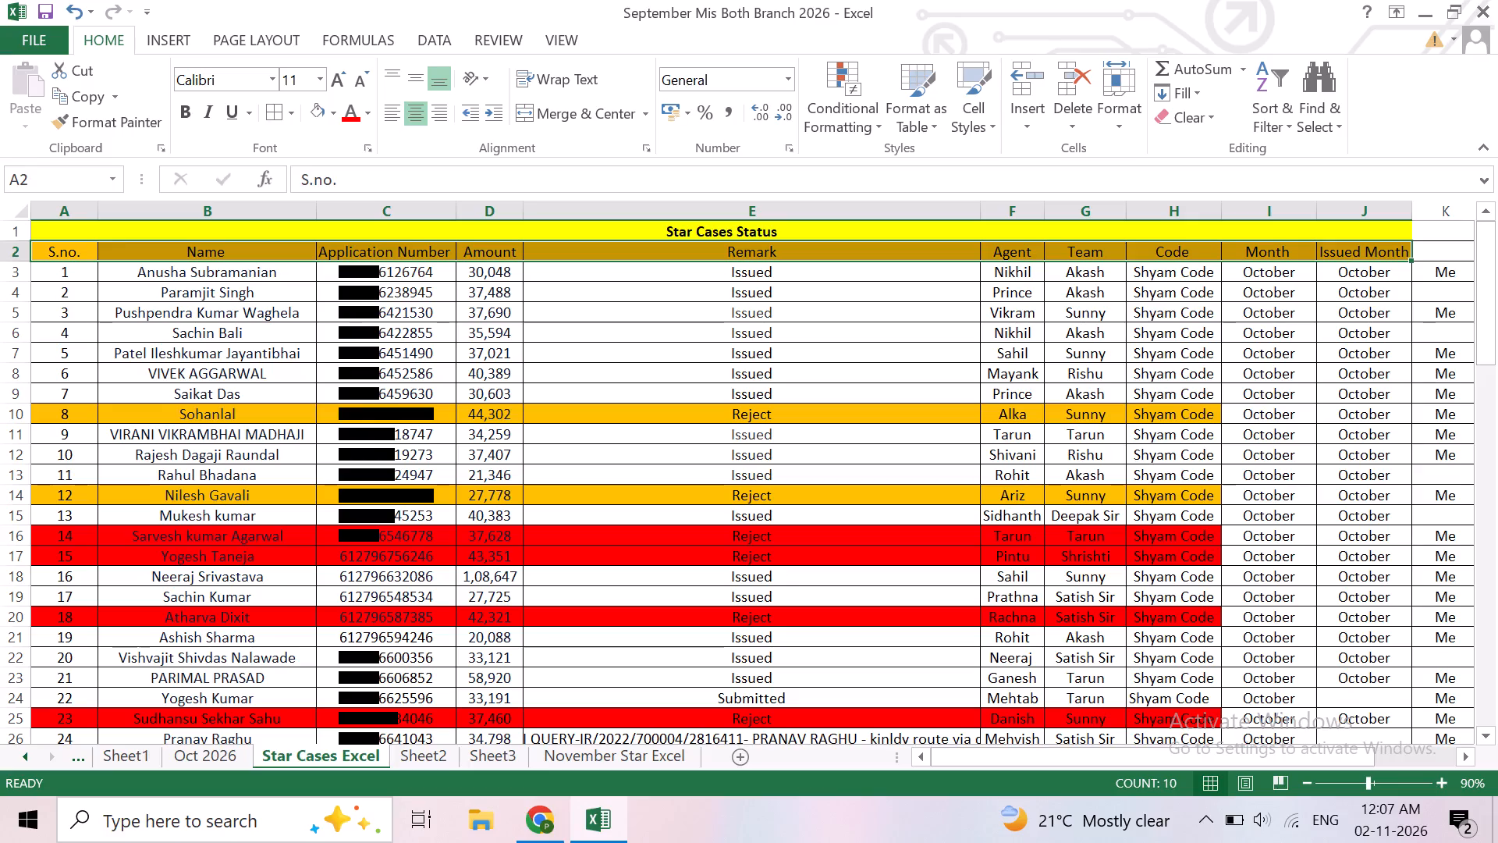
pyautogui.hotkey('ctrl', 'b')
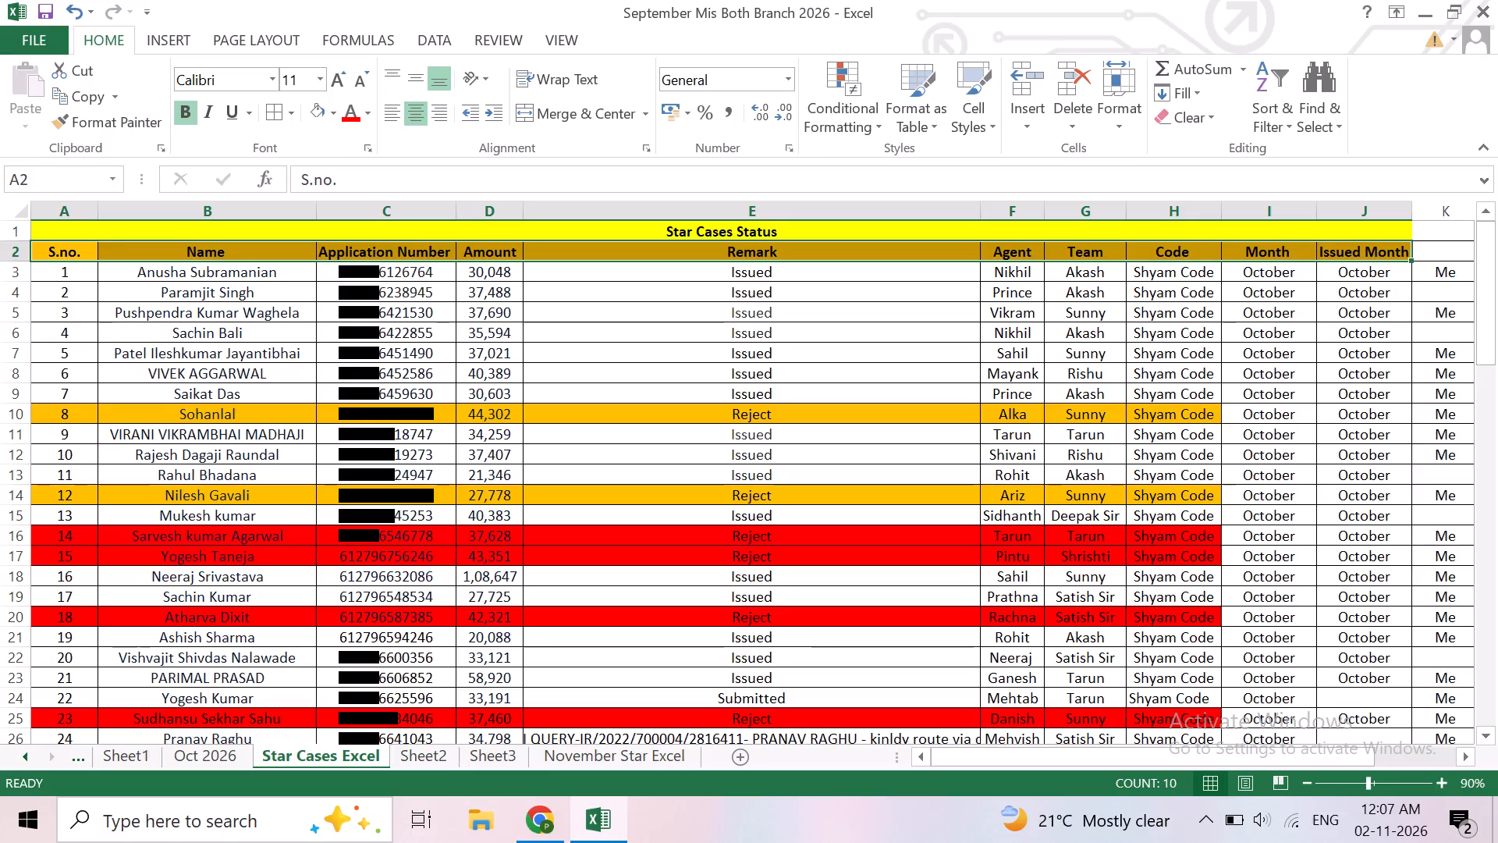
pyautogui.hotkey('ctrl', 'shift', 'l')
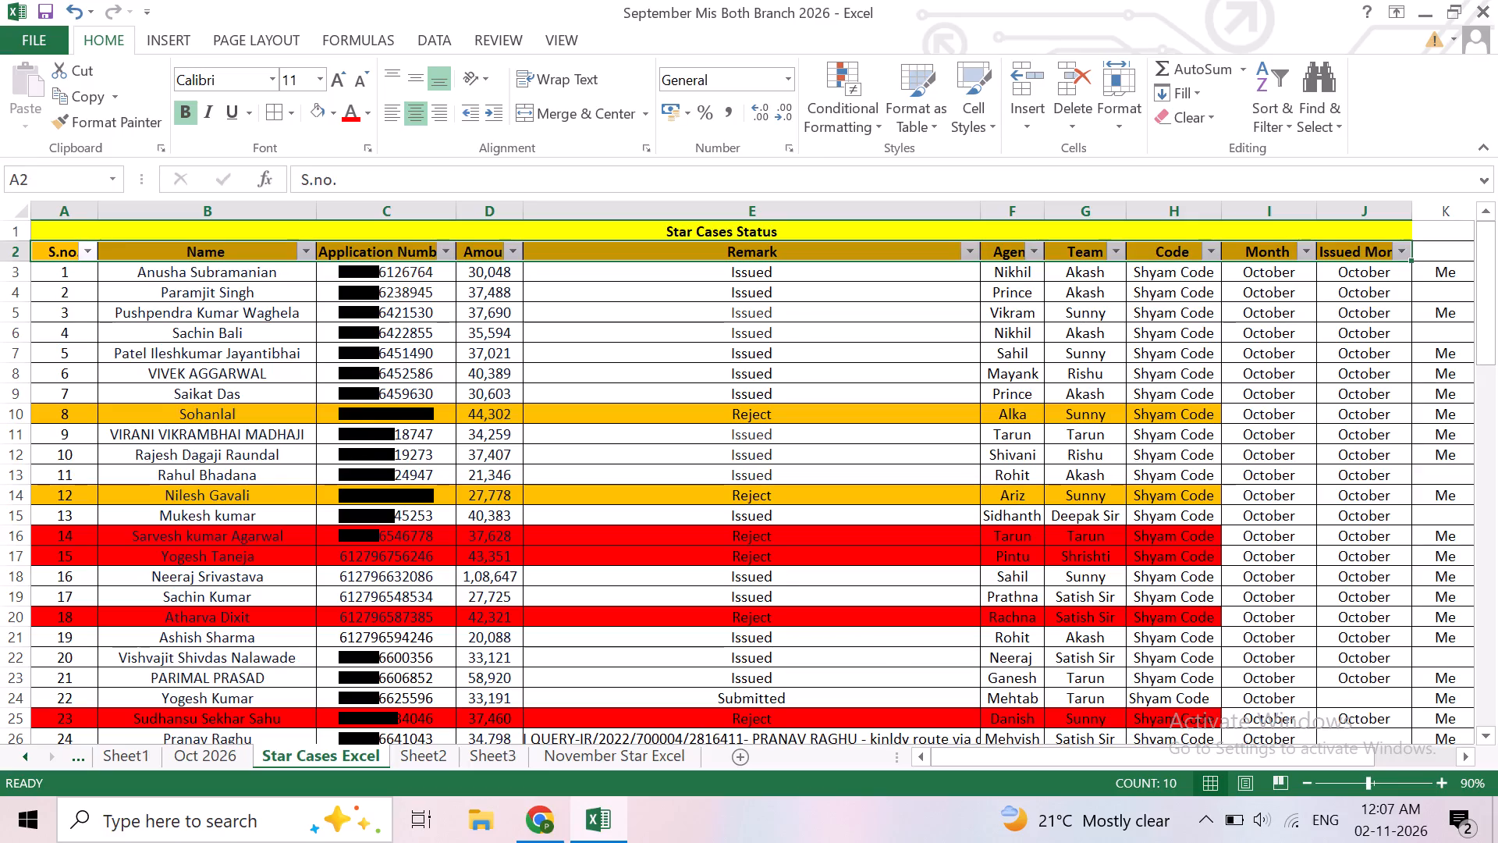
# Filter the Issued Month column to show only the blank entries and look over the remaining cases.
pyautogui.click(705, 344)
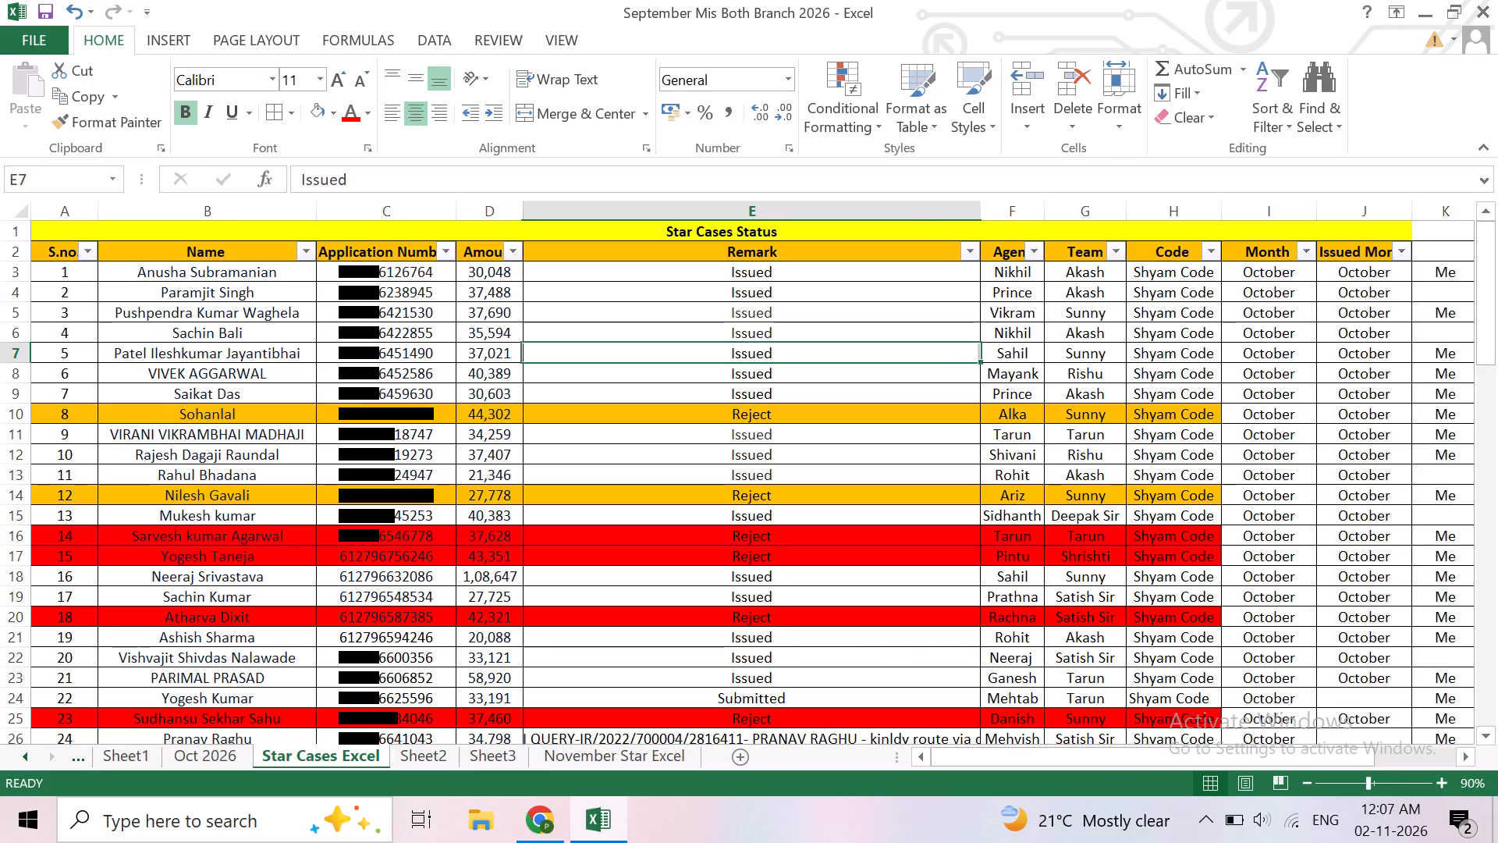
pyautogui.click(1403, 251)
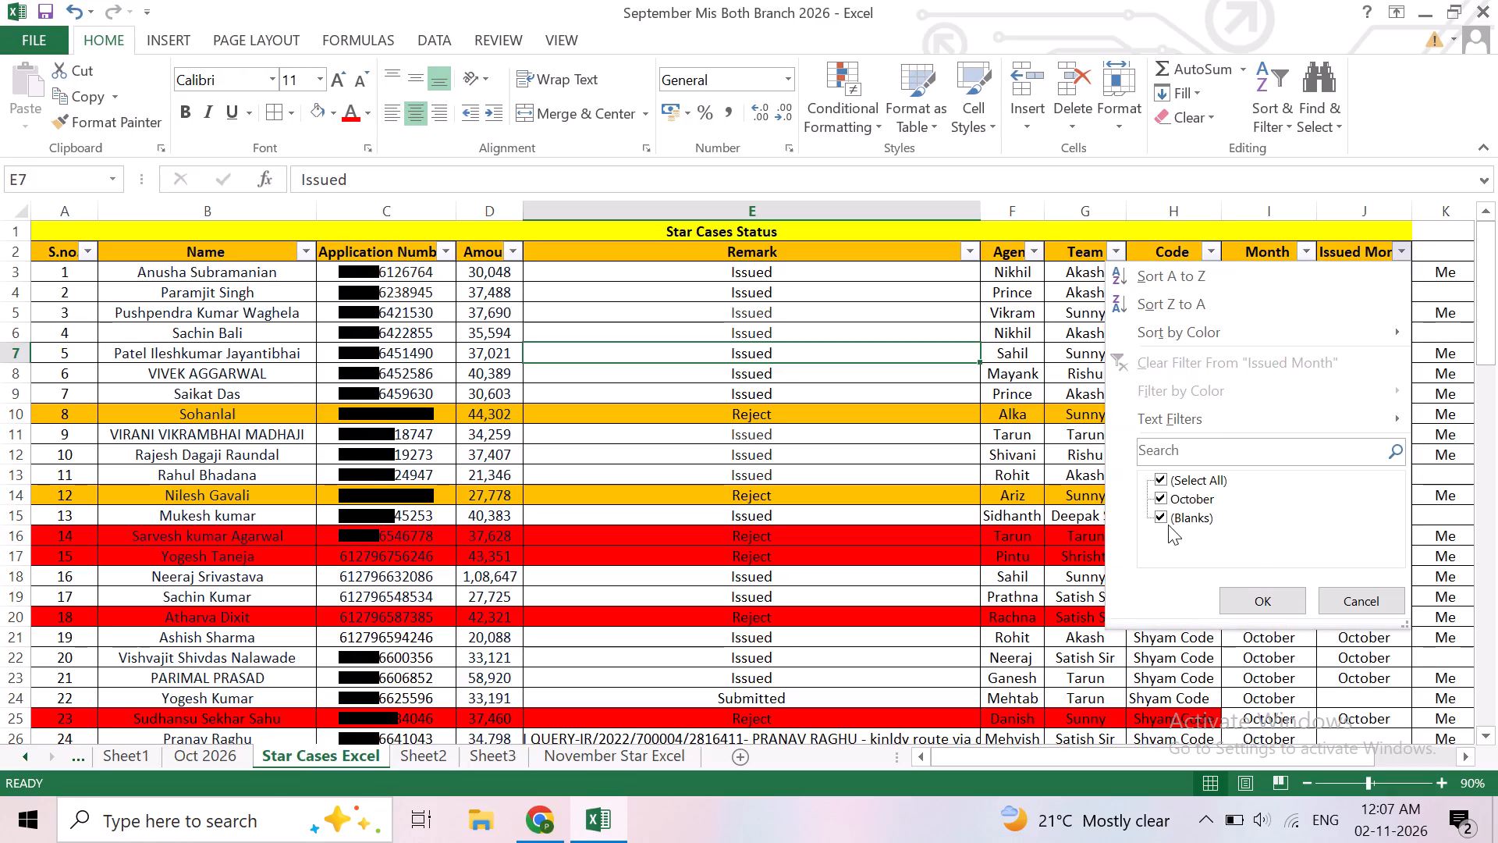
pyautogui.click(1159, 496)
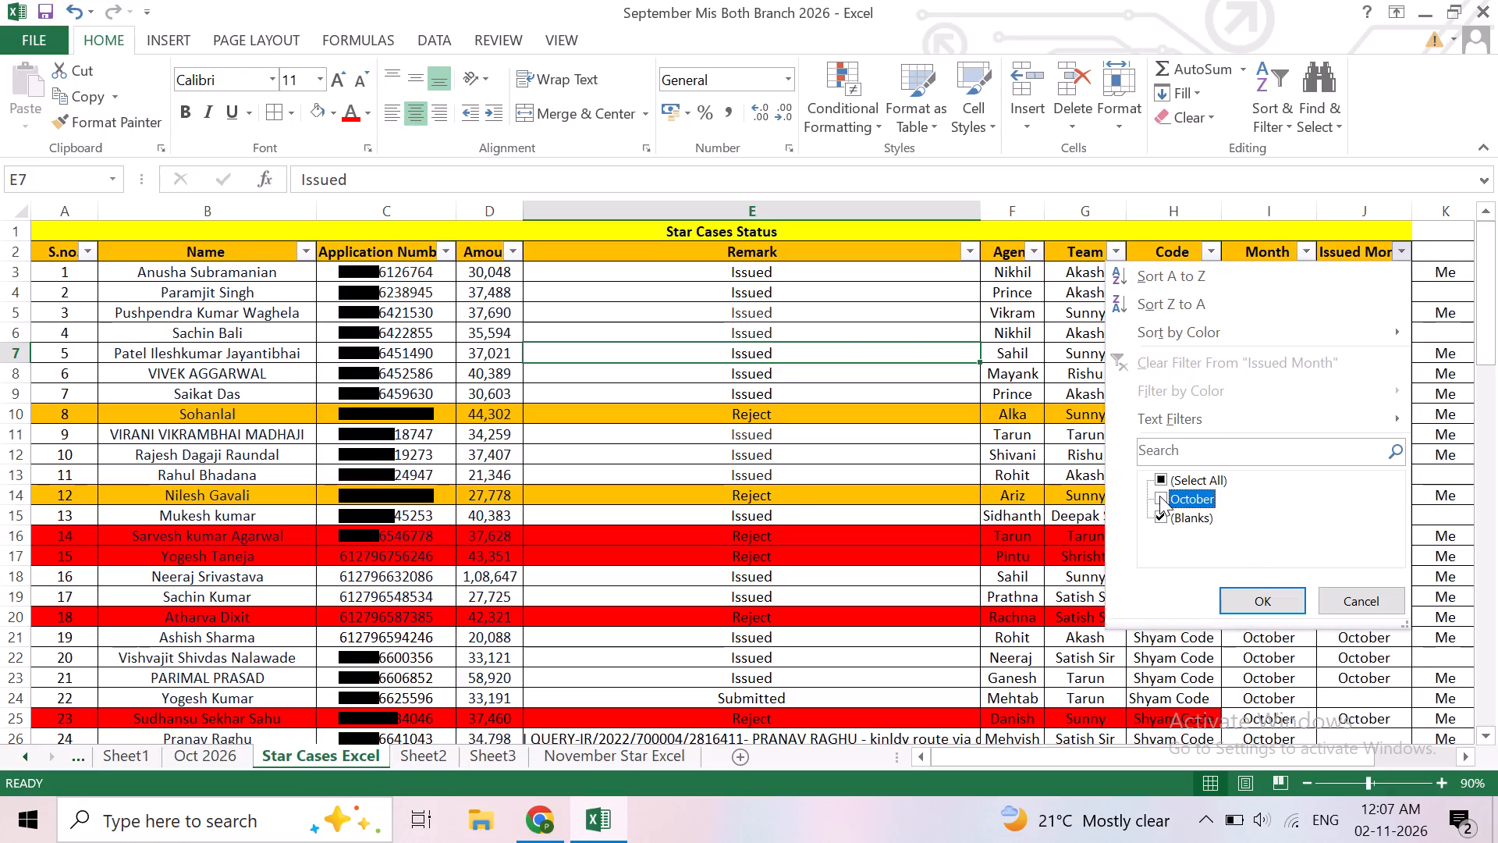
pyautogui.click(1262, 595)
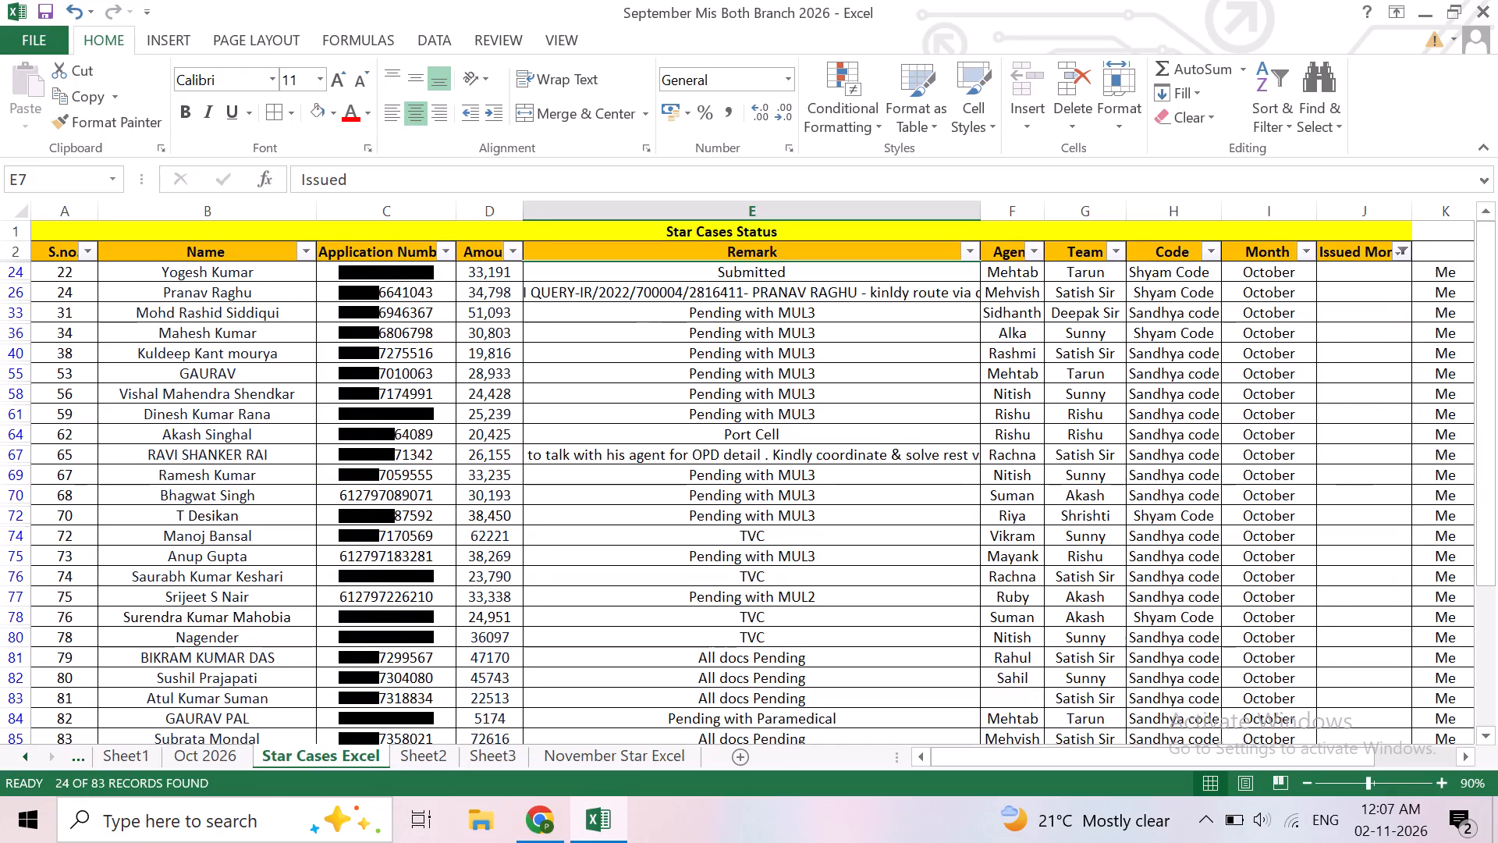
pyautogui.scroll(-2, 914, 461)
pyautogui.scroll(2, 914, 461)
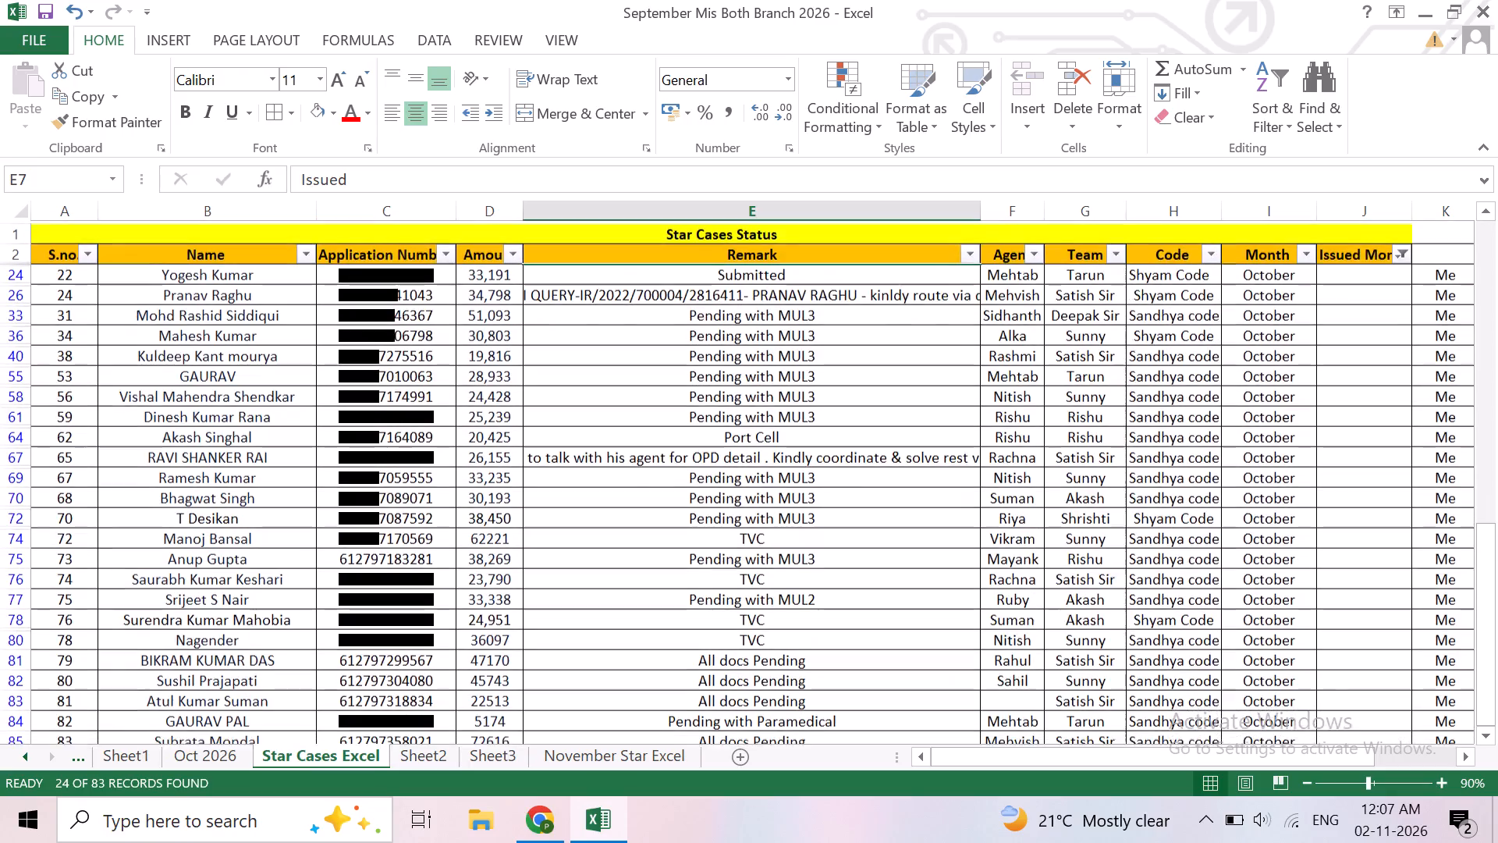
# Look over the November Star Excel sheet's case list, selecting the table from S.no. through its last case.
pyautogui.click(625, 756)
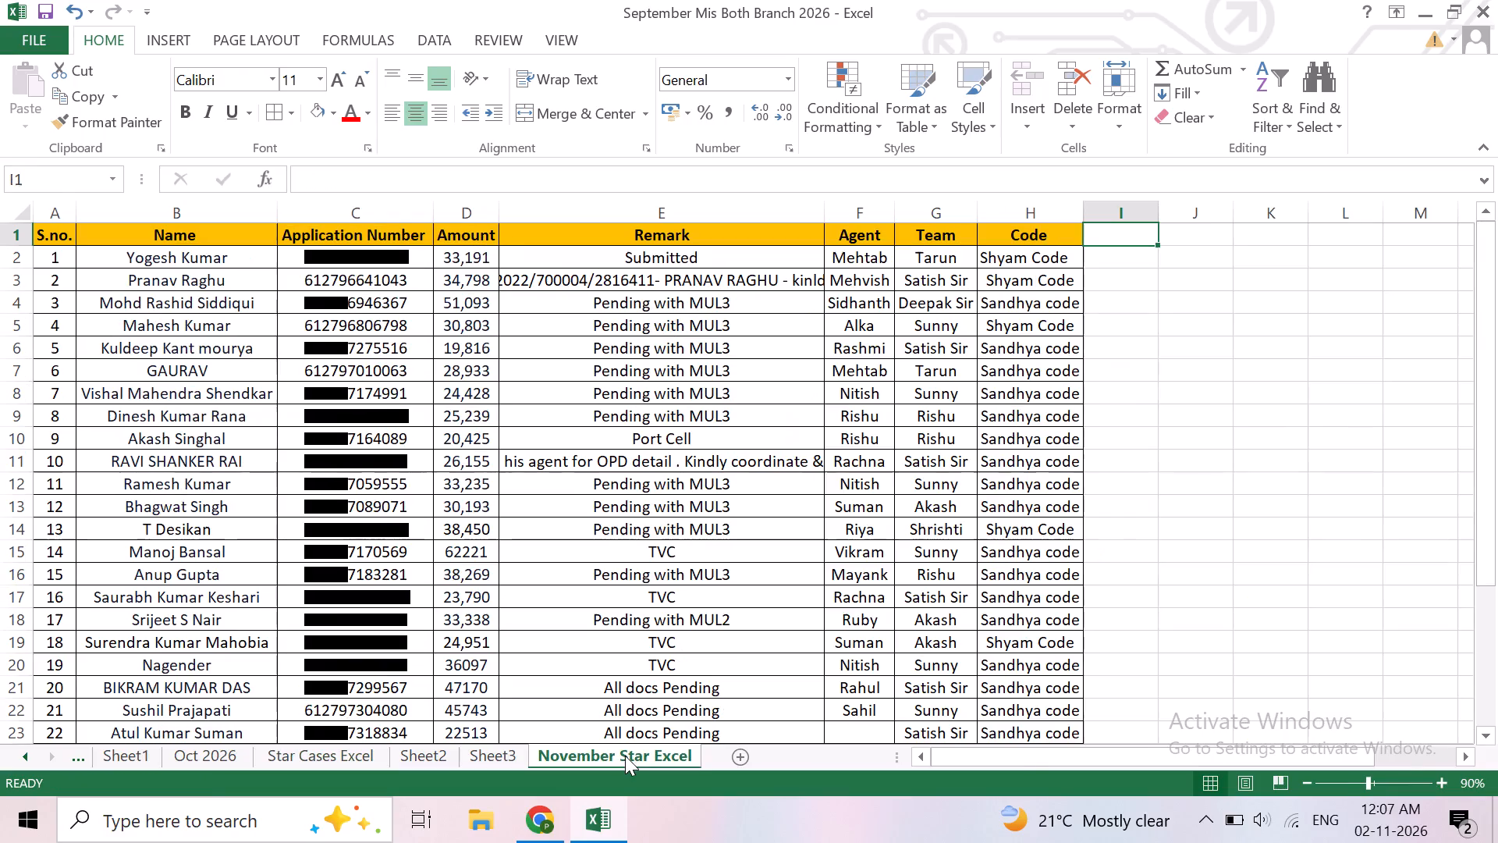
pyautogui.scroll(-3, 647, 636)
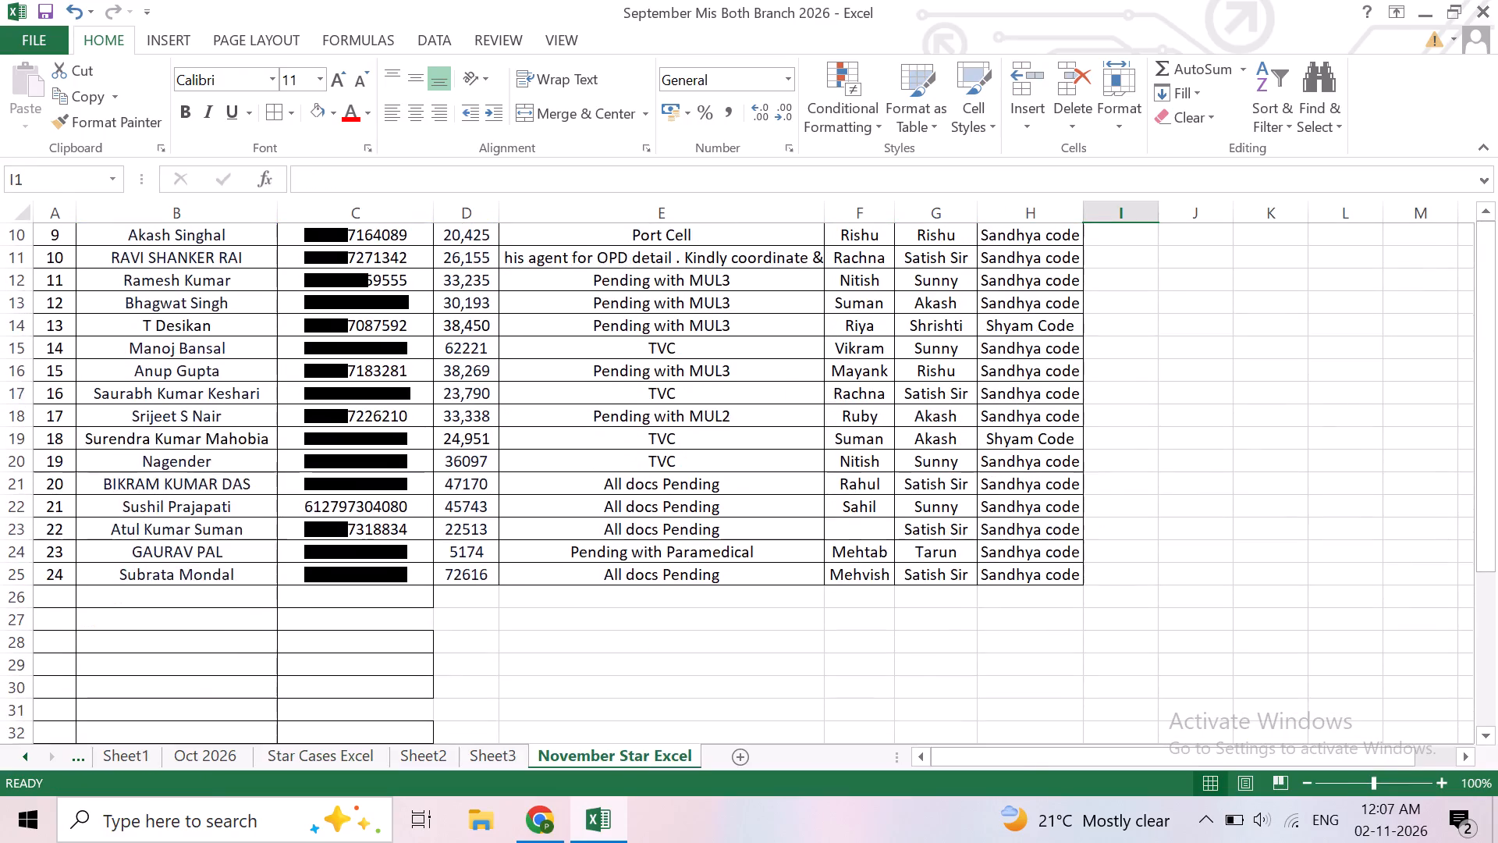
pyautogui.scroll(3, 647, 636)
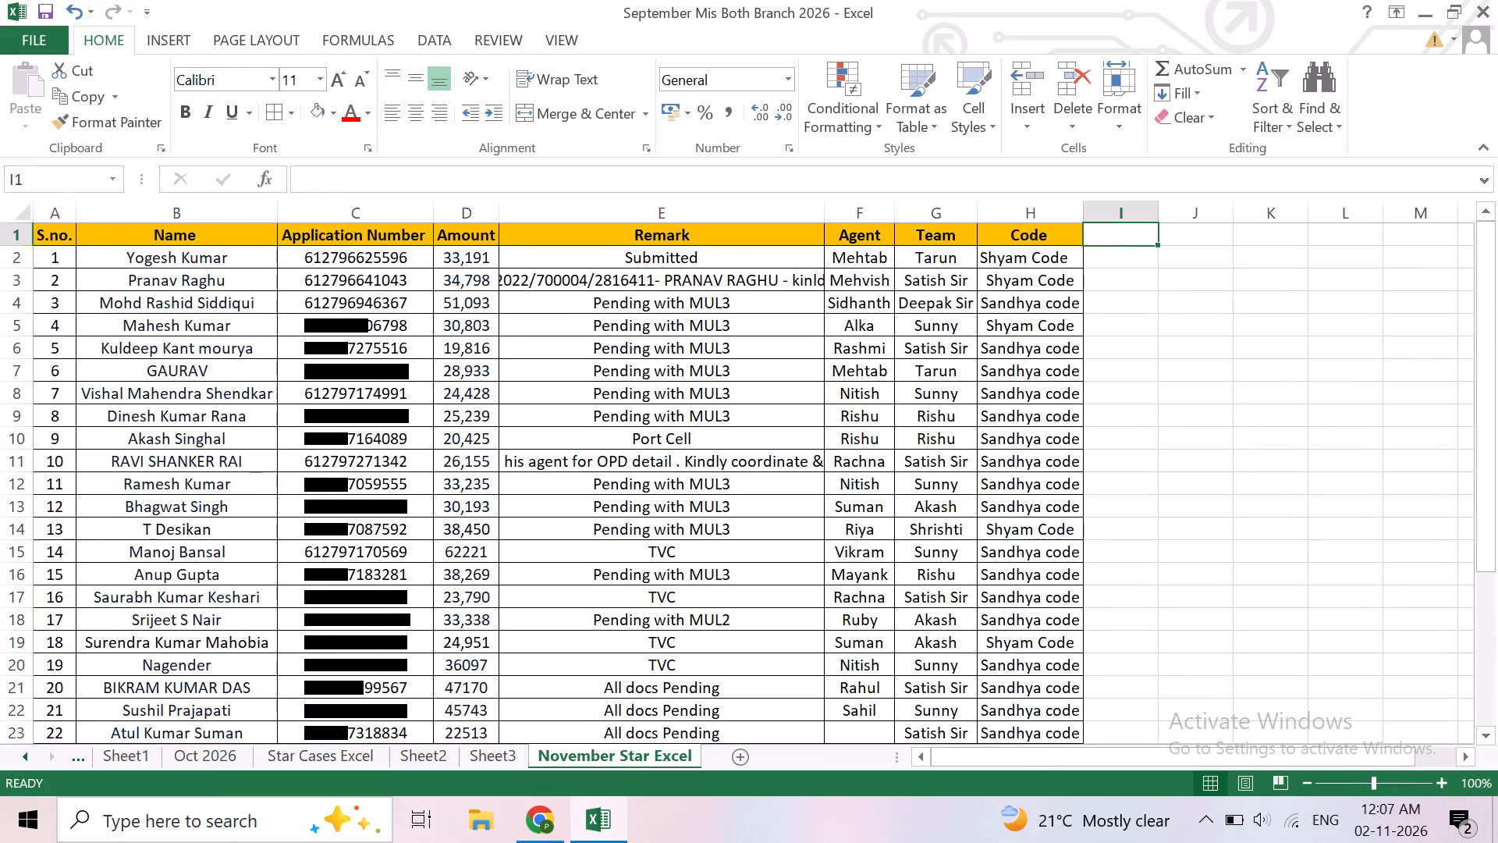
pyautogui.moveTo(50, 239); pyautogui.dragTo(775, 621)
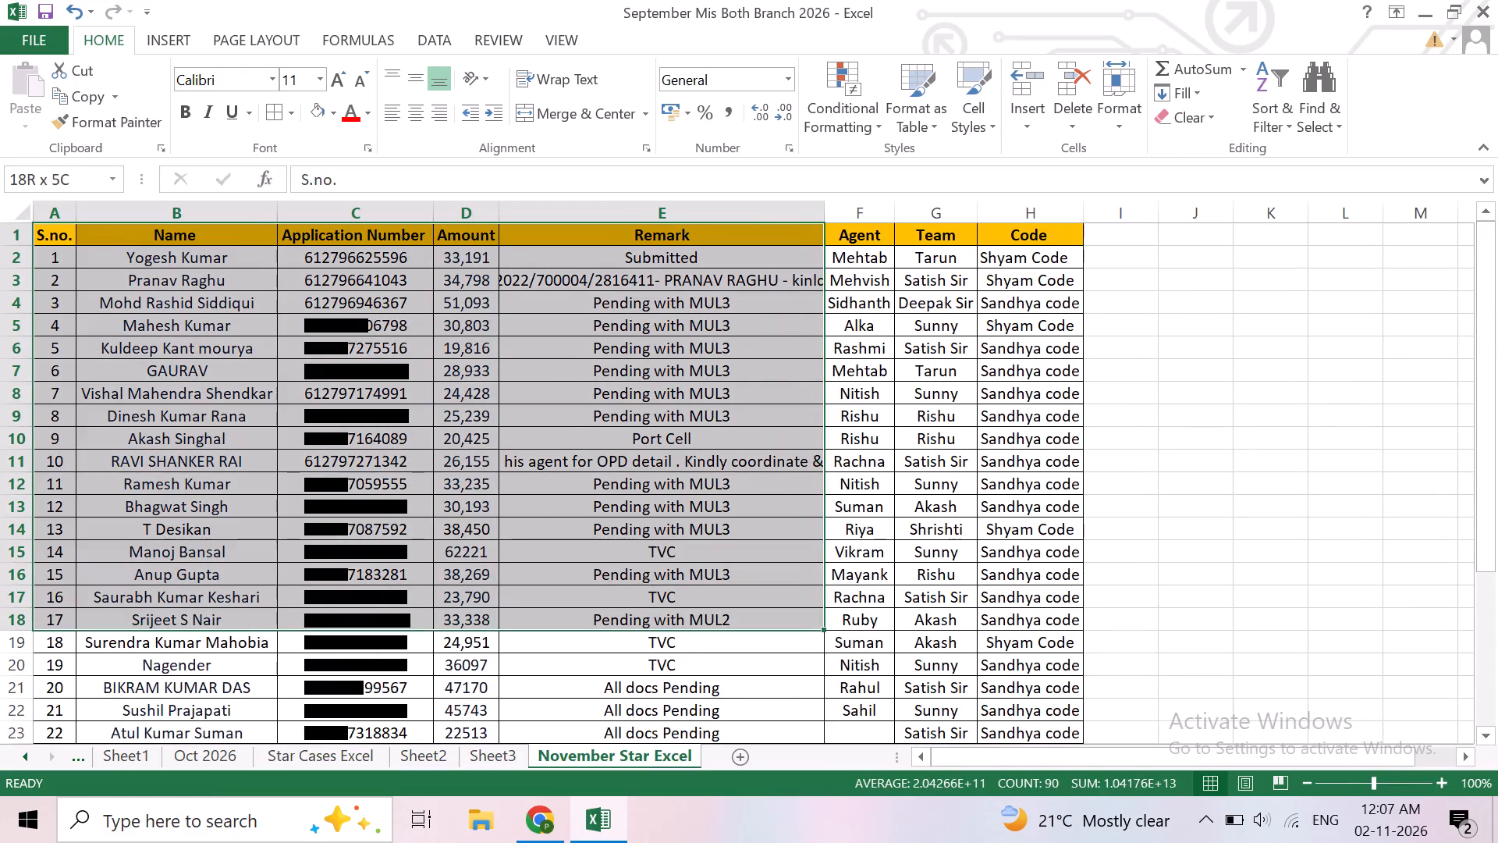
pyautogui.moveTo(775, 621); pyautogui.dragTo(1022, 680)
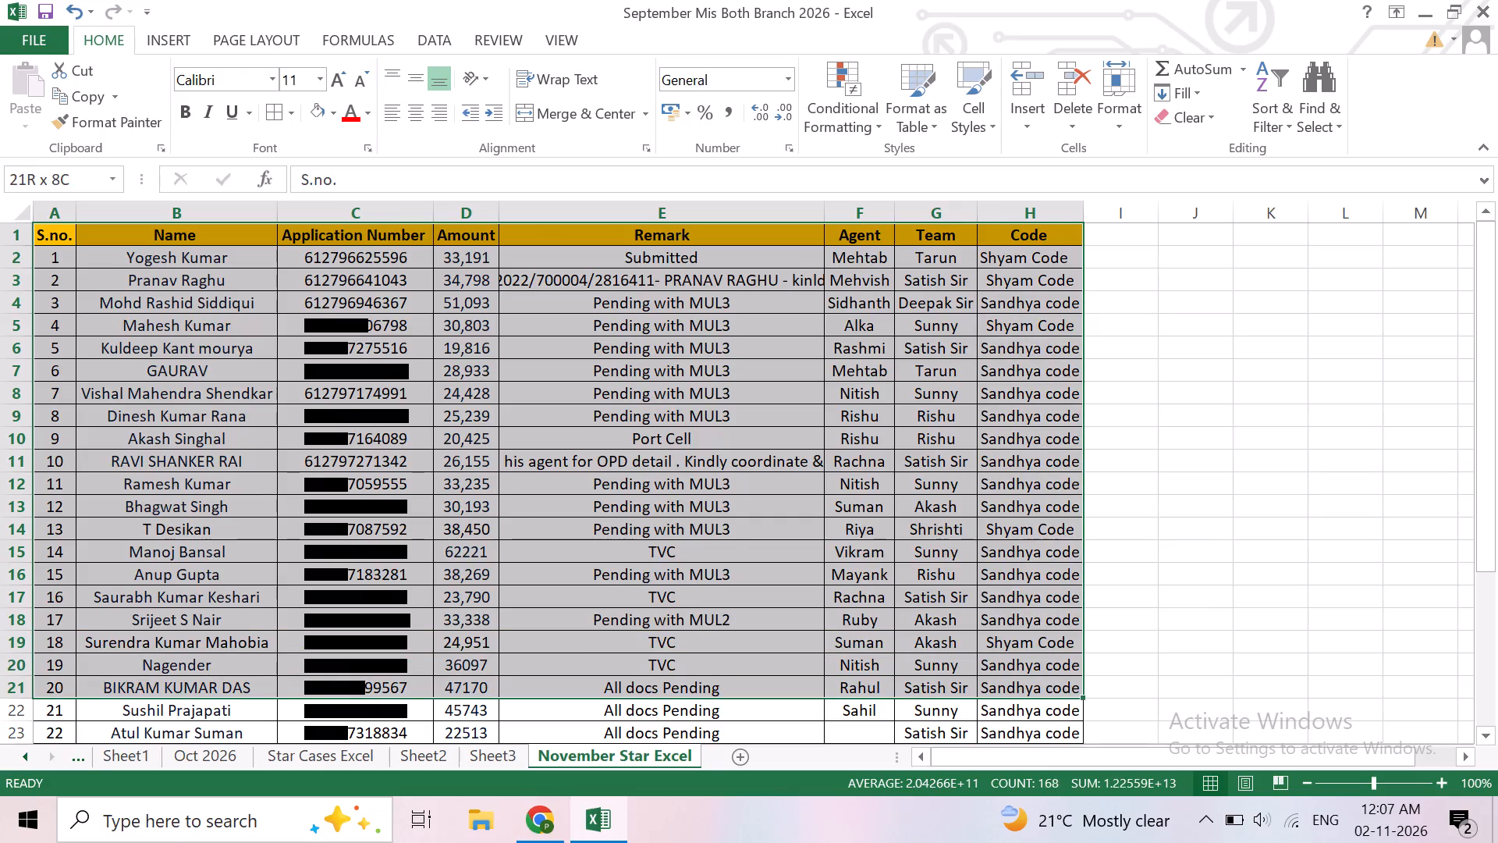
pyautogui.moveTo(1022, 680); pyautogui.dragTo(971, 642)
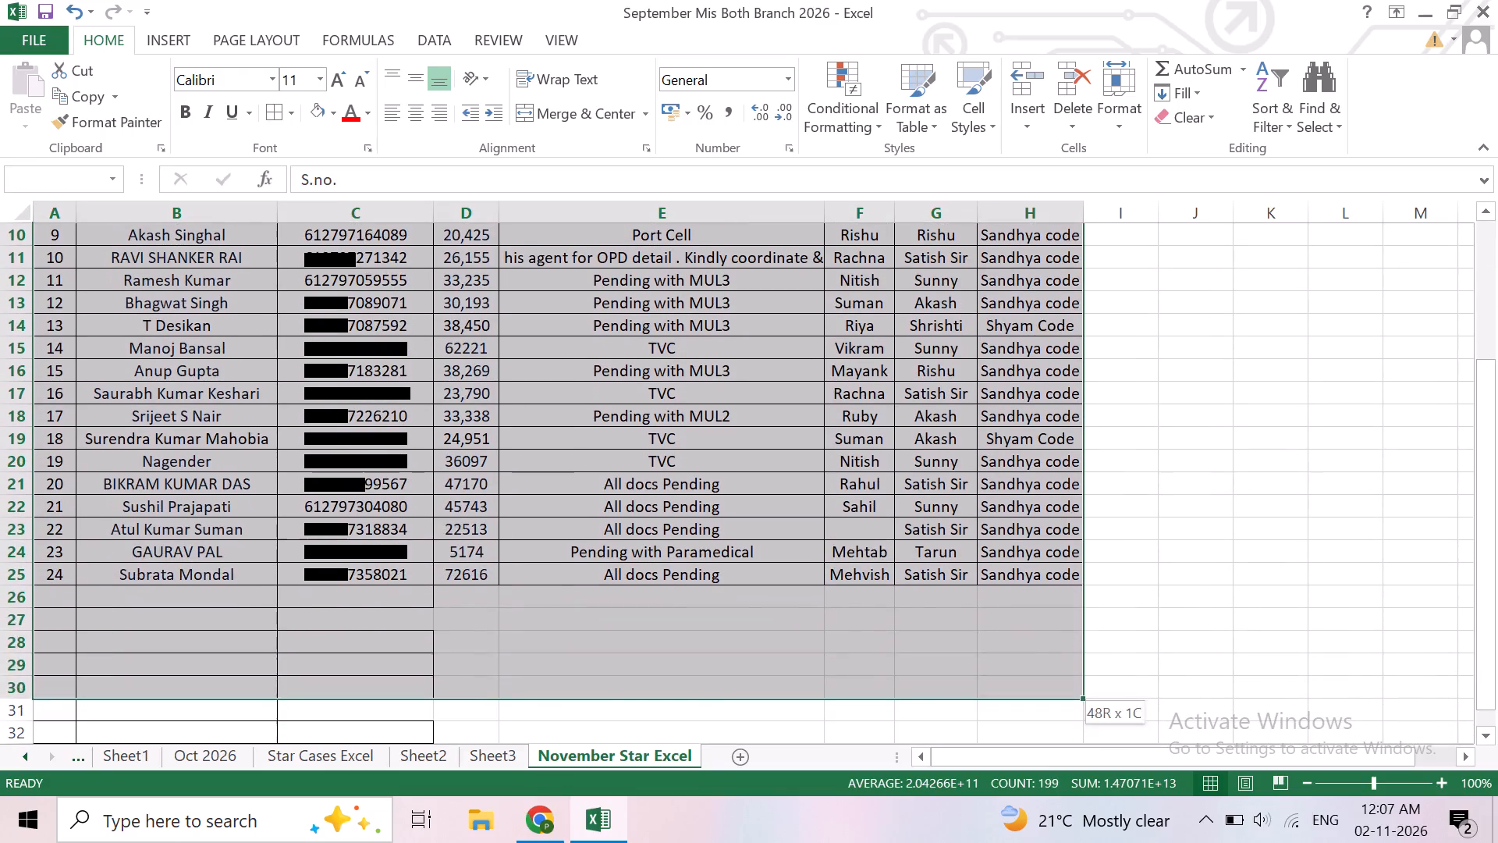
pyautogui.moveTo(971, 642); pyautogui.dragTo(1124, 571)
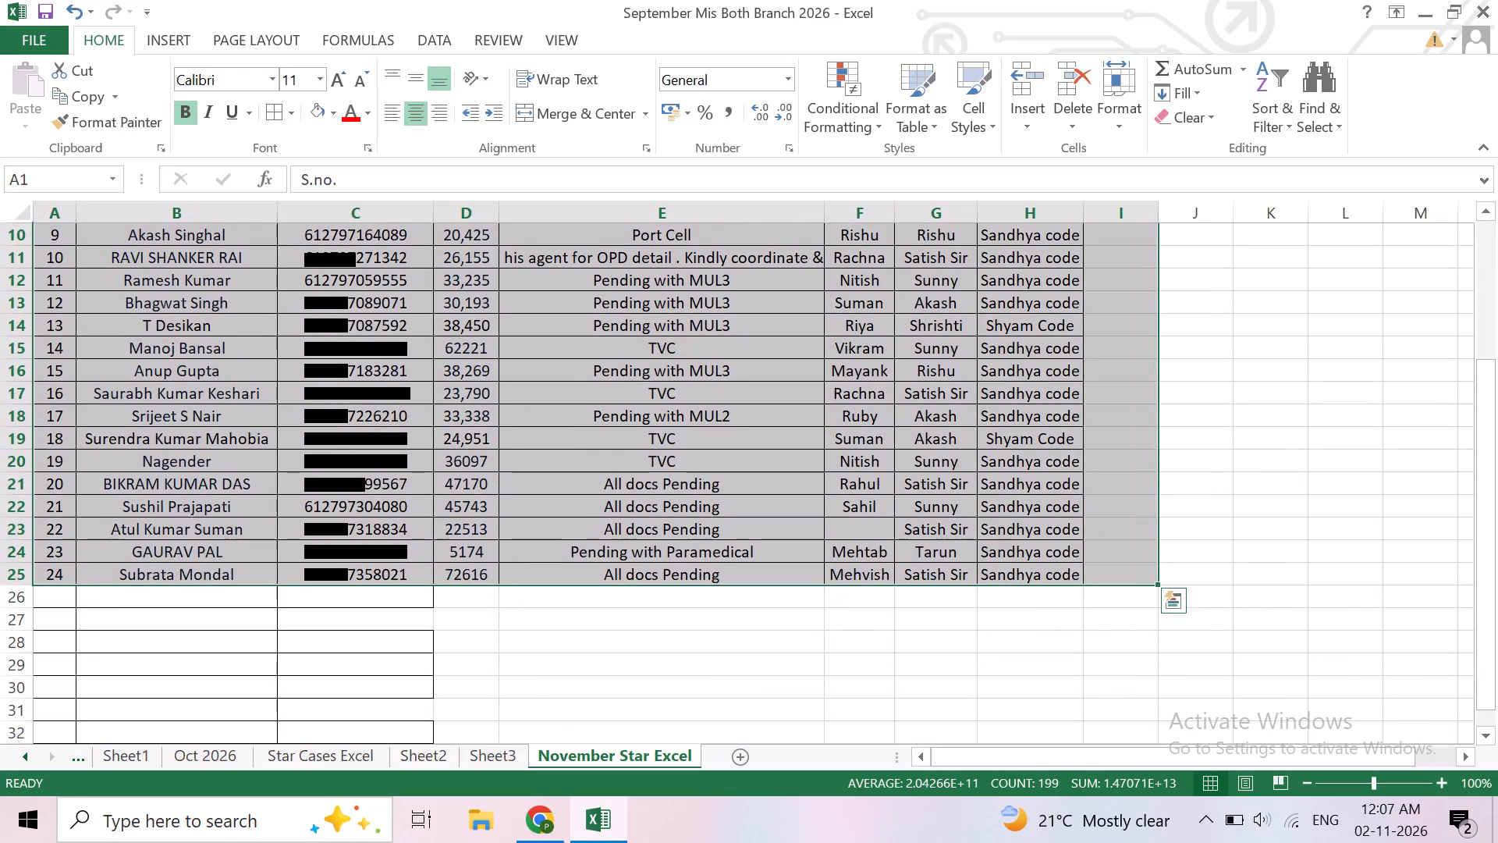
pyautogui.click(873, 686)
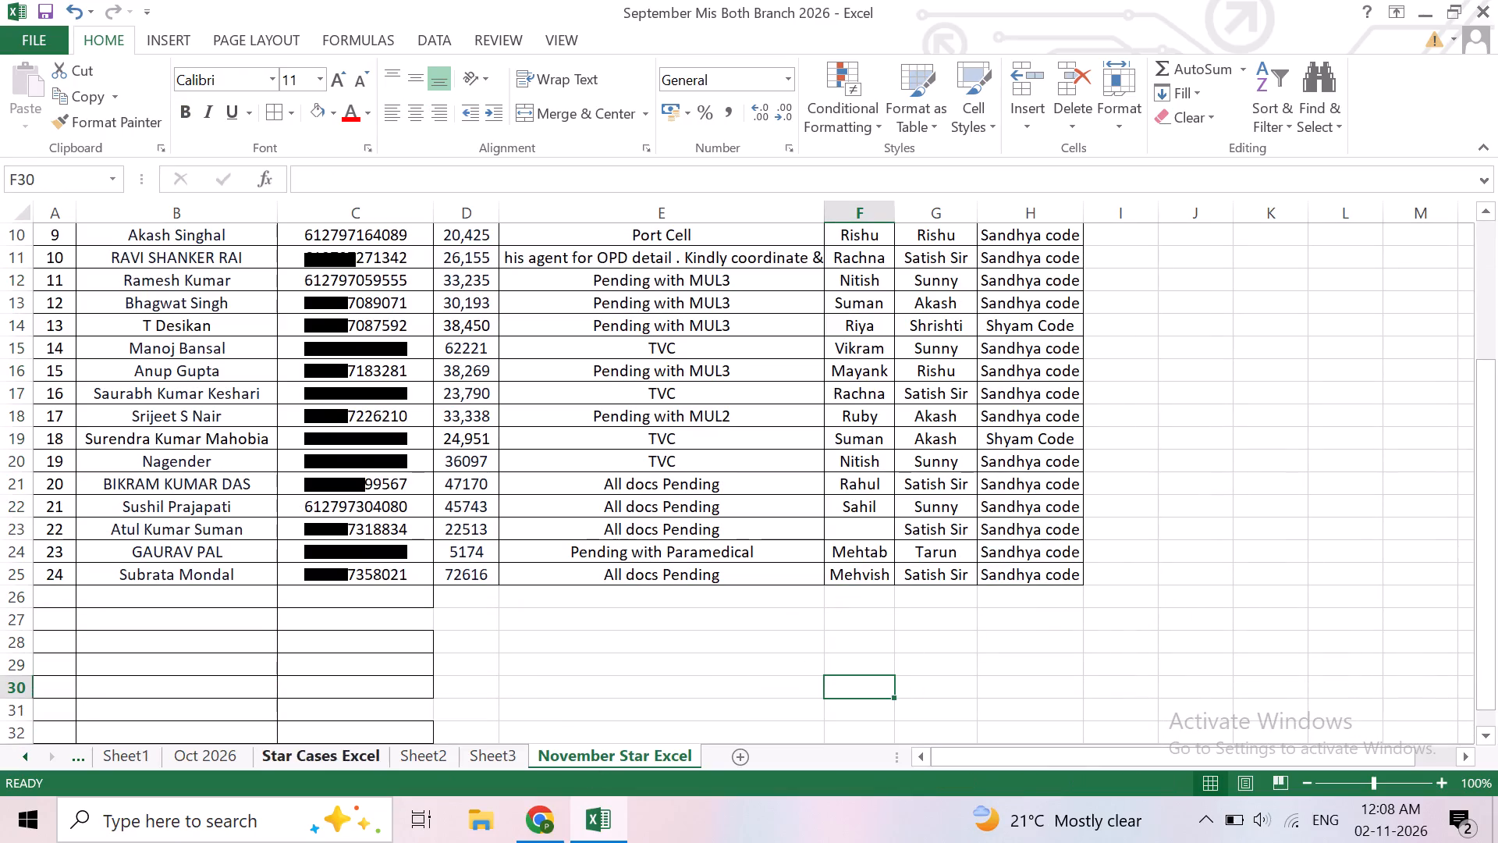
# Return to the Star Cases Excel sheet and check the Amount values of the cases with a blank Issued Month.
pyautogui.click(344, 745)
pyautogui.scroll(-2, 779, 427)
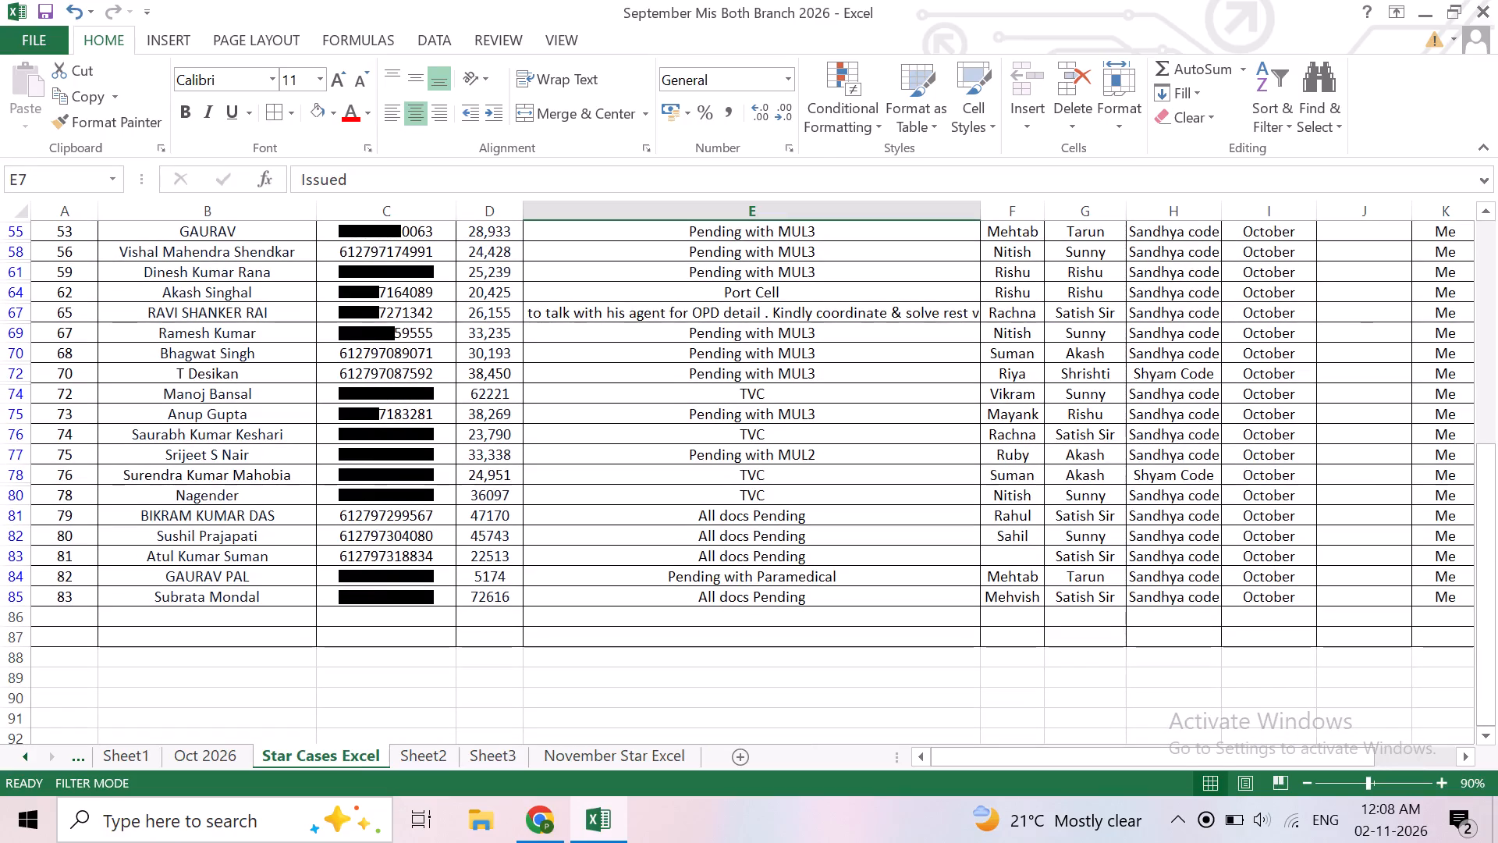
pyautogui.scroll(3, 868, 449)
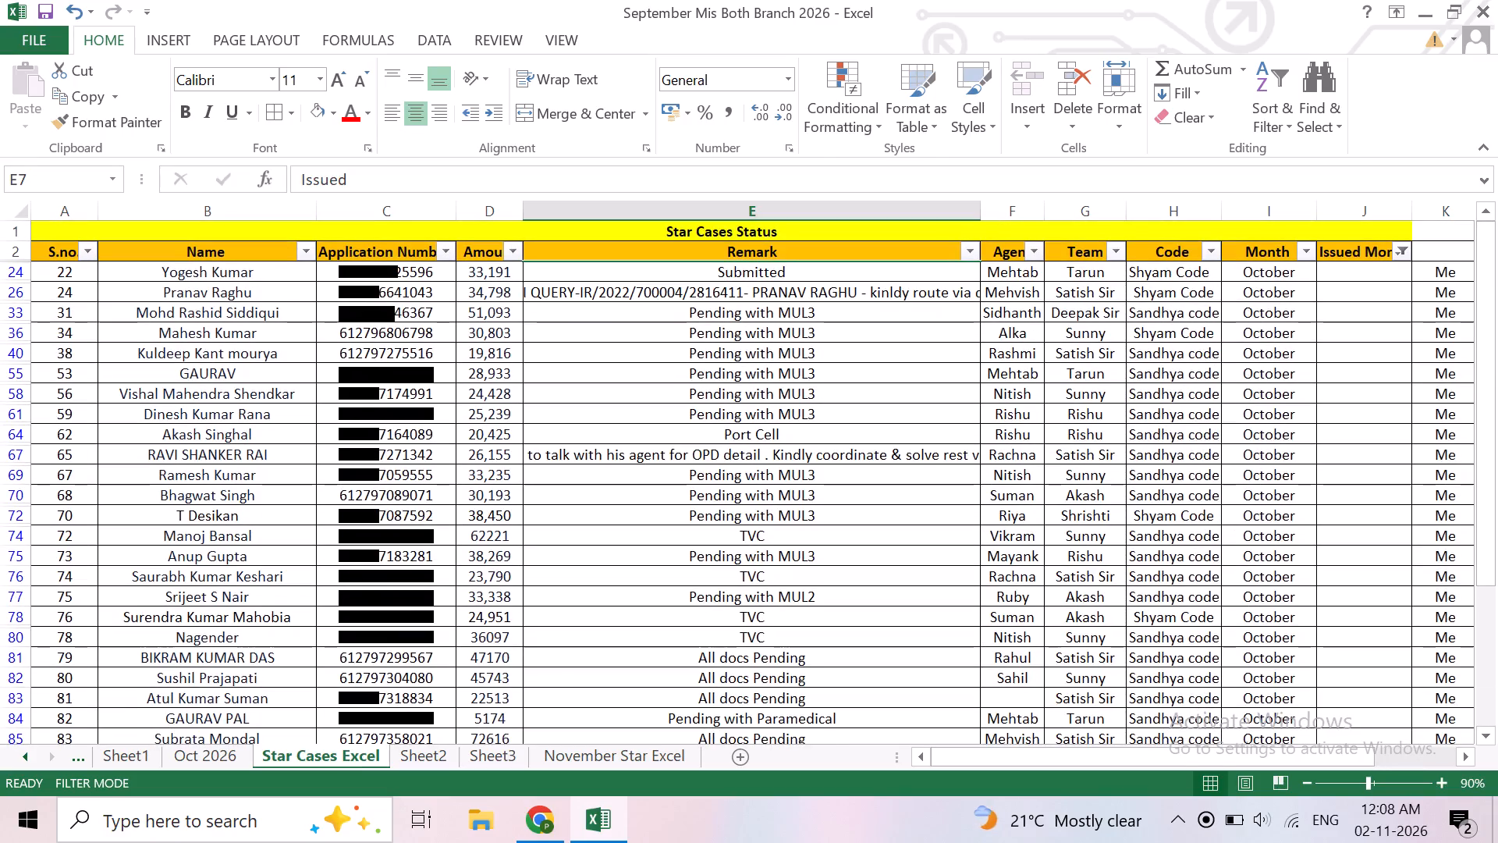
pyautogui.moveTo(484, 269); pyautogui.dragTo(487, 760)
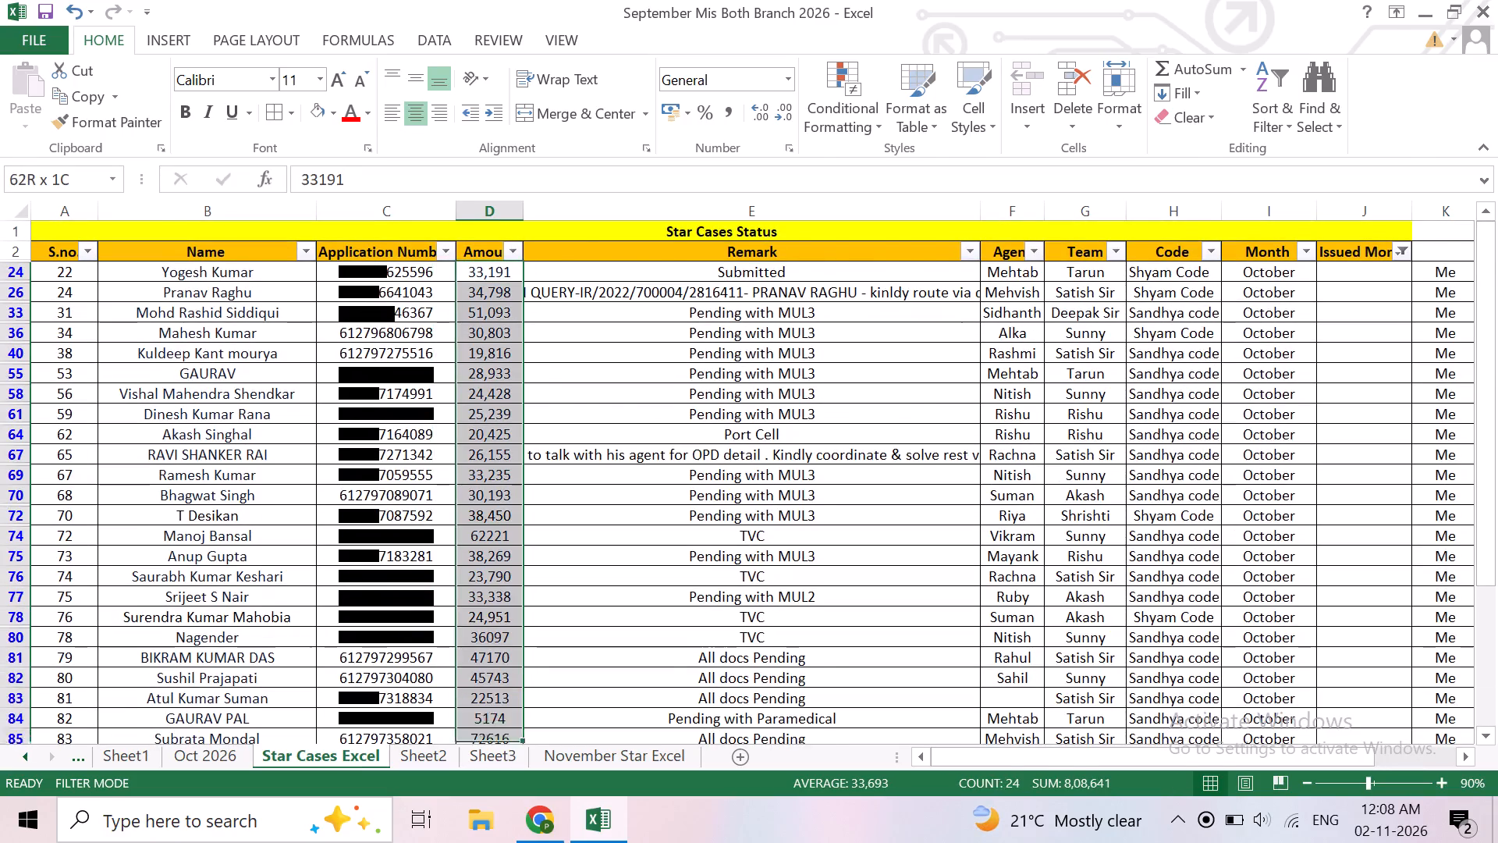
pyautogui.moveTo(487, 760); pyautogui.dragTo(481, 671)
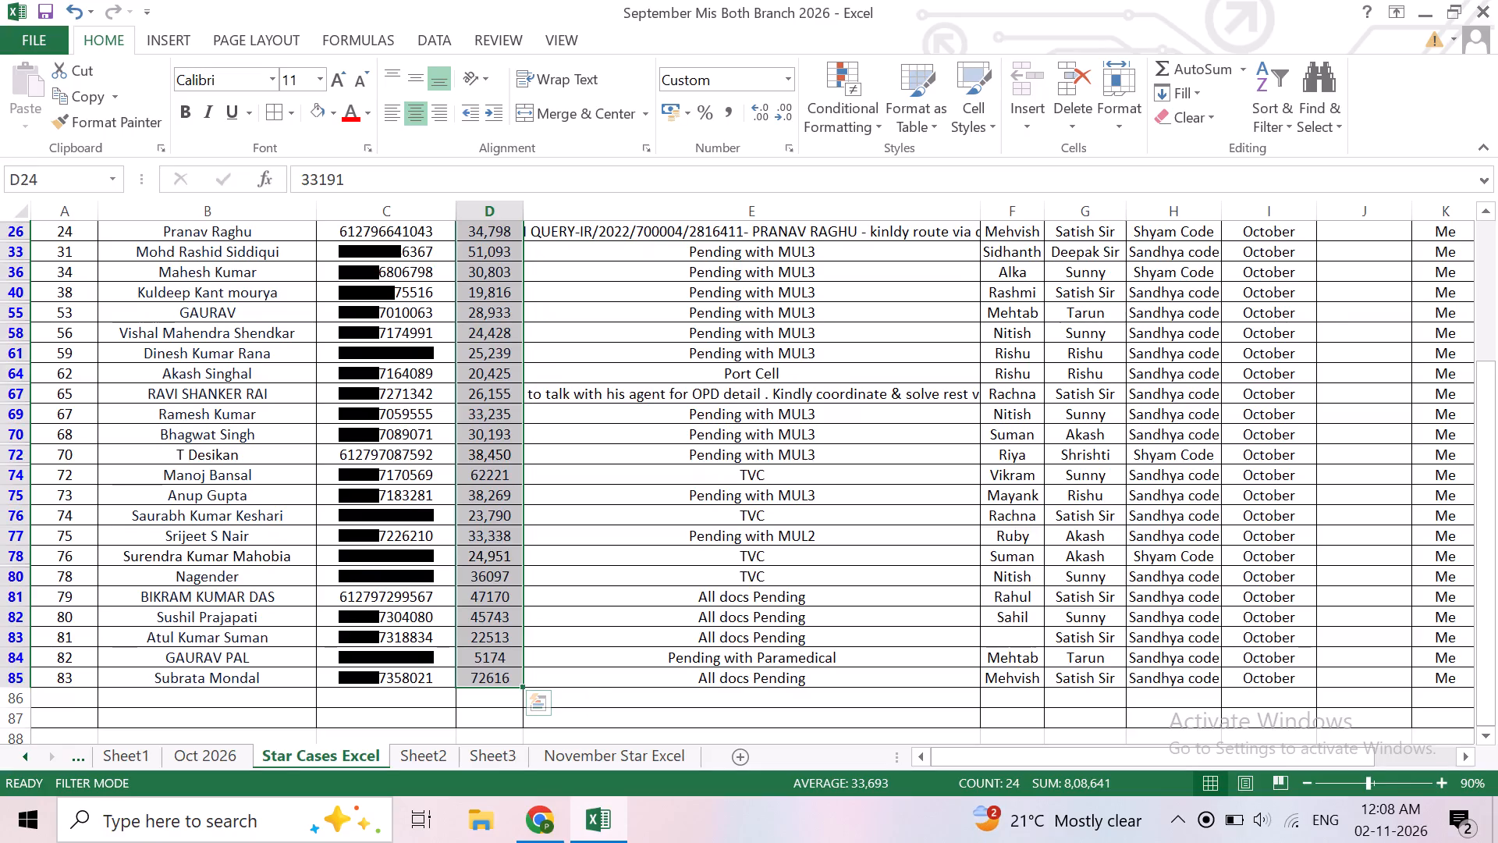
pyautogui.click(779, 400)
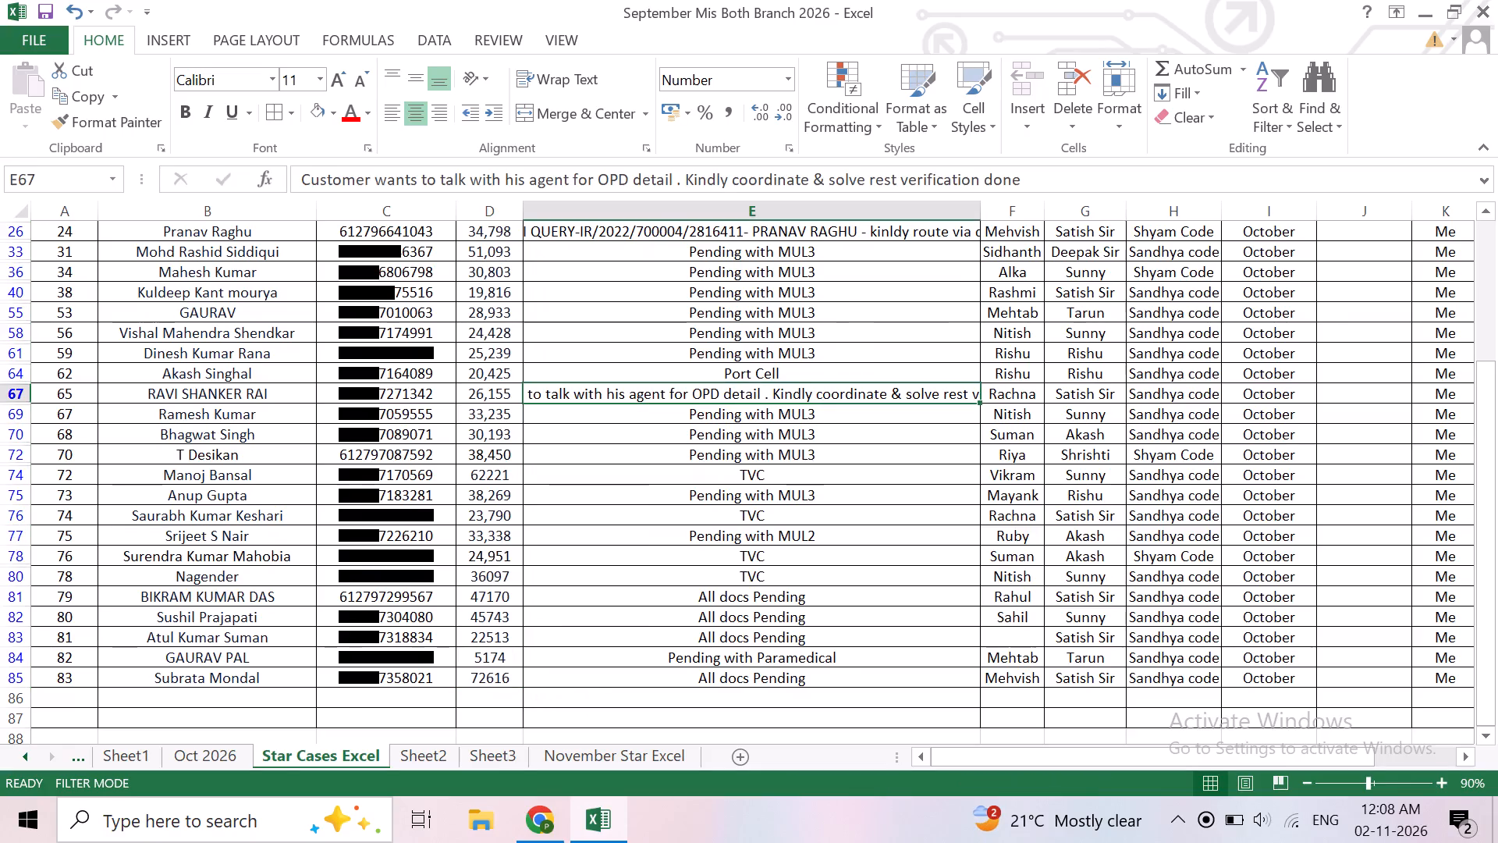
pyautogui.scroll(1, 779, 400)
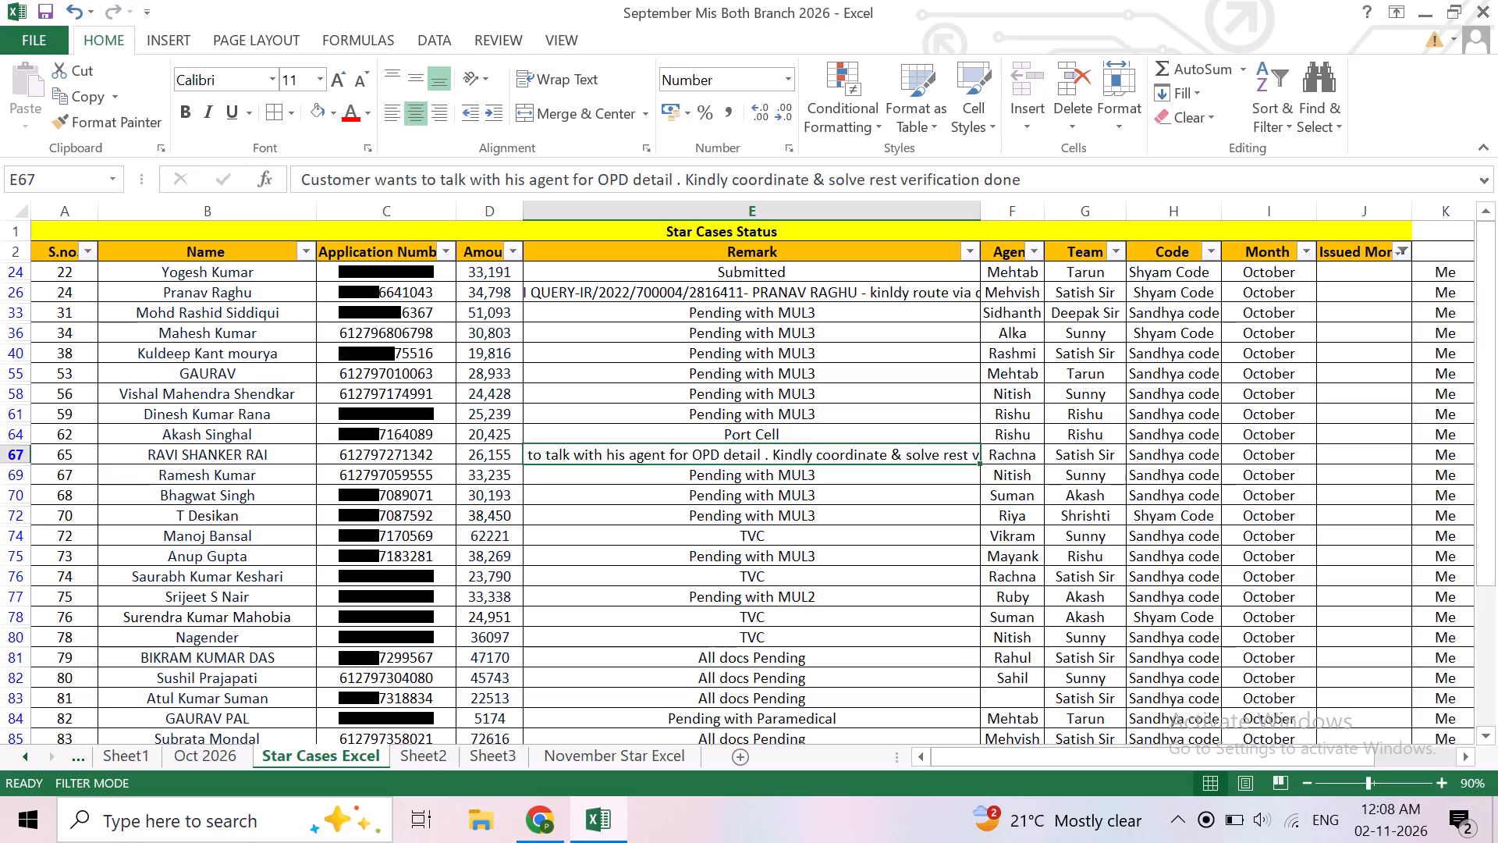
pyautogui.scroll(-2, 1000, 452)
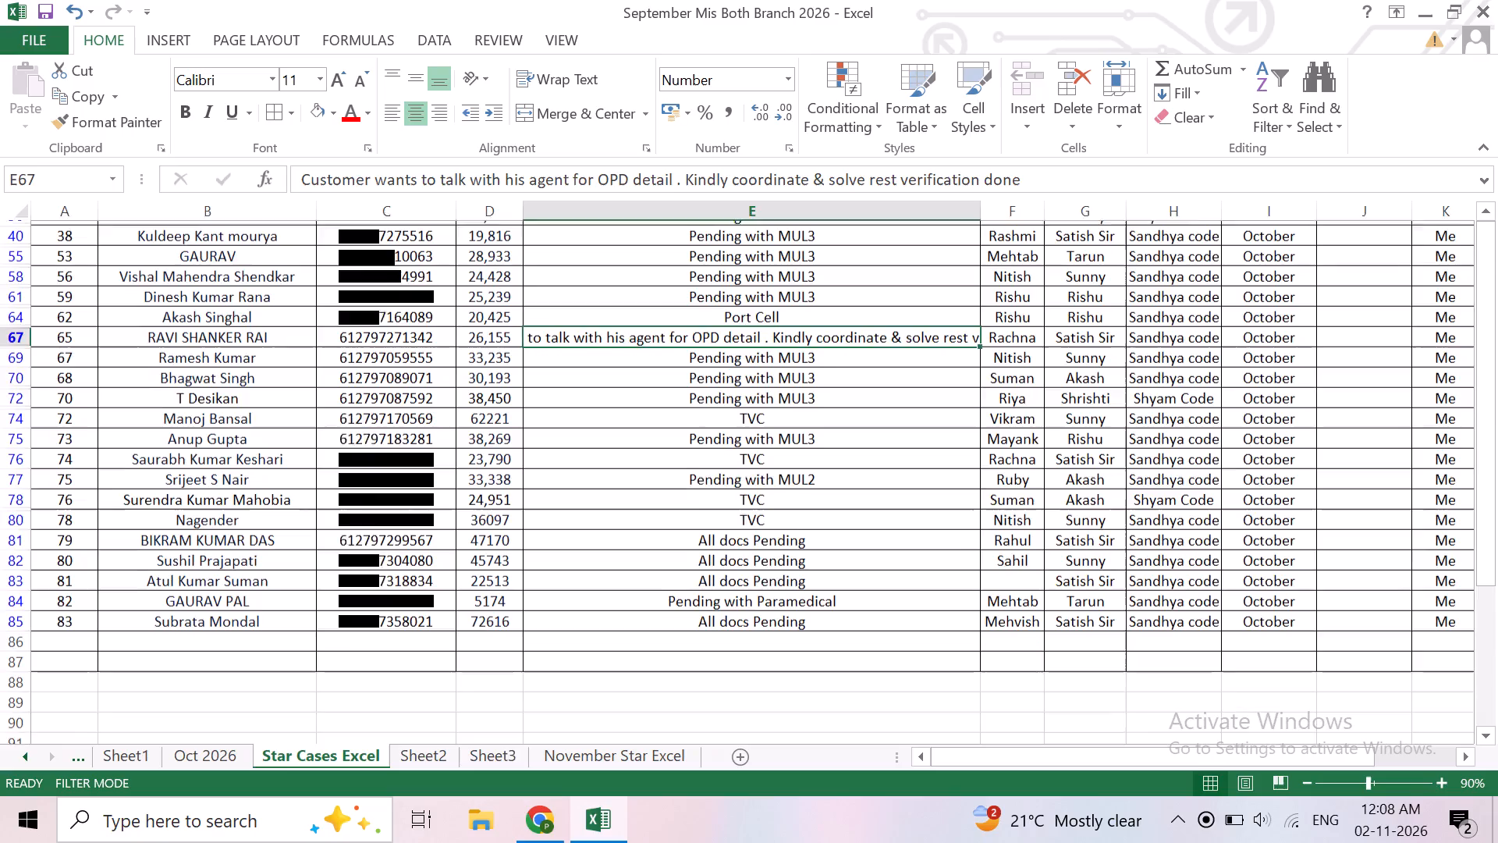
pyautogui.scroll(2, 975, 518)
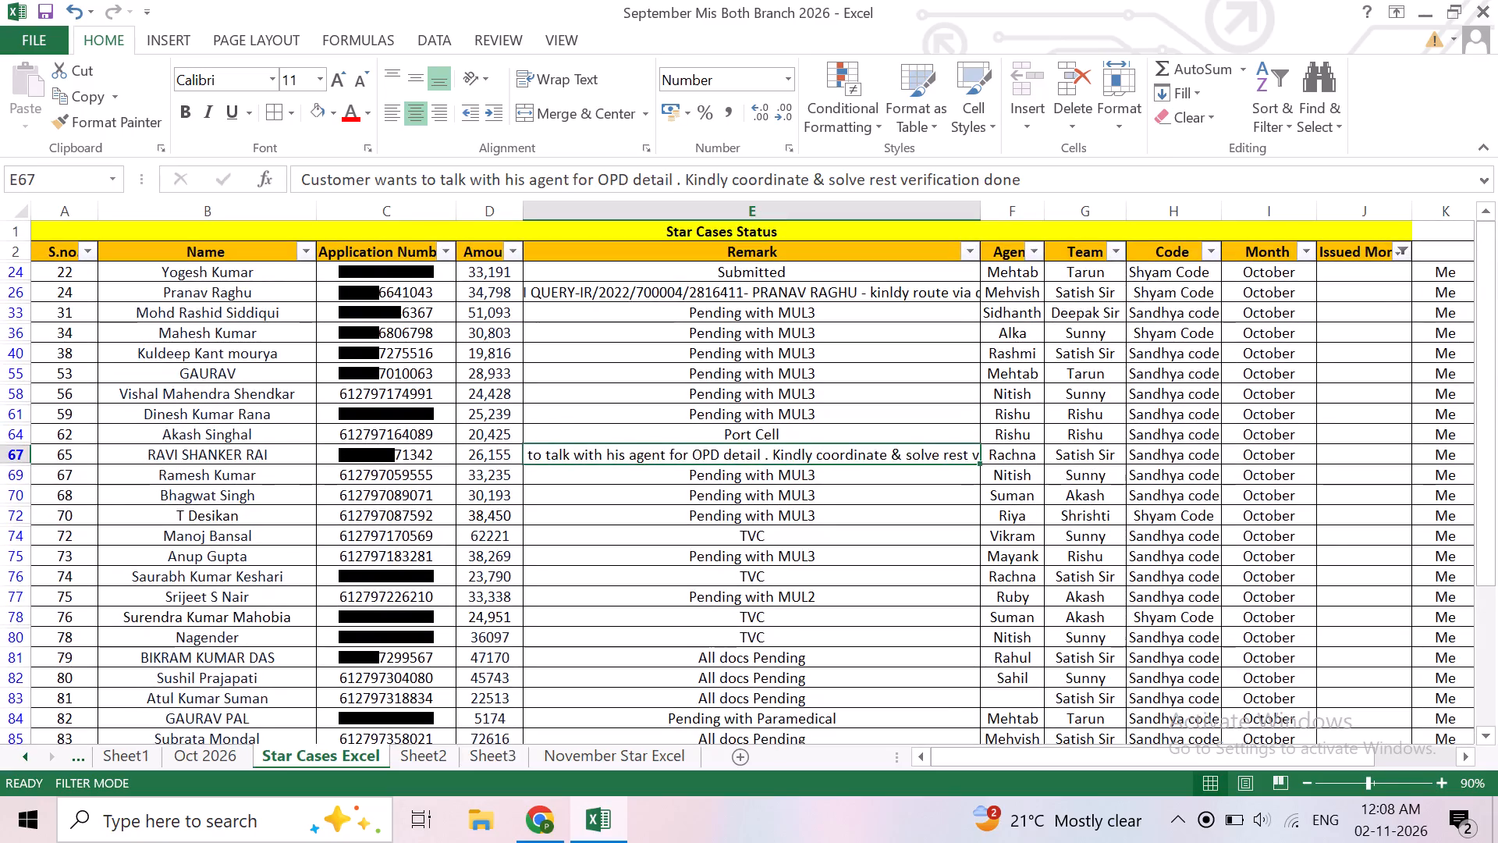
# Change the Issued Month filter to show only October, excluding the blank entries.
pyautogui.click(1408, 244)
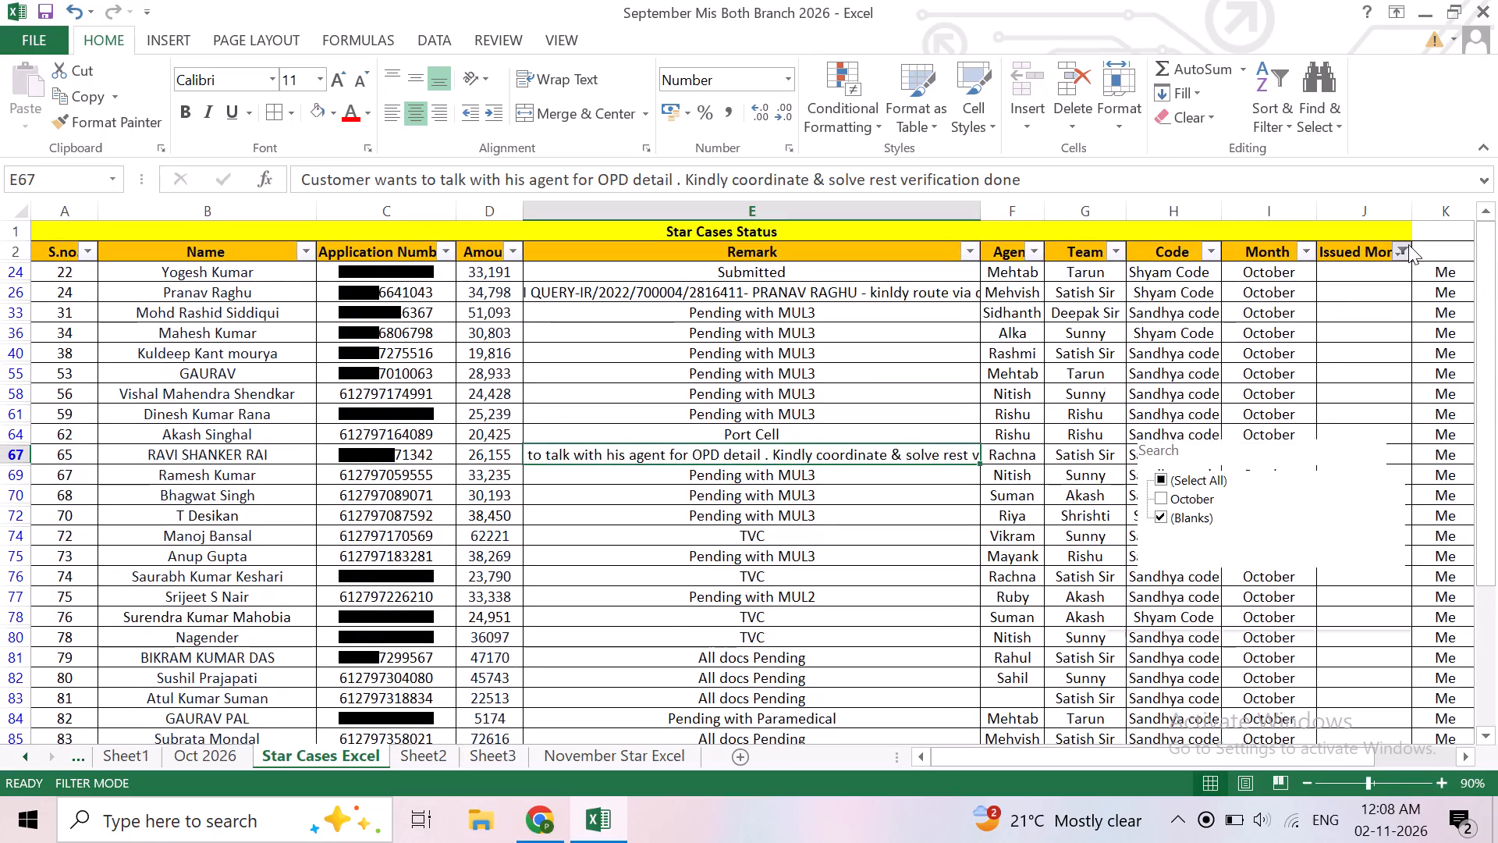
pyautogui.click(1166, 511)
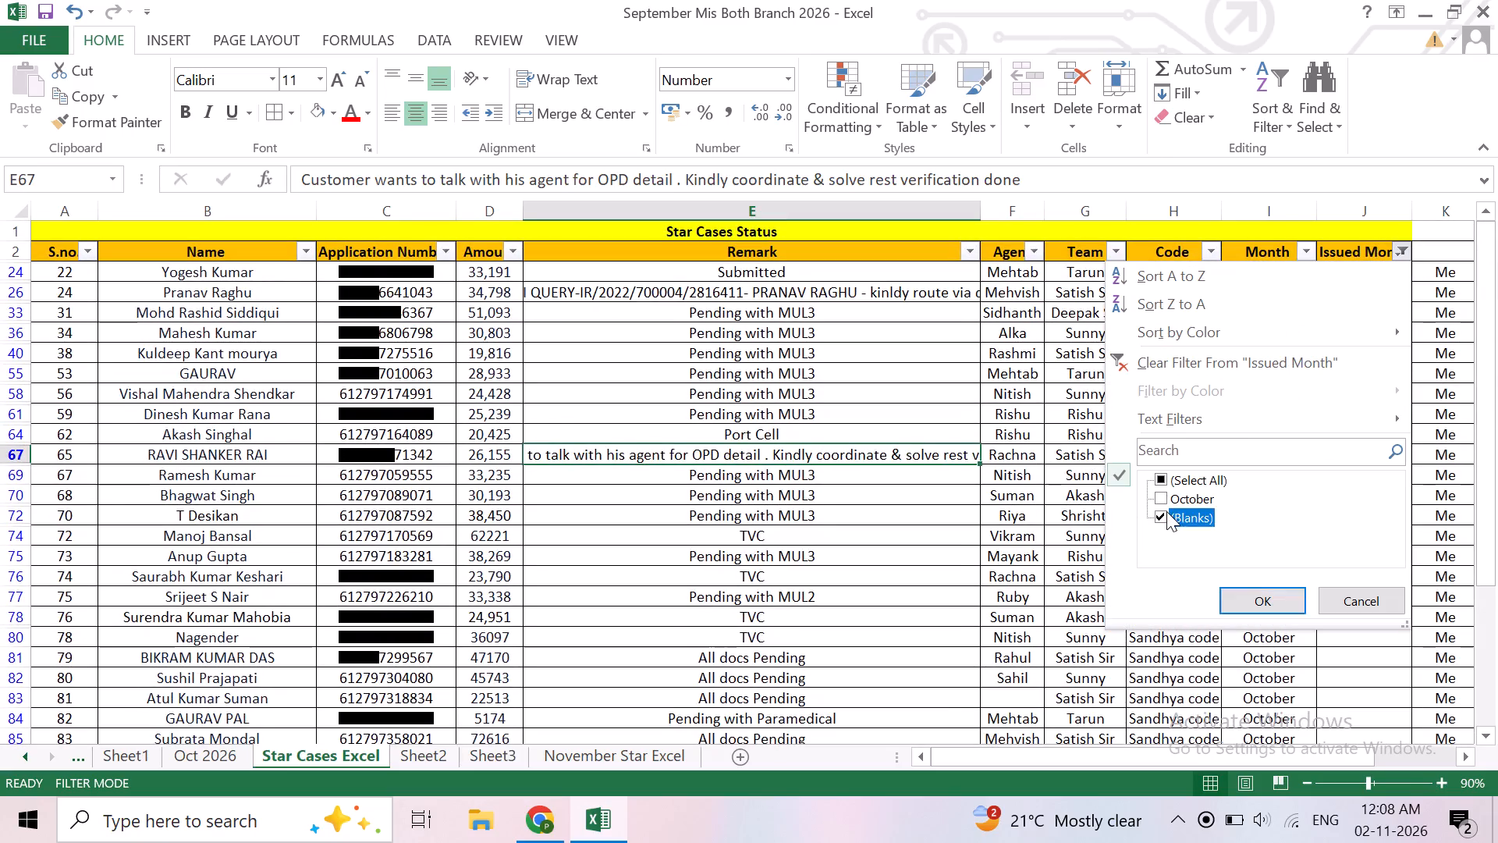
pyautogui.click(1159, 493)
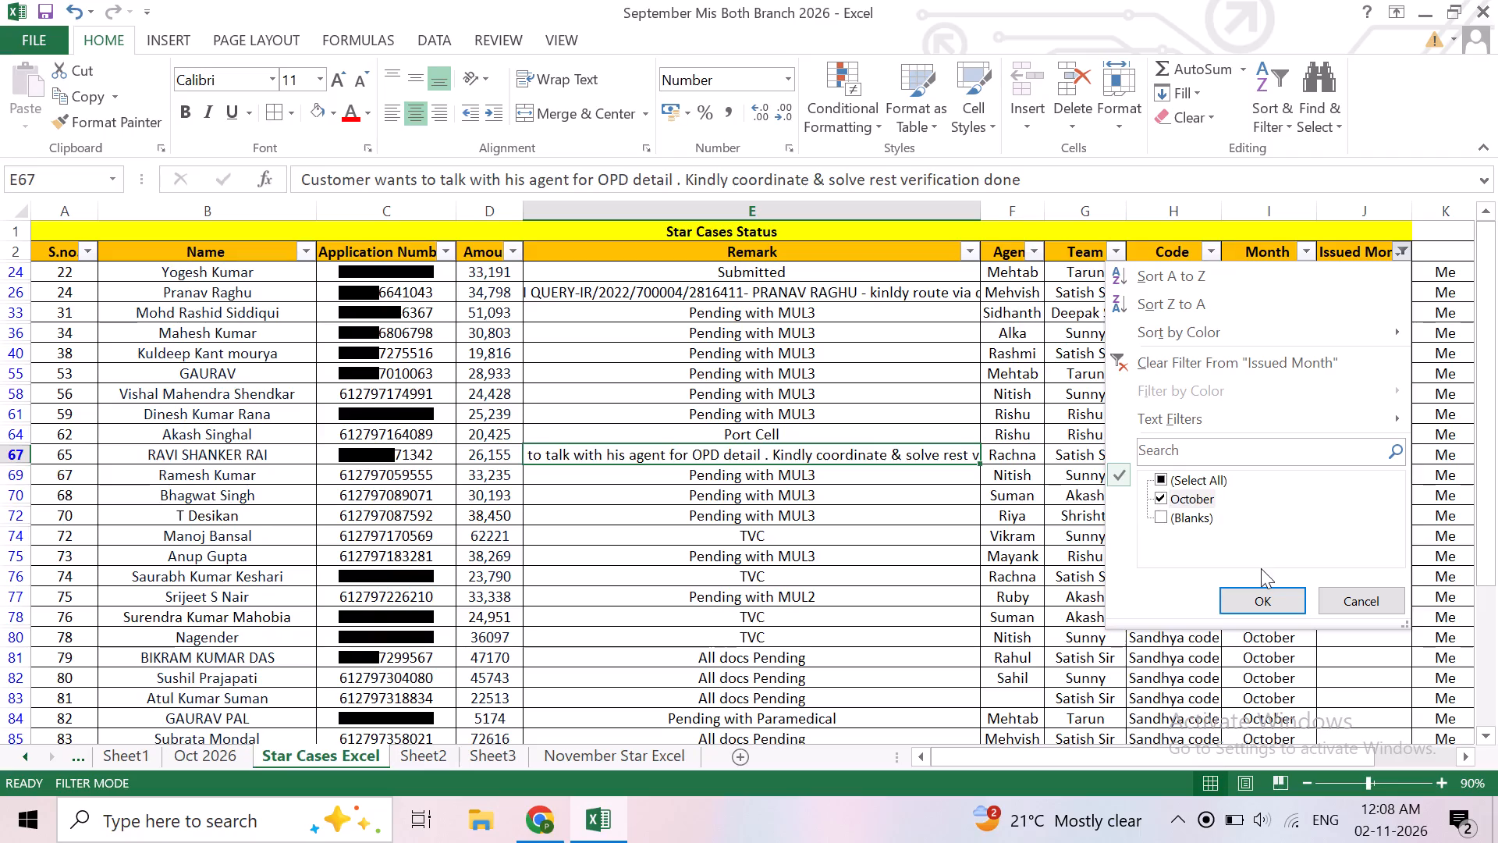
pyautogui.click(1265, 588)
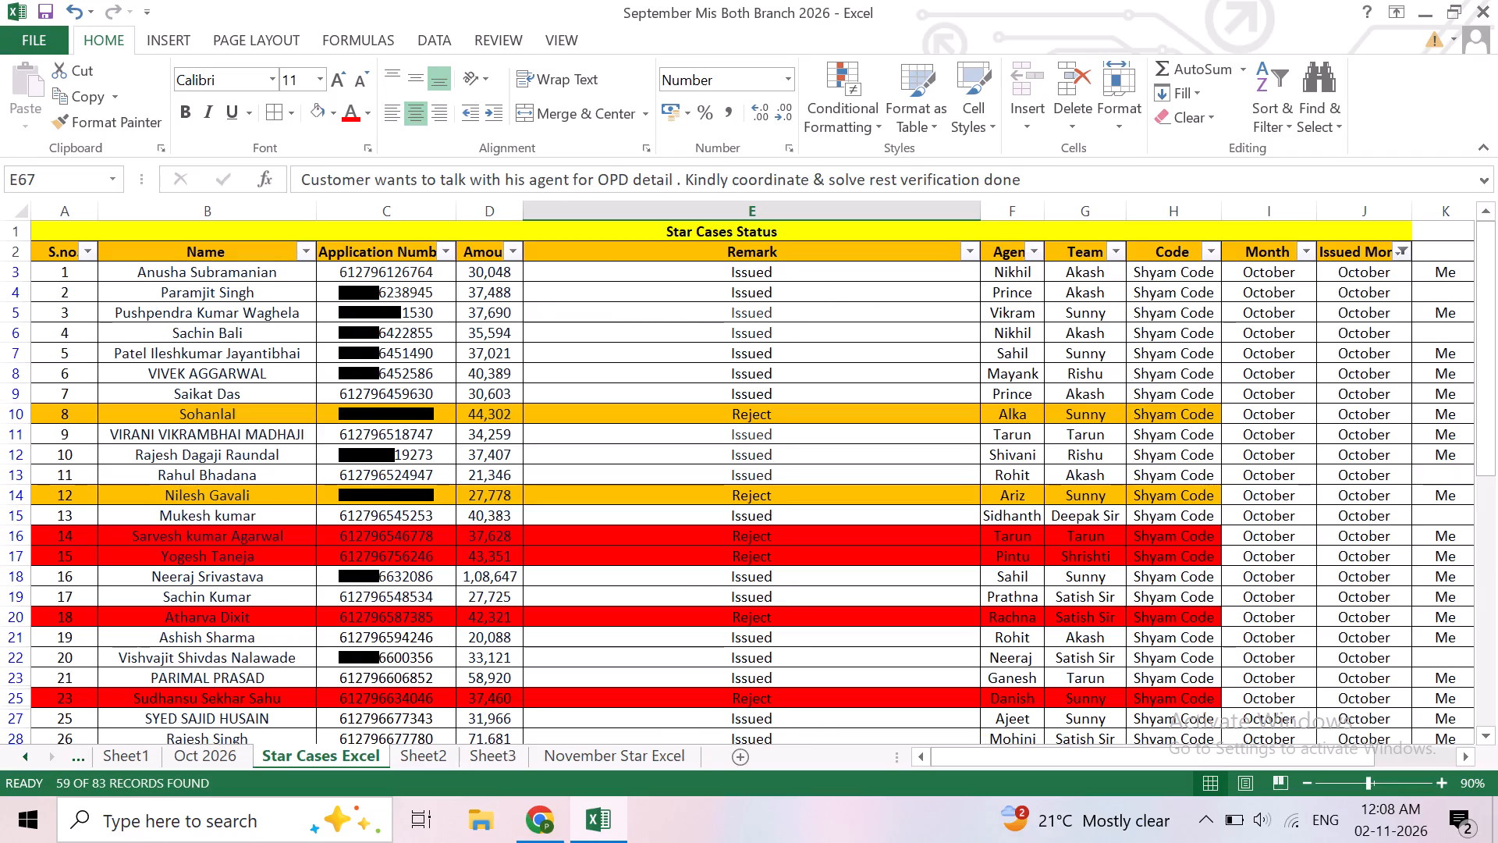
# Select the rejected case's cells in row 10, from Name through Application Number.
pyautogui.click(200, 411)
pyautogui.hotkey('ctrl', 'Right')
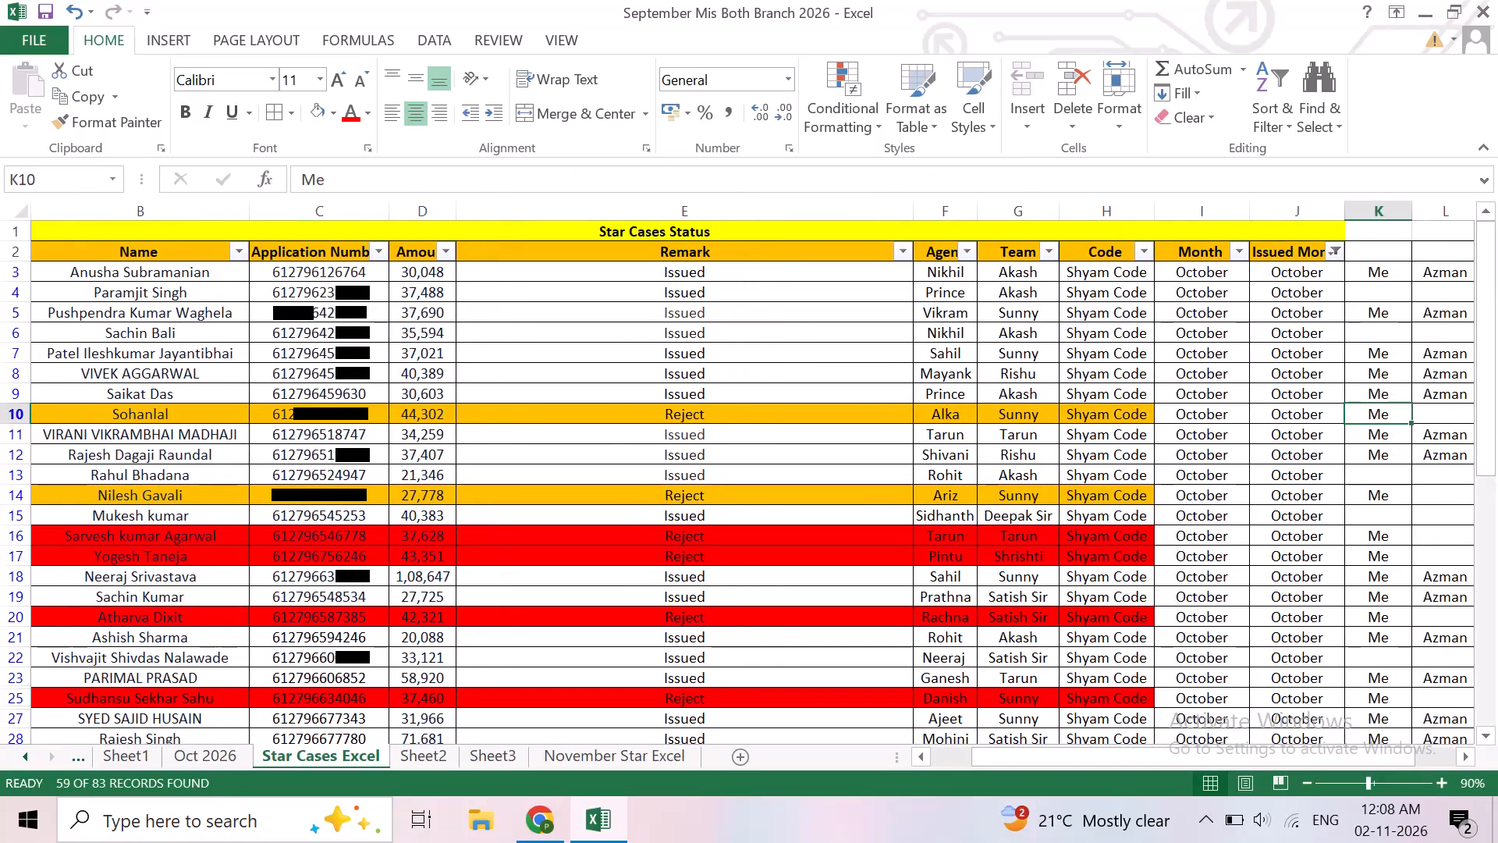
pyautogui.press('Left')
pyautogui.press('Left')
pyautogui.press('Left')
pyautogui.press('Left')
pyautogui.press('Left')
pyautogui.press('Left')
pyautogui.press('Left')
pyautogui.press('Left')
pyautogui.press('Left')
pyautogui.press('Left')
pyautogui.press('Left')
pyautogui.press('Left')
pyautogui.press('Left')
pyautogui.press('Left')
pyautogui.press('Left')
pyautogui.press('Left')
pyautogui.press('Left')
pyautogui.press('Left')
pyautogui.press('Left')
pyautogui.press('Left')
pyautogui.press('Right')
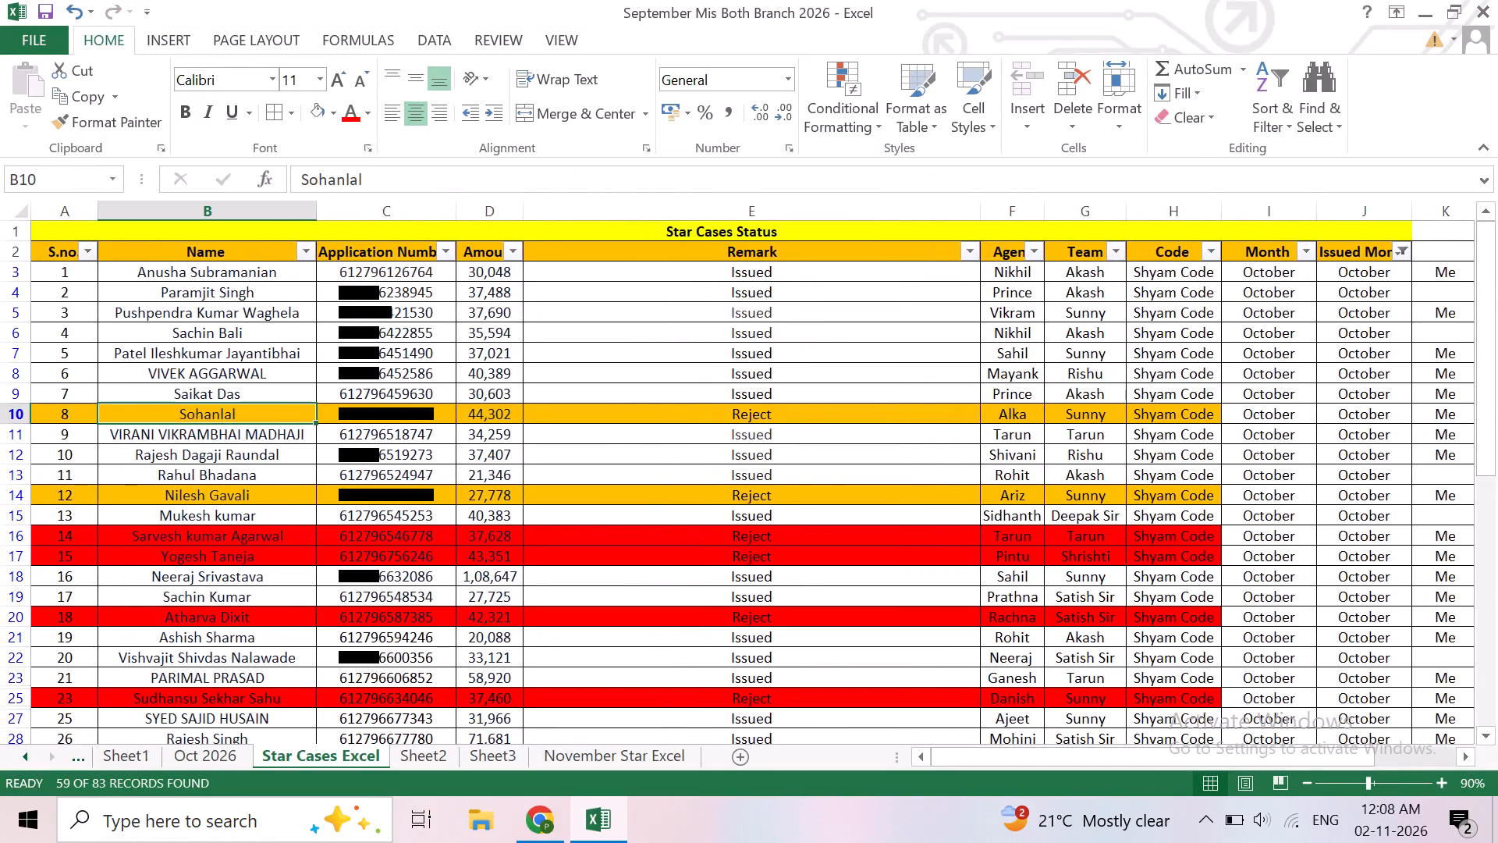
pyautogui.hotkey('shift', 'Right')
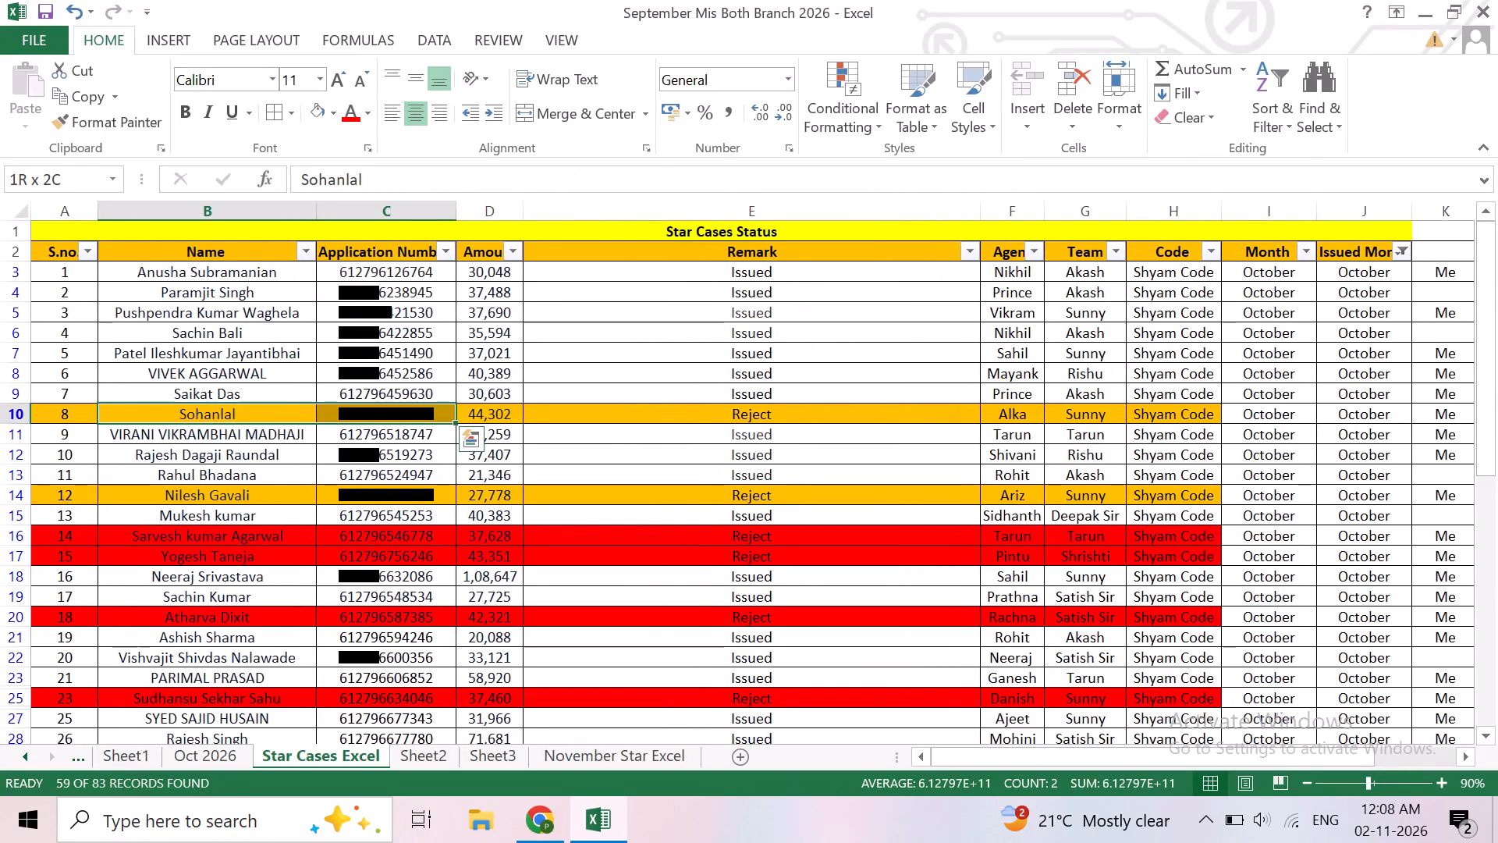
# Dismiss the quick analysis options and reselect only the Name cell of the rejected case in row 10.
pyautogui.hotkey('shift', 'Right')
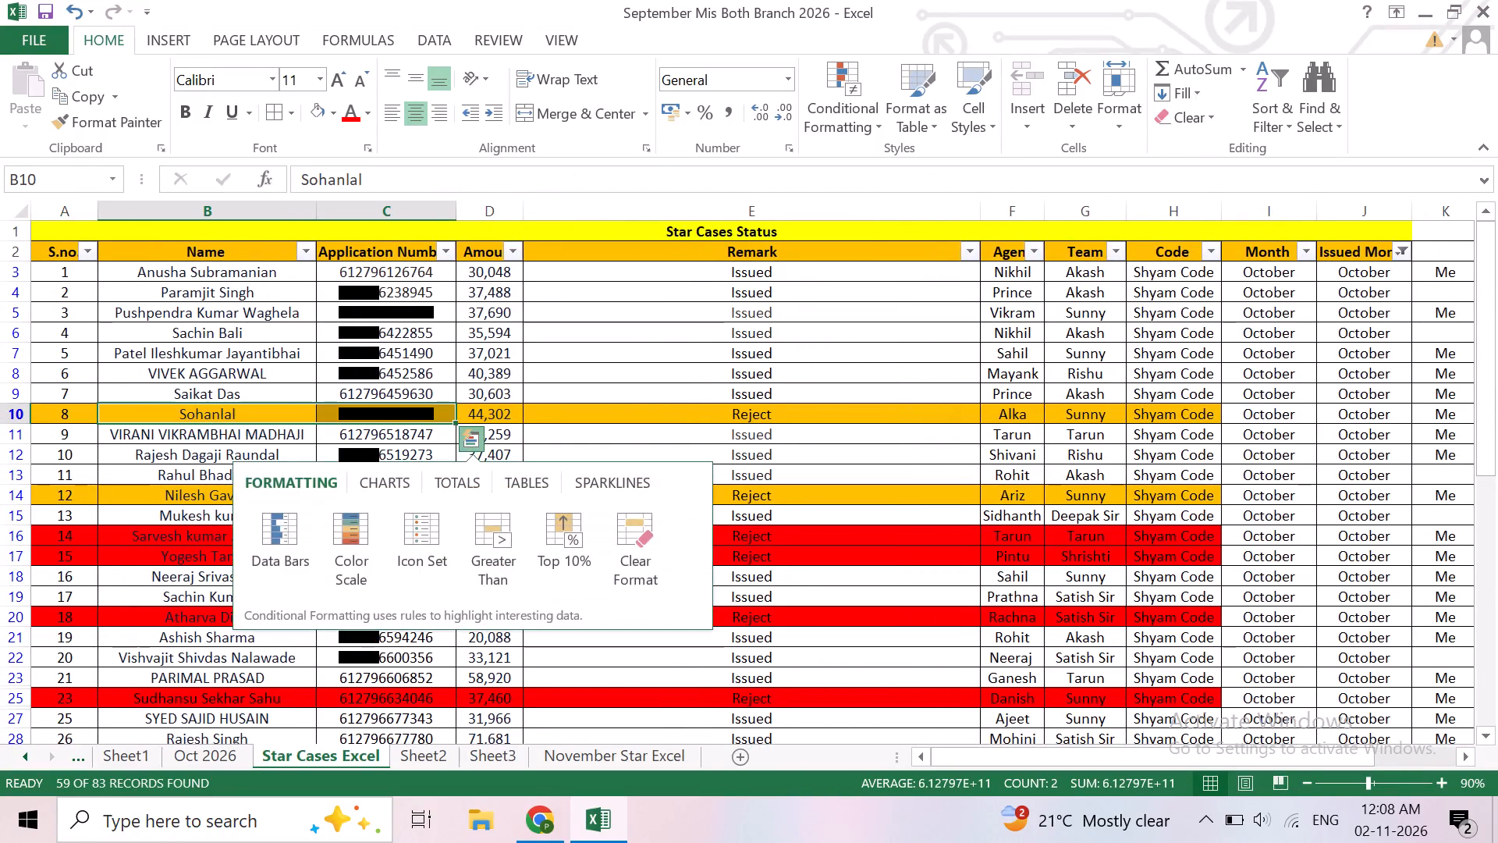
pyautogui.click(832, 319)
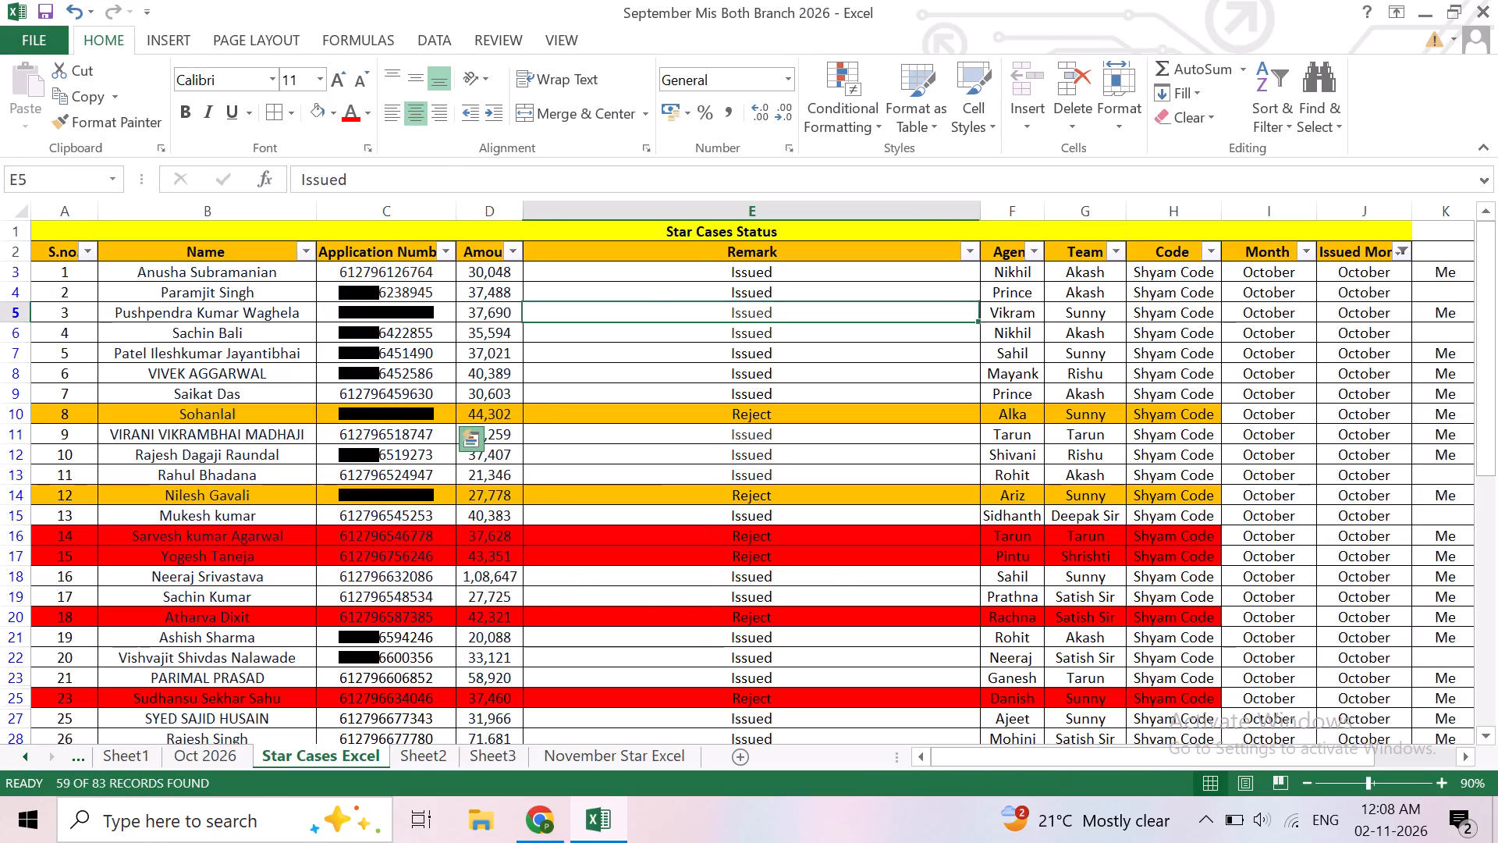
pyautogui.click(167, 412)
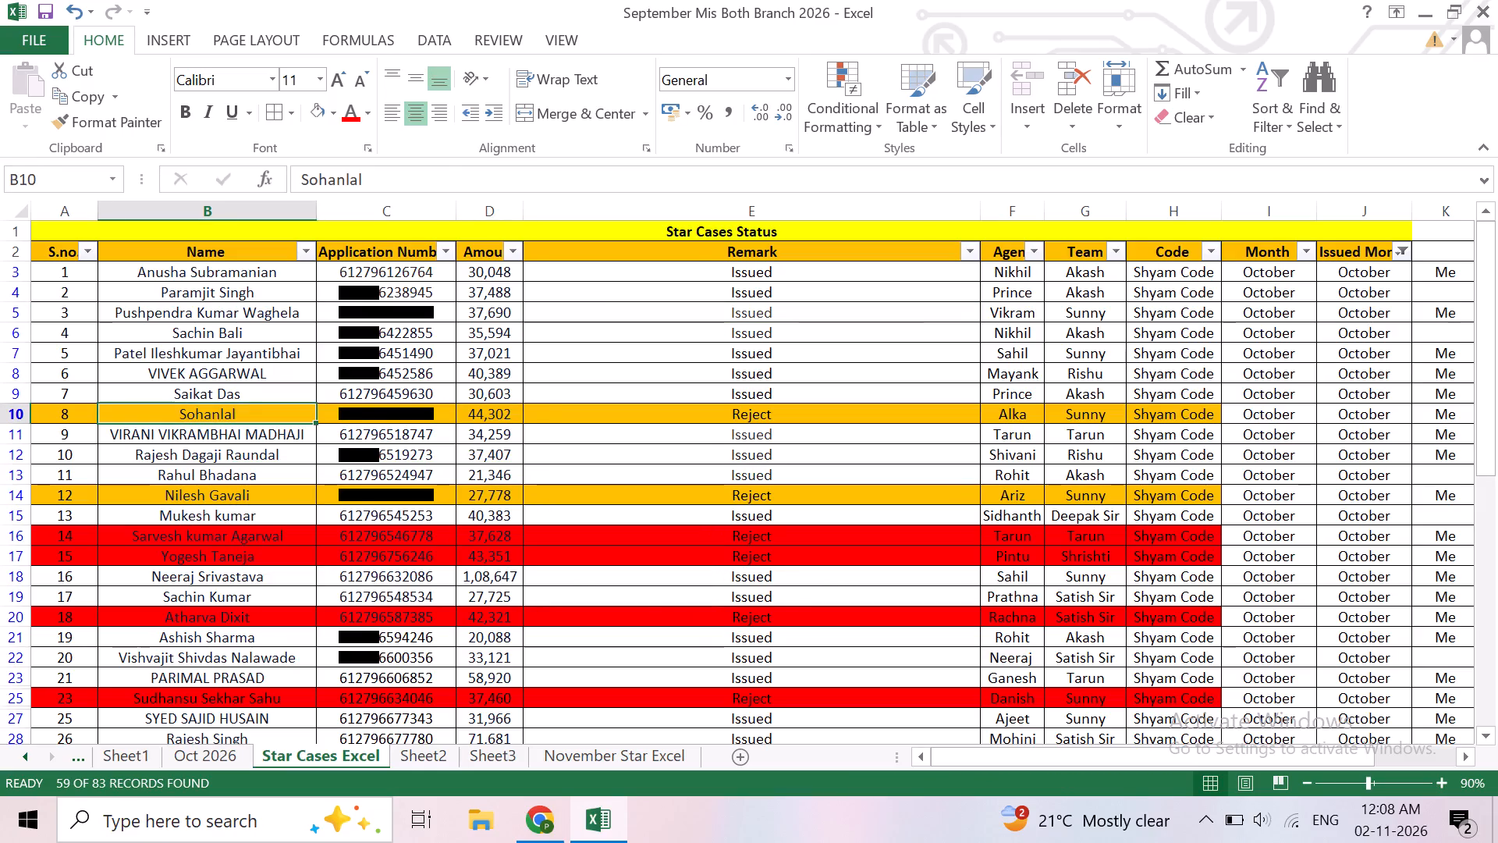
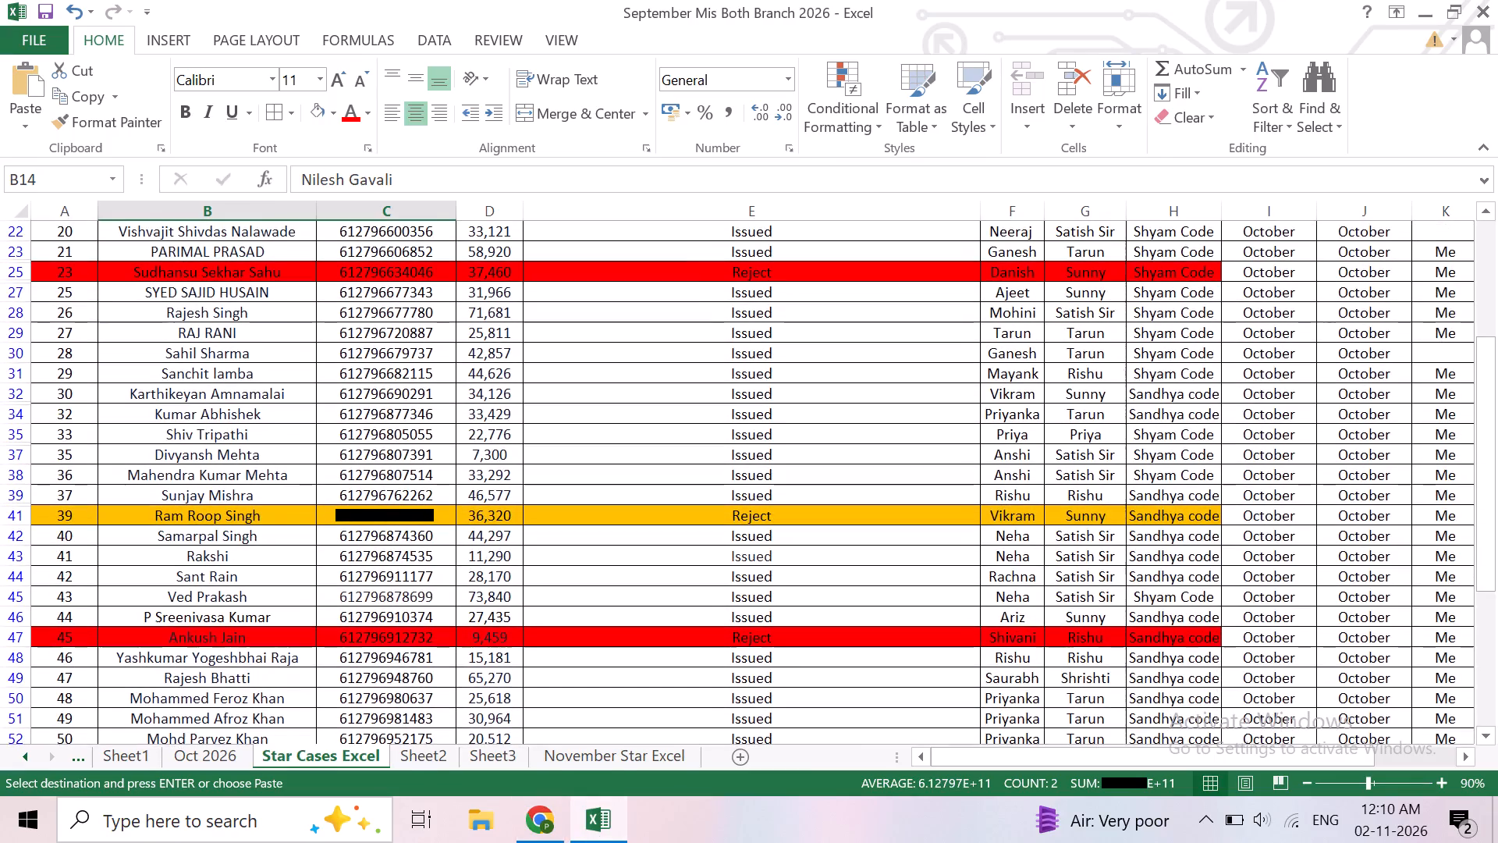
# Copy the Name and Application Number cells of the orange-highlighted rejected case in row 41.
pyautogui.click(216, 518)
pyautogui.hotkey('shift', 'Right')
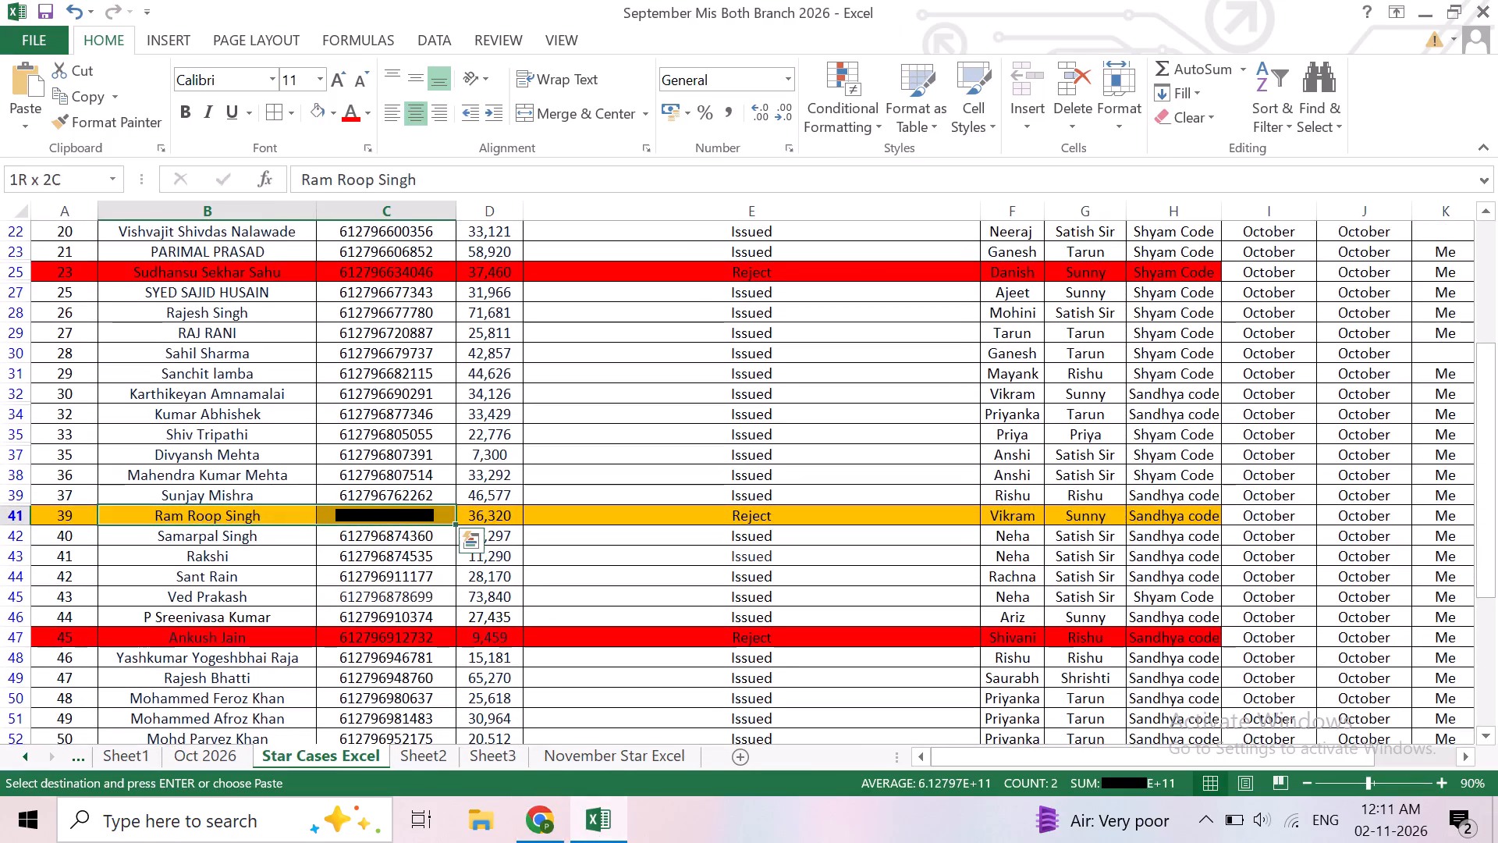
pyautogui.hotkey('ctrl', 'c')
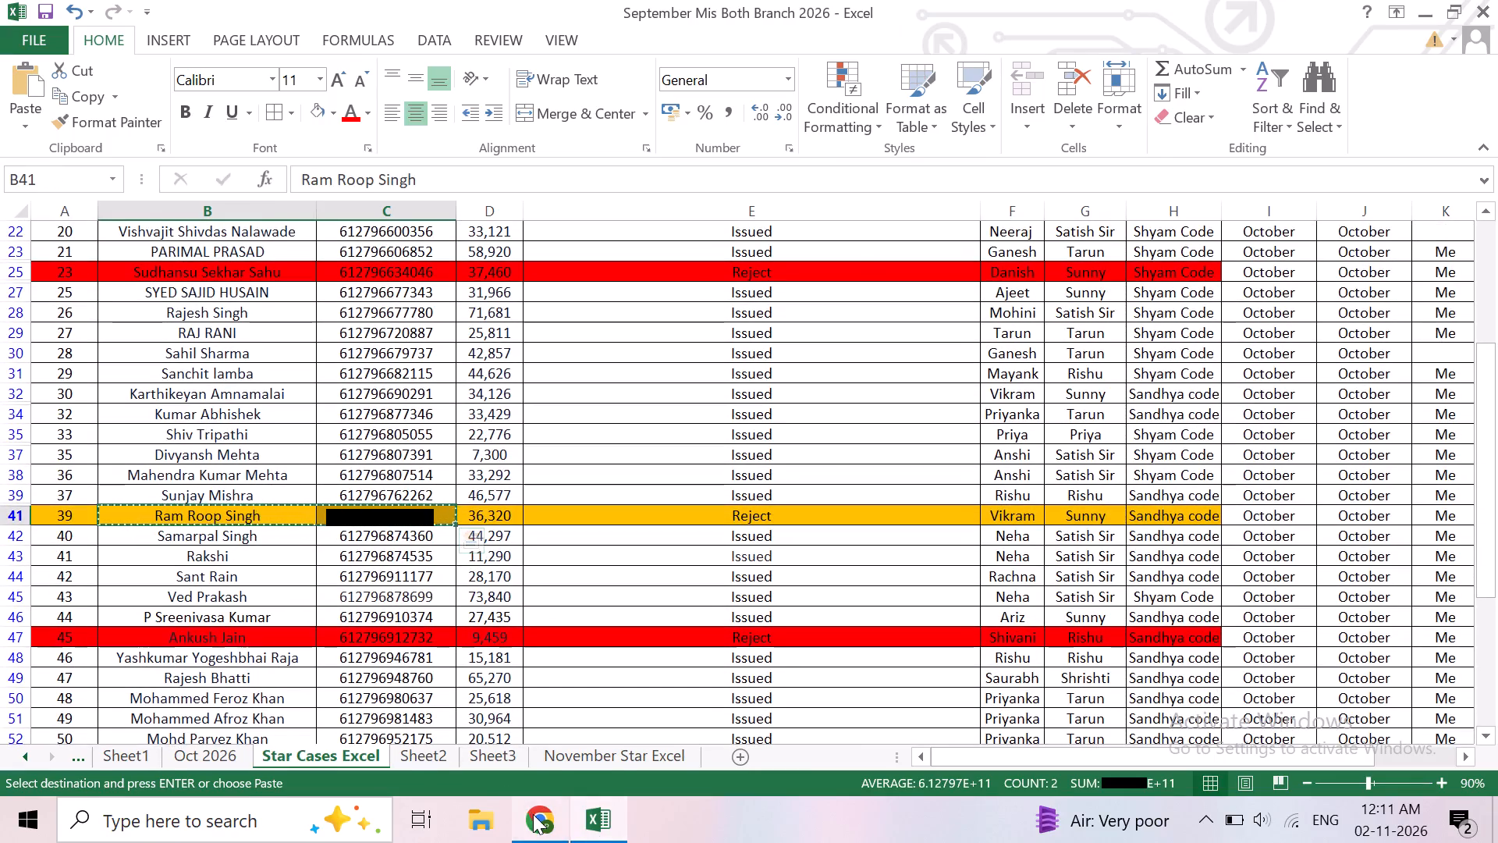
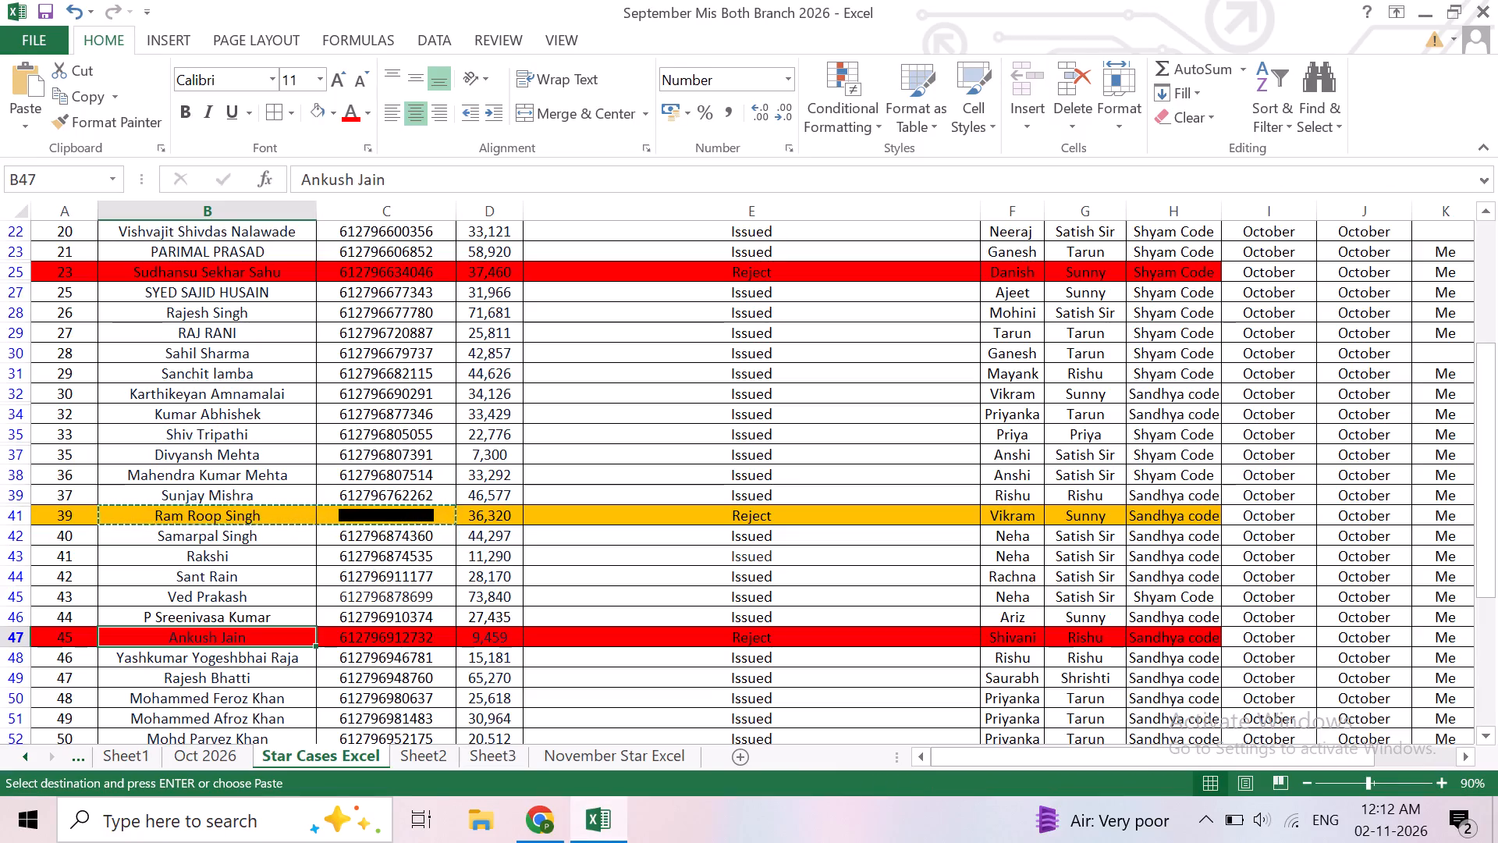
# Change the fill colour of the rejected case's cells in row 47, from the serial number in column A through column L.
pyautogui.press('Left')
pyautogui.hotkey('shift', 'Right')
pyautogui.hotkey('shift', 'Right')
pyautogui.hotkey('shift', 'Right')
pyautogui.hotkey('shift', 'Right')
pyautogui.hotkey('shift', 'Right')
pyautogui.hotkey('shift', 'Right')
pyautogui.hotkey('shift', 'Right')
pyautogui.hotkey('shift', 'Right')
pyautogui.hotkey('shift', 'Right')
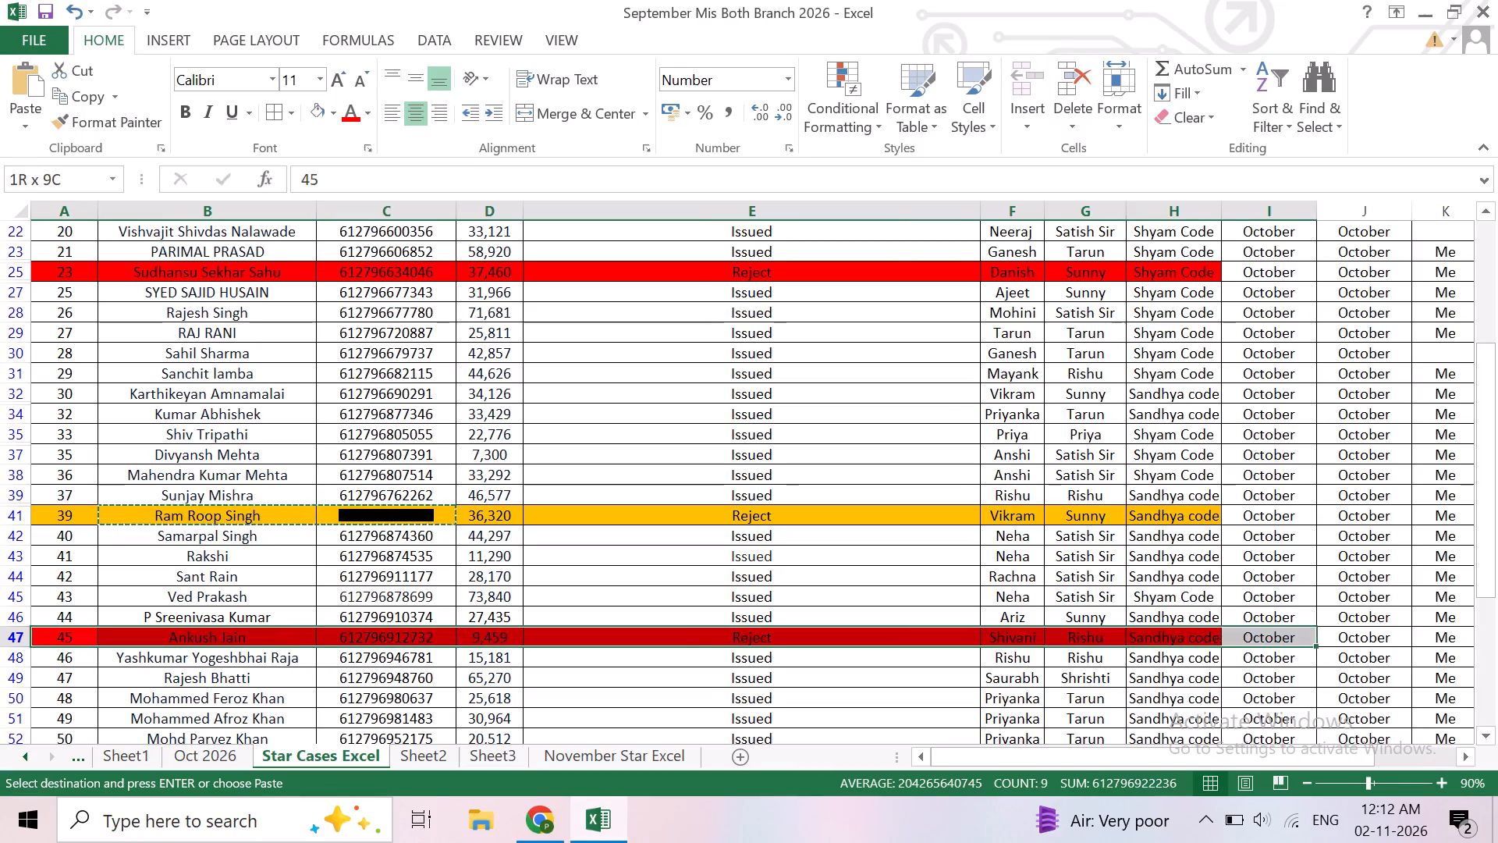
pyautogui.hotkey('shift', 'Right')
pyautogui.hotkey('shift', 'Right')
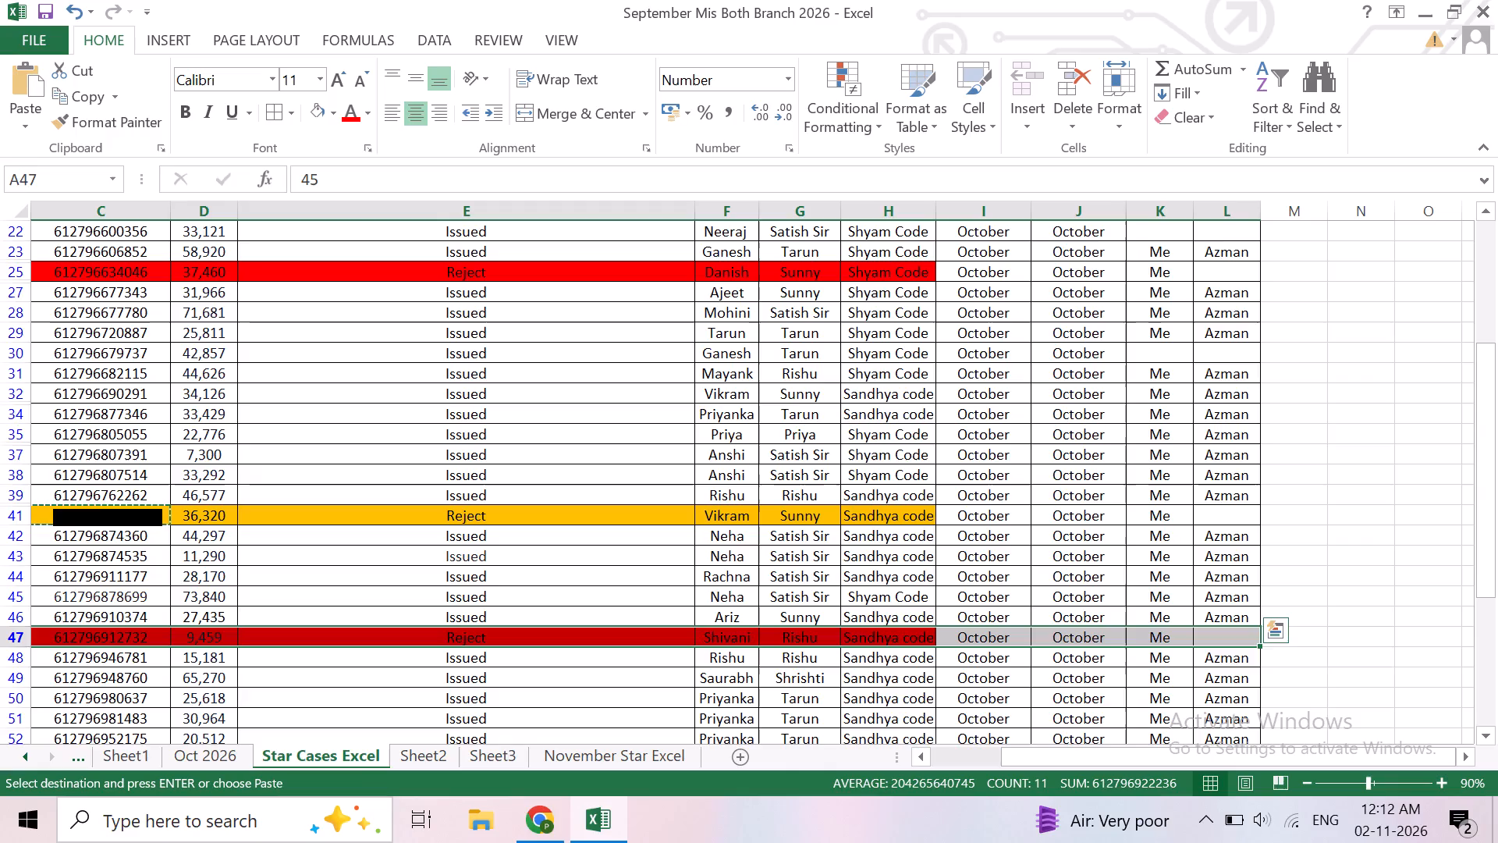
pyautogui.scroll(2, 430, 301)
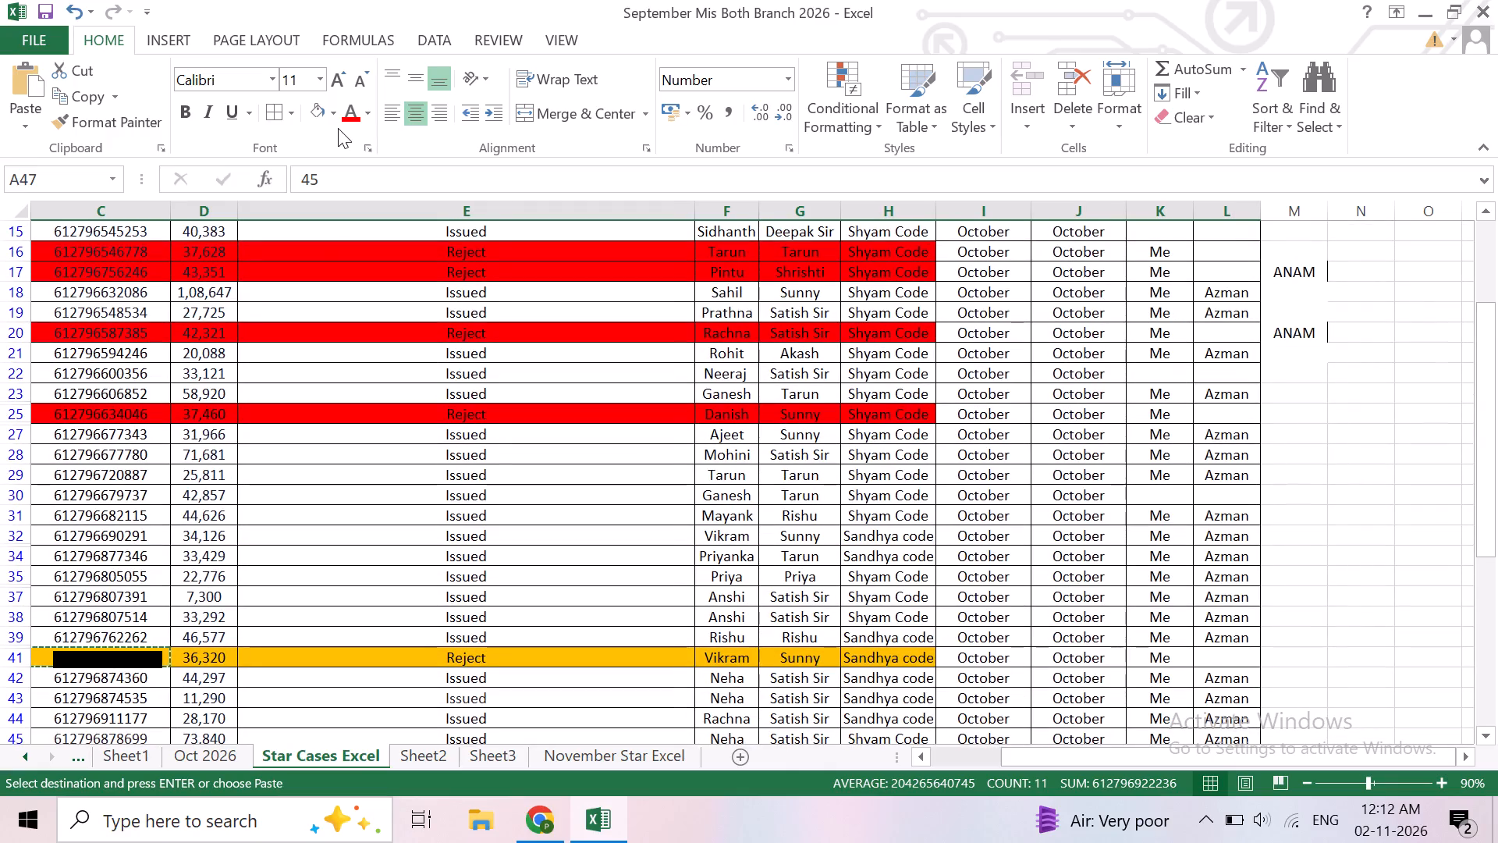
pyautogui.click(332, 118)
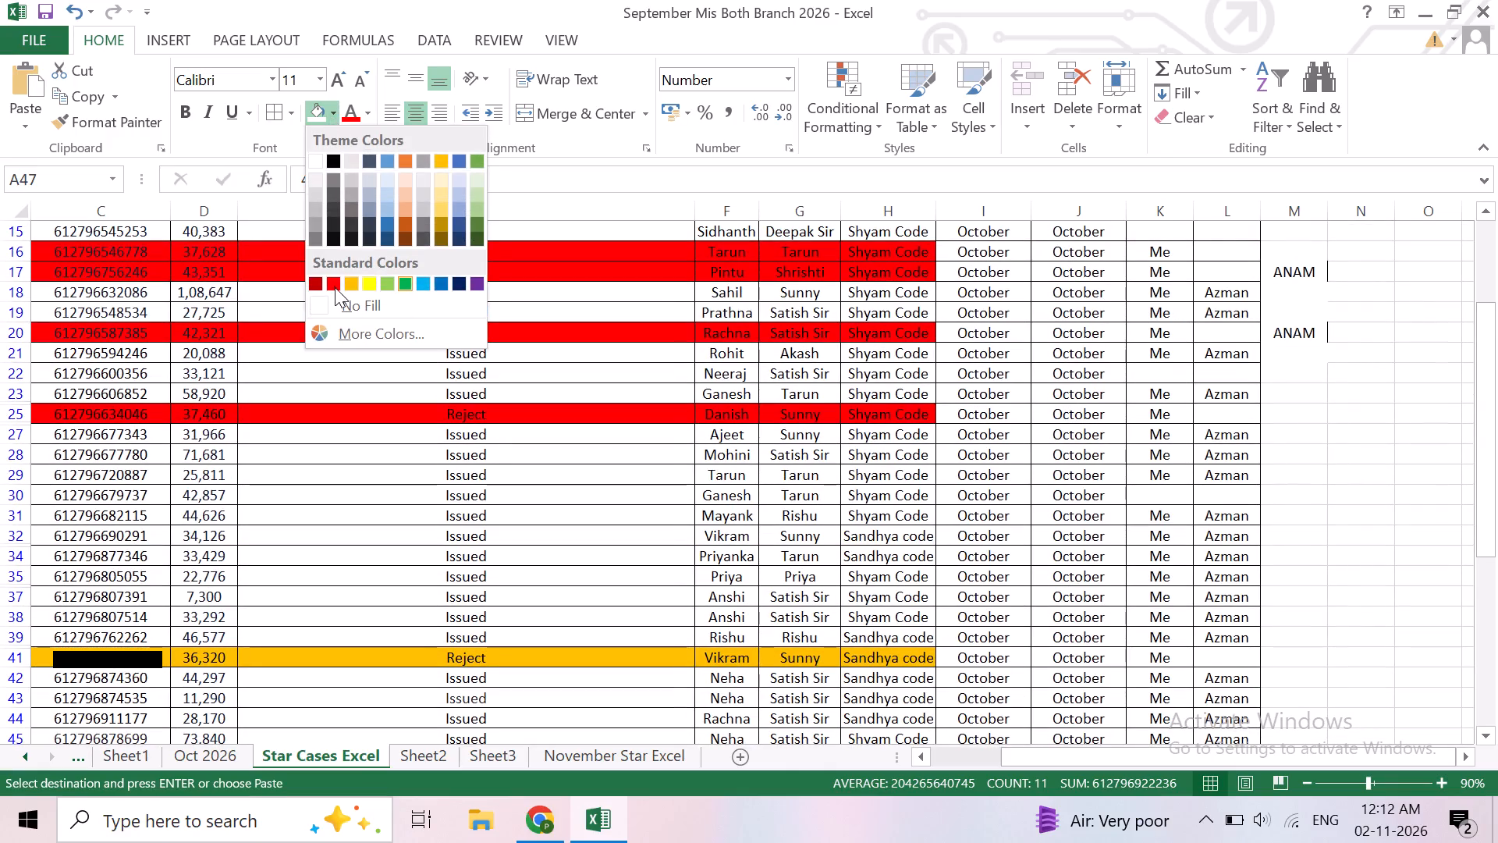
# Fill the selected rejected case in row 47, from S.no. through column L, with standard red.
pyautogui.click(334, 286)
pyautogui.click(332, 285)
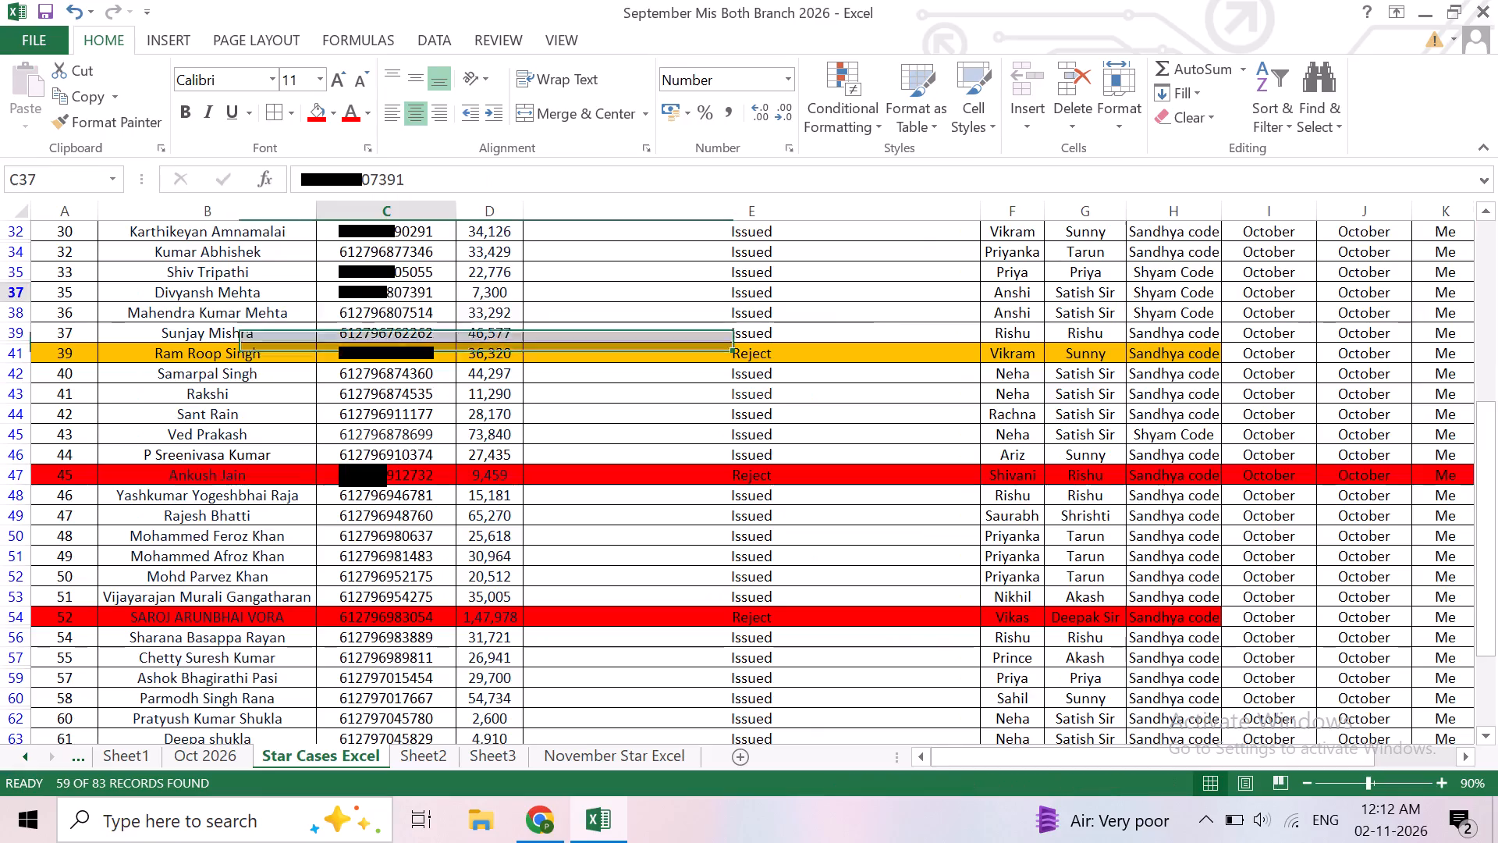
# Fill the rejected case in row 10 with red, from S.no. through column L.
pyautogui.scroll(4, 599, 514)
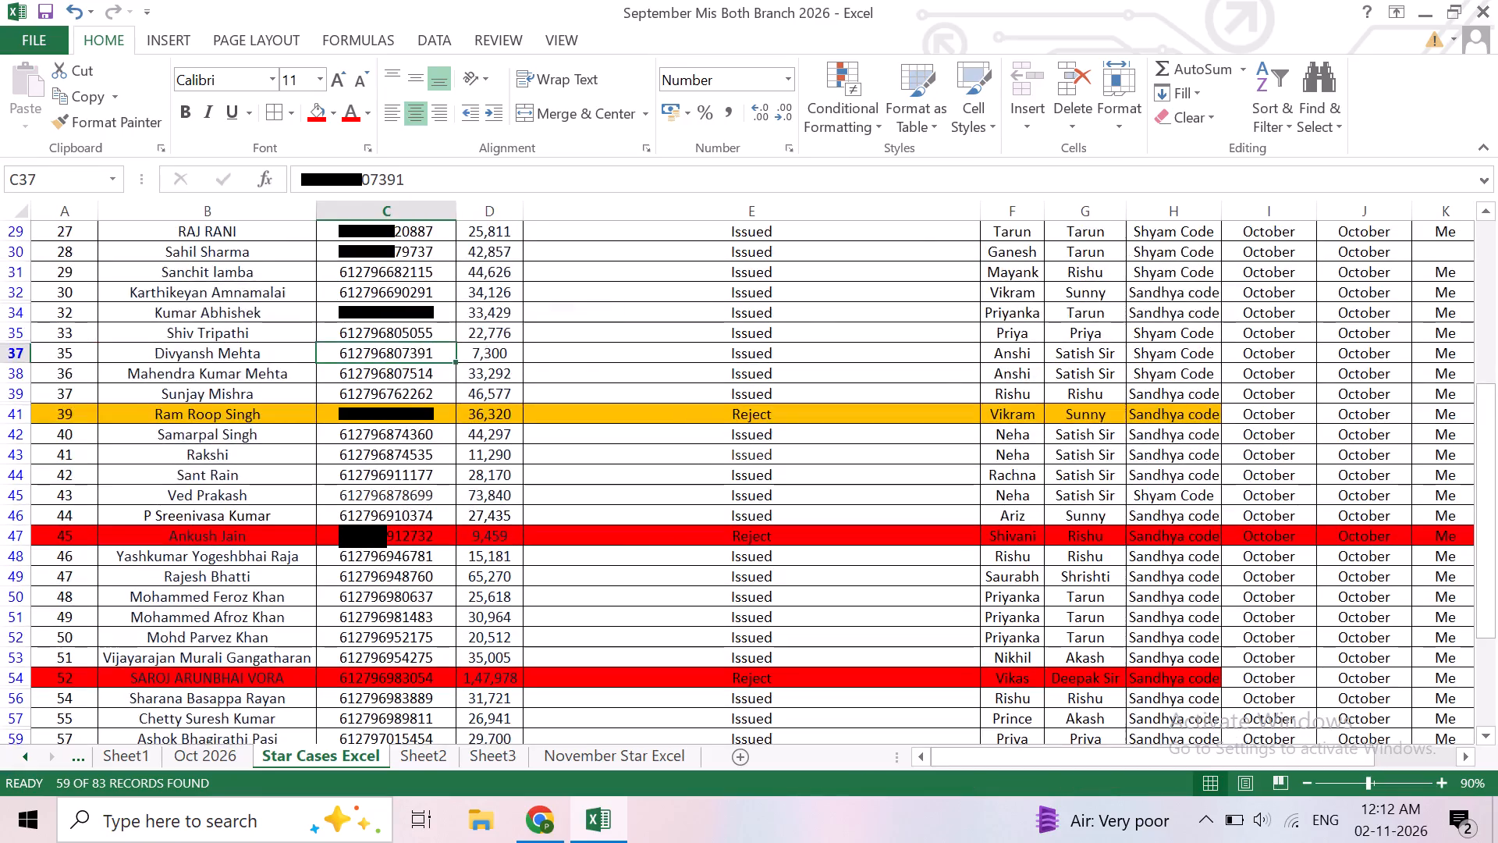
pyautogui.scroll(3, 599, 514)
pyautogui.click(70, 416)
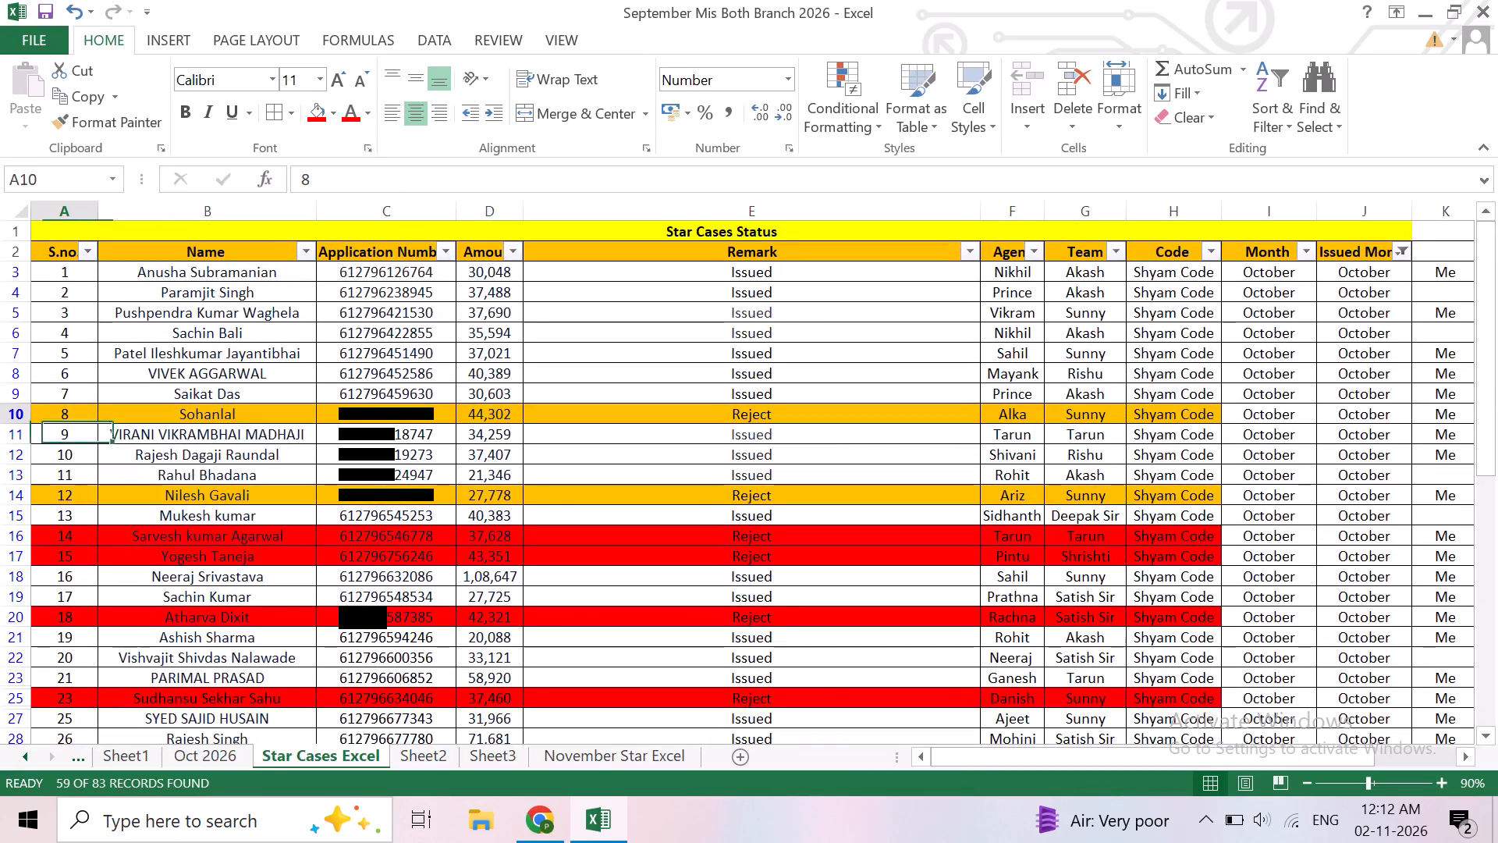
pyautogui.hotkey('shift', 'Right')
pyautogui.hotkey('shift', 'Right')
pyautogui.hotkey('shift', 'Right')
pyautogui.hotkey('shift', 'Right')
pyautogui.hotkey('shift', 'Right')
pyautogui.hotkey('shift', 'Right')
pyautogui.hotkey('shift', 'Right')
pyautogui.hotkey('shift', 'Right')
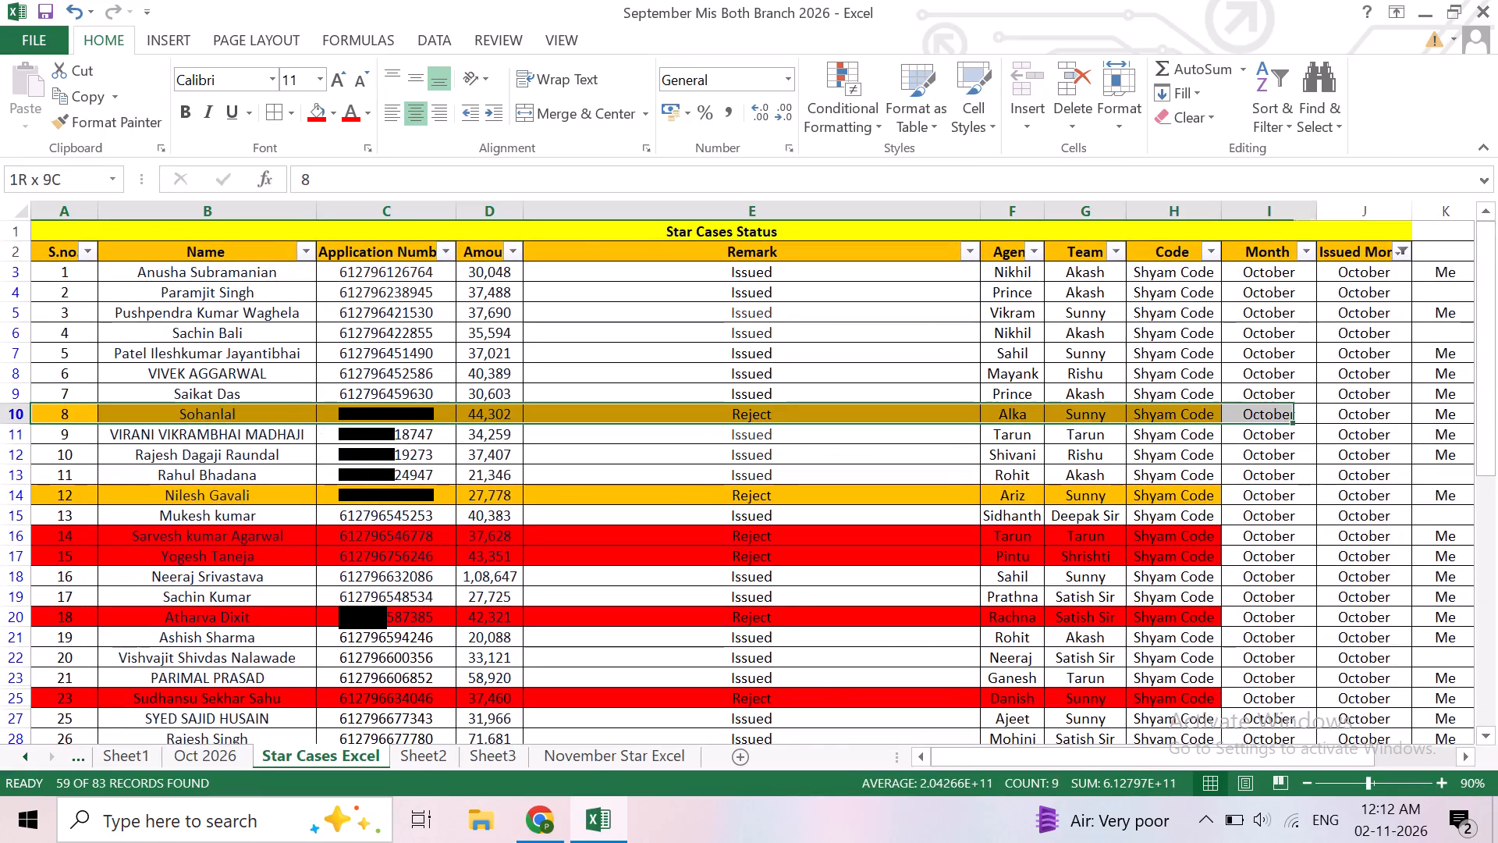
pyautogui.hotkey('shift', 'Right')
pyautogui.hotkey('shift', 'Right')
pyautogui.hotkey('shift', 'Right')
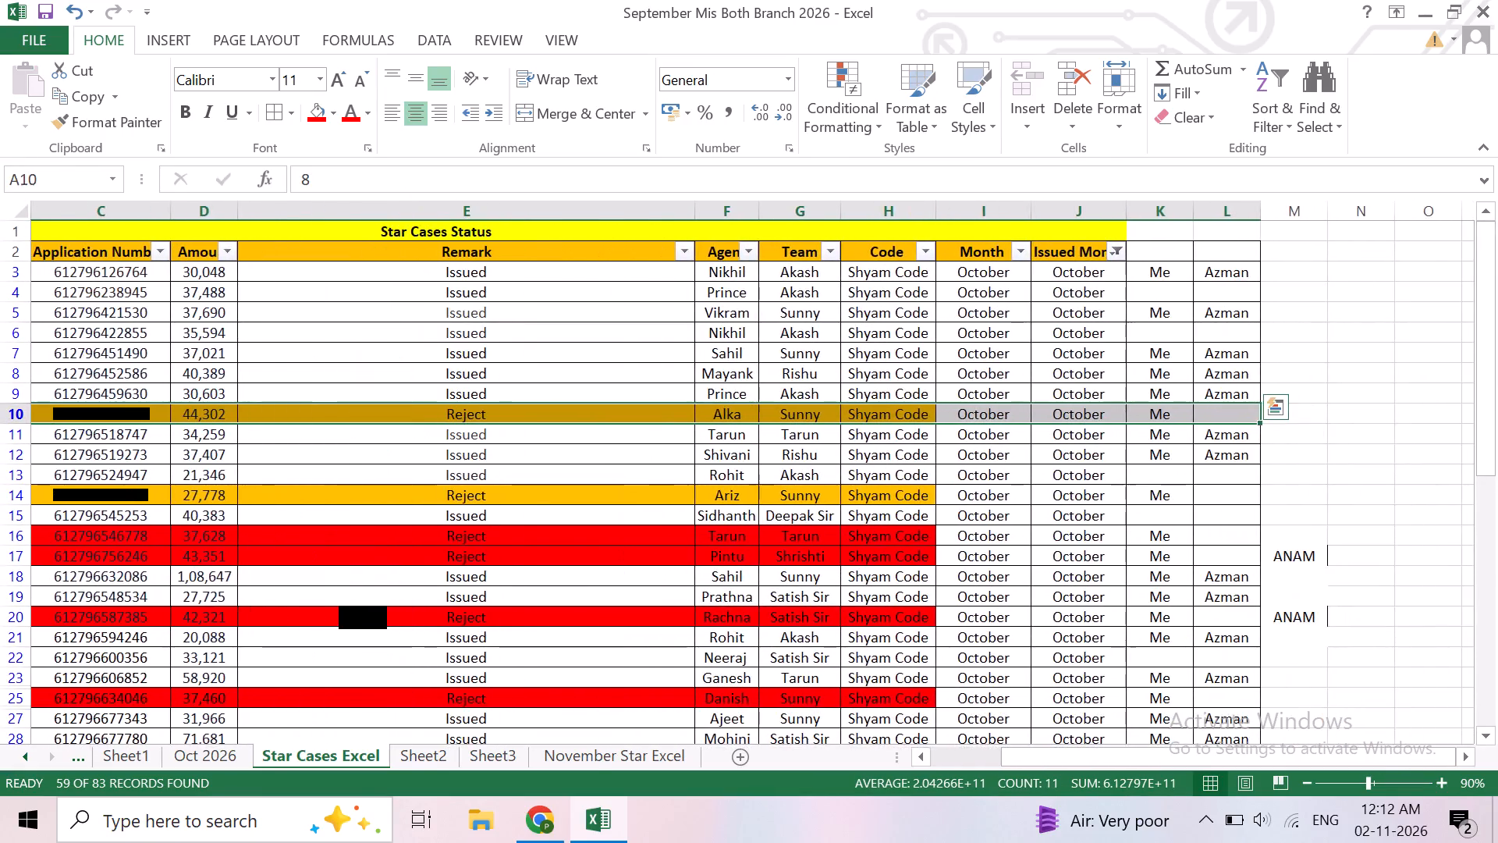
pyautogui.click(311, 118)
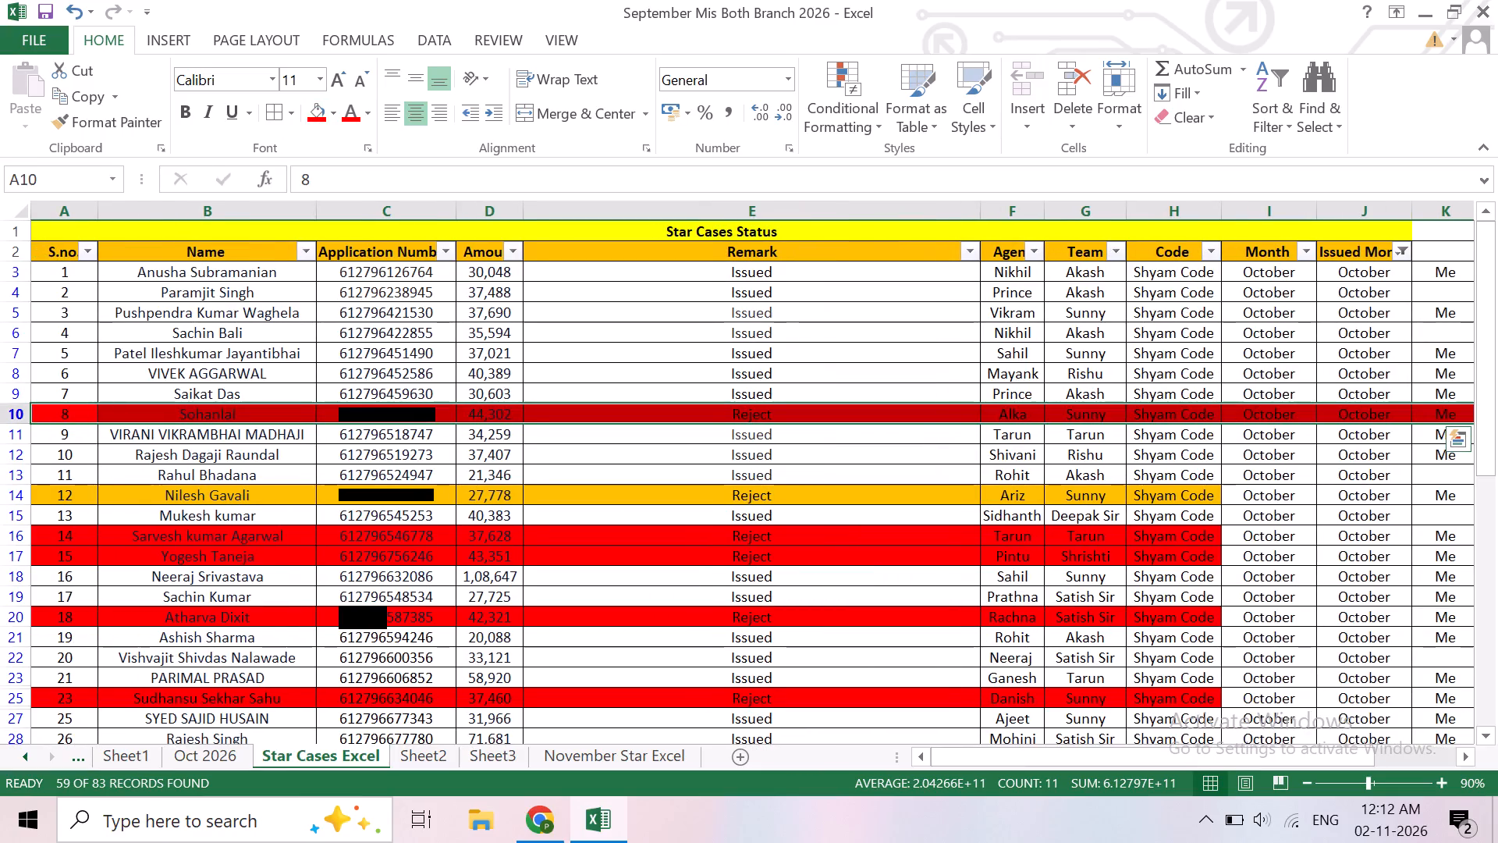
# Fill the rejected case in row 14 with red, from S.no. through column L.
pyautogui.click(48, 500)
pyautogui.hotkey('shift', 'Right')
pyautogui.hotkey('shift', 'Right')
pyautogui.hotkey('shift', 'Right')
pyautogui.hotkey('shift', 'Right')
pyautogui.hotkey('shift', 'Right')
pyautogui.hotkey('shift', 'Right')
pyautogui.hotkey('shift', 'Right')
pyautogui.hotkey('shift', 'Right')
pyautogui.hotkey('shift', 'Right')
pyautogui.hotkey('shift', 'Right')
pyautogui.hotkey('shift', 'Right')
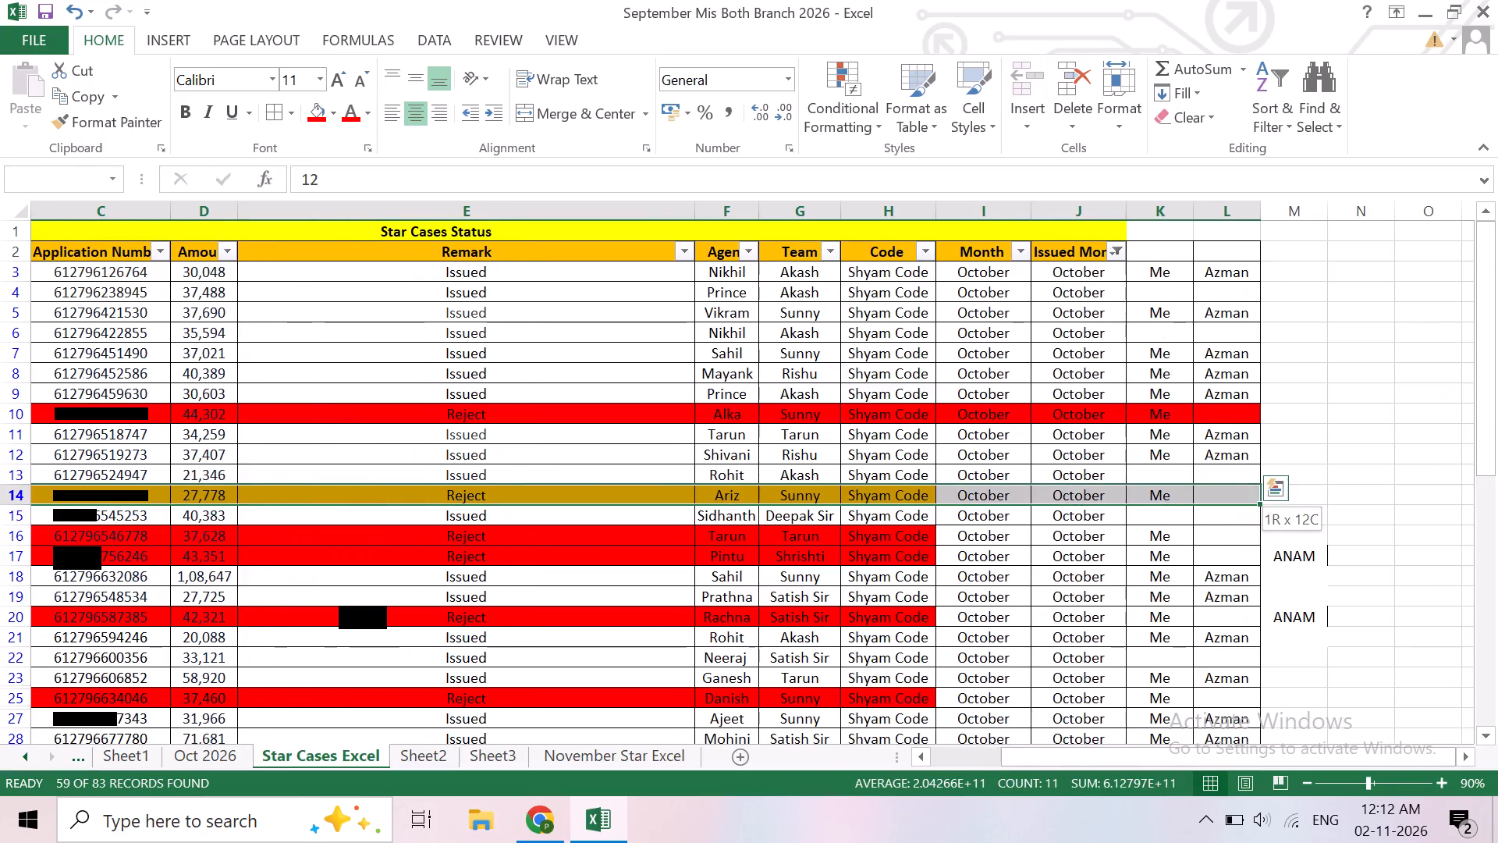
pyautogui.click(314, 113)
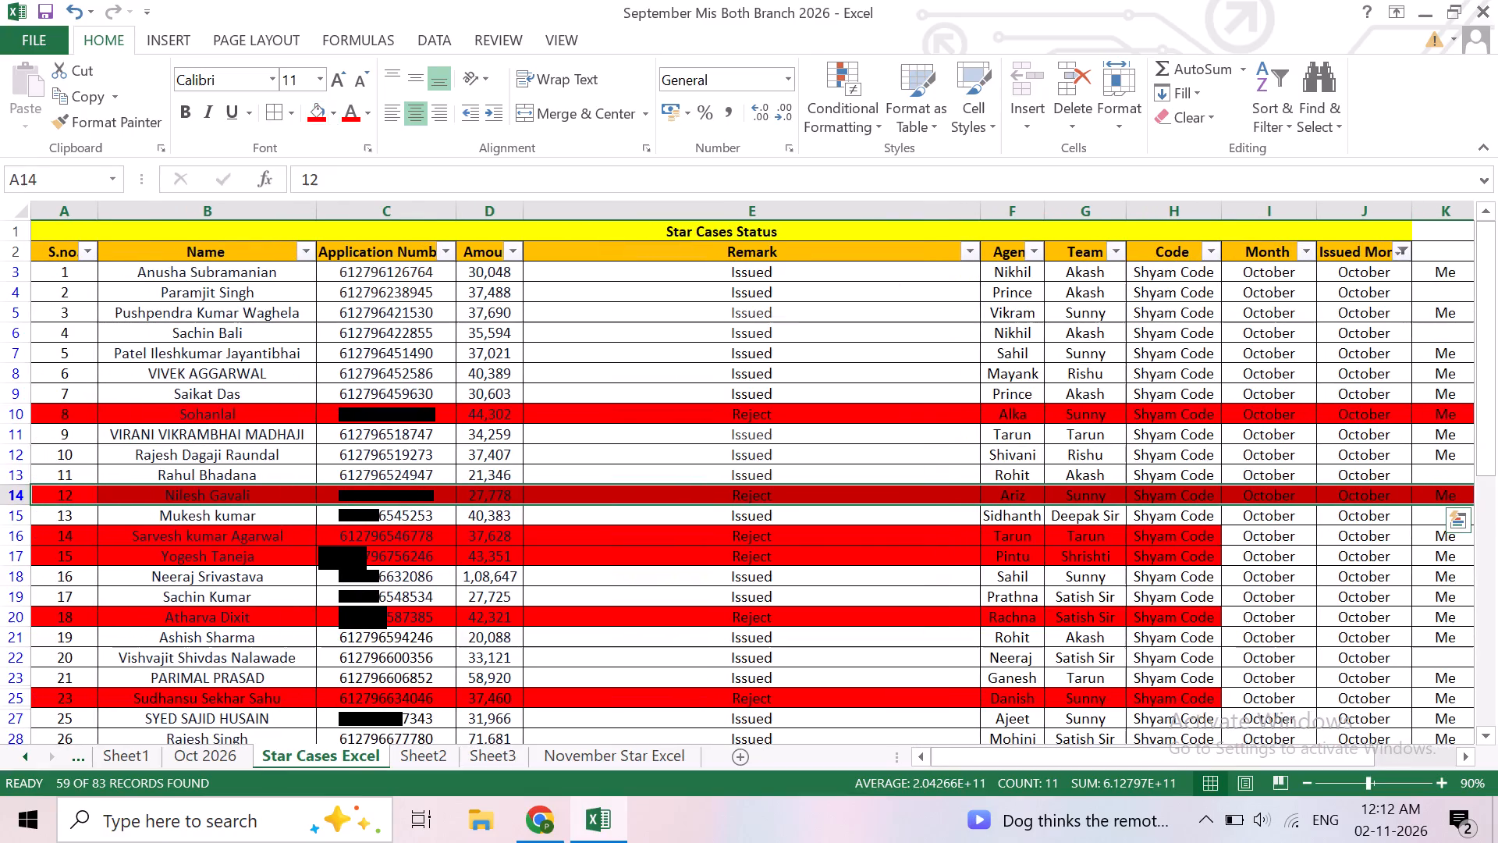
# Fill the two rejected cases in rows 16 and 17 with red, from Name through column L.
pyautogui.moveTo(154, 538); pyautogui.dragTo(332, 553)
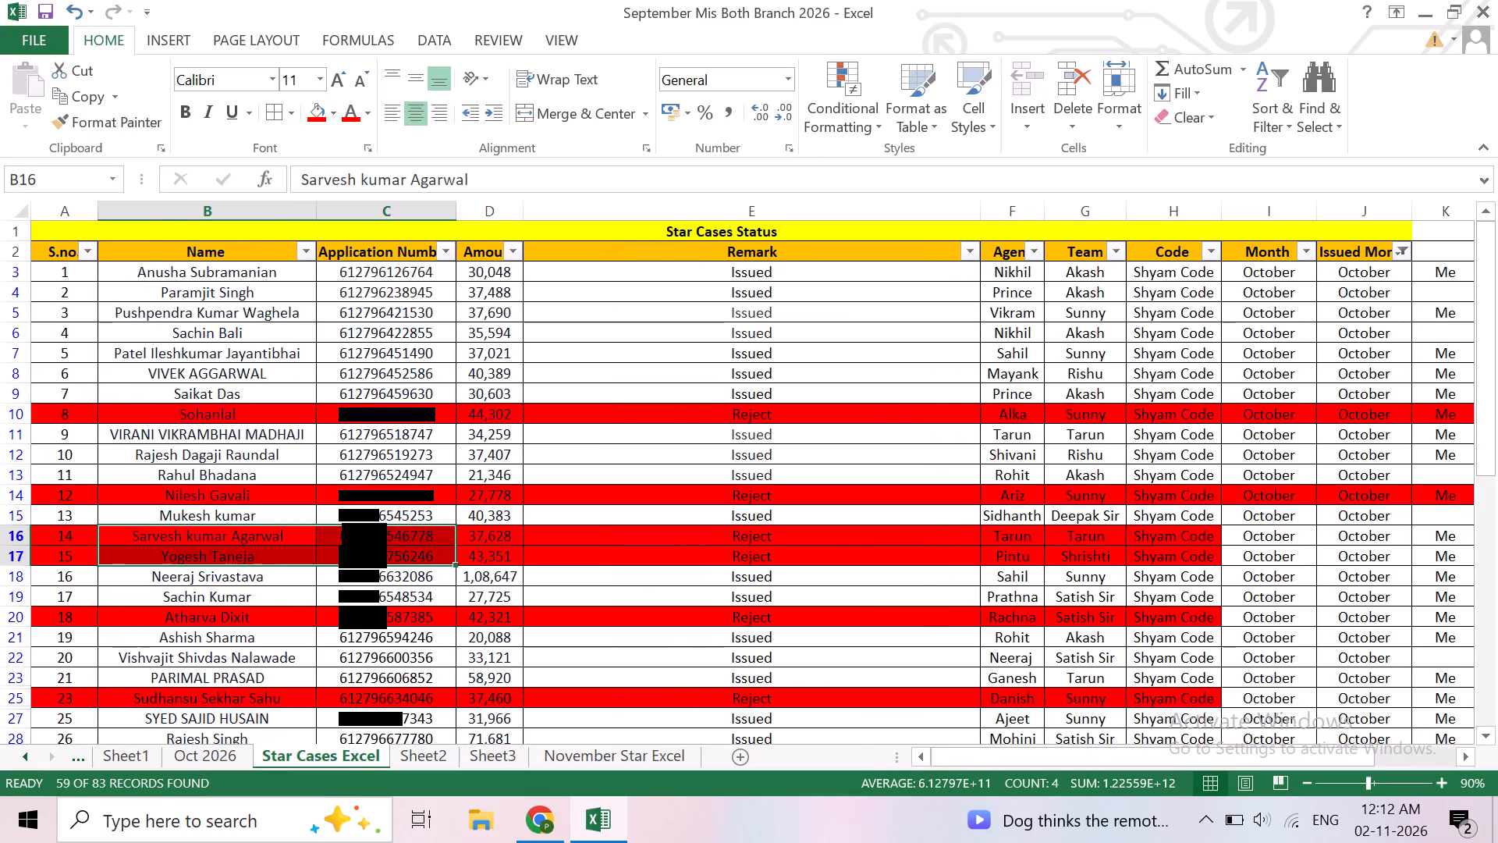
pyautogui.hotkey('shift', 'Right')
pyautogui.hotkey('shift', 'Right')
pyautogui.hotkey('shift', 'Right')
pyautogui.hotkey('shift', 'Right')
pyautogui.hotkey('shift', 'Right')
pyautogui.hotkey('shift', 'Right')
pyautogui.hotkey('shift', 'Right')
pyautogui.hotkey('shift', 'Right')
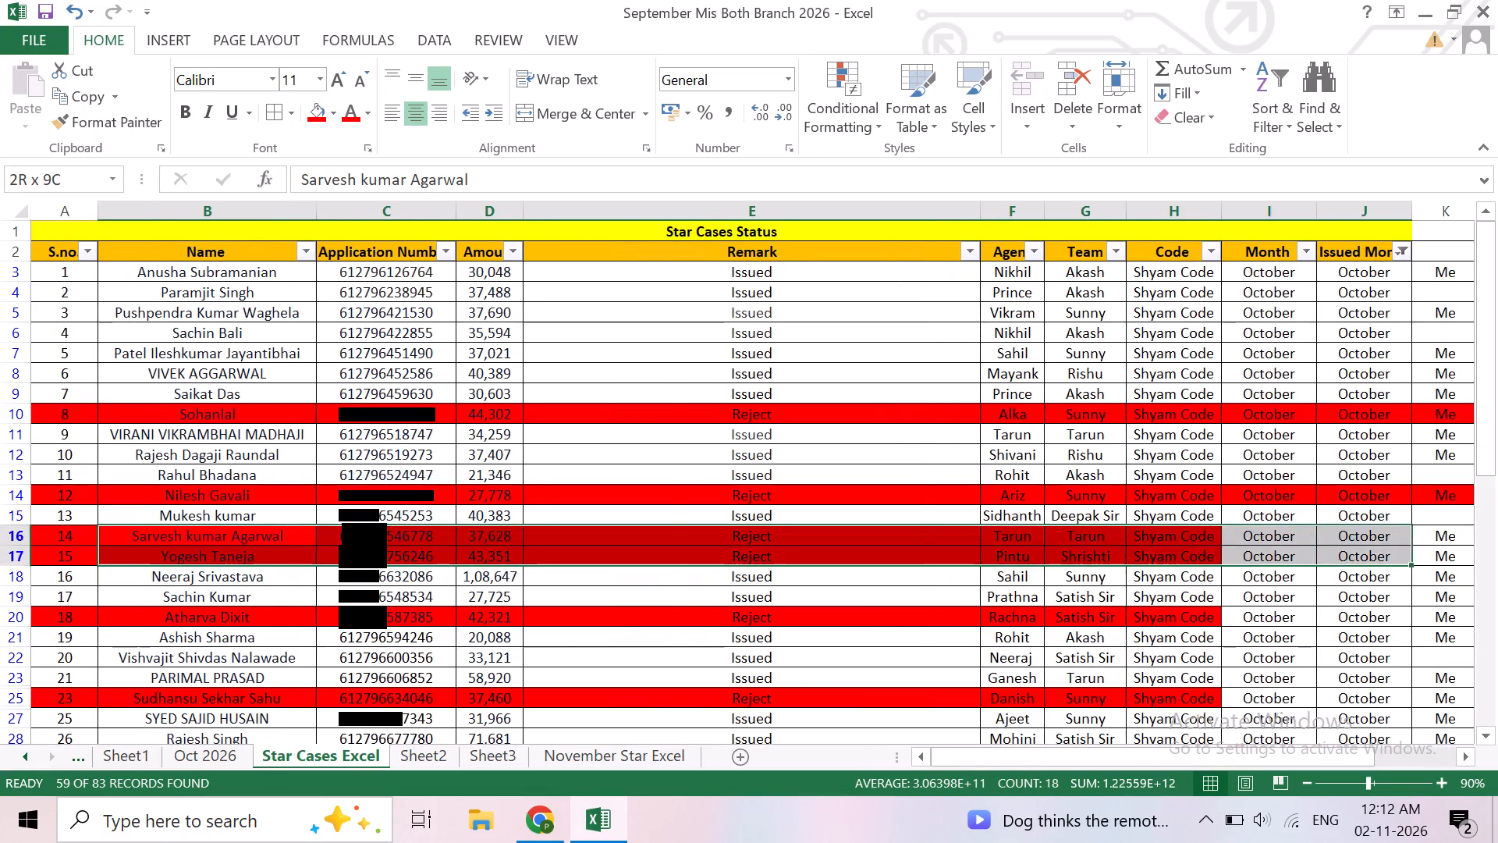
pyautogui.hotkey('shift', 'Right')
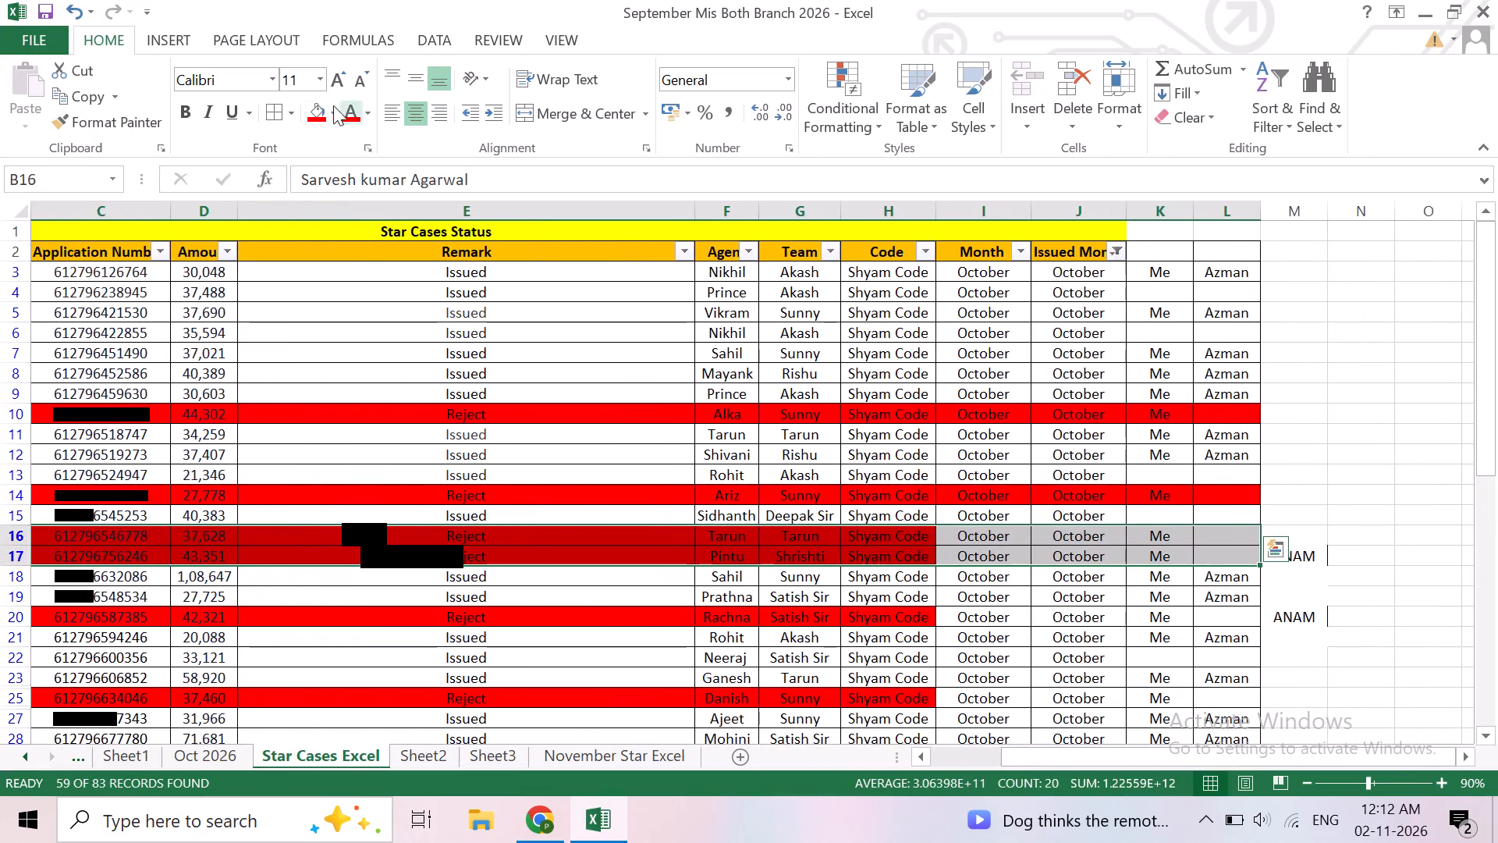
pyautogui.click(320, 112)
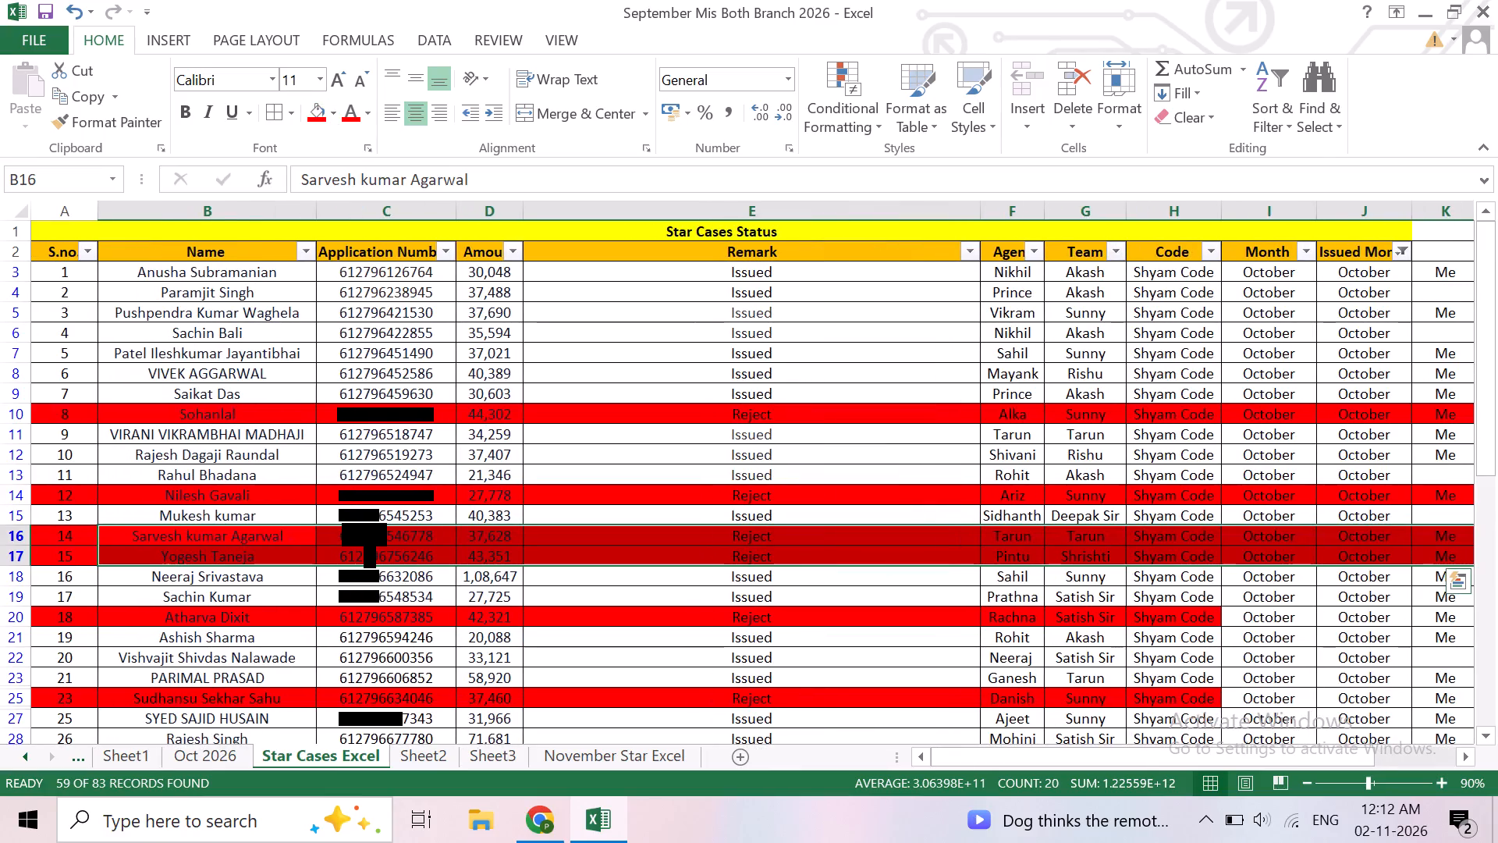
# Extend the red fill of the rejected case in row 20 from Remark through column L.
pyautogui.click(646, 623)
pyautogui.hotkey('shift', 'Right')
pyautogui.hotkey('shift', 'Right')
pyautogui.hotkey('shift', 'Right')
pyautogui.hotkey('shift', 'Right')
pyautogui.hotkey('shift', 'Right')
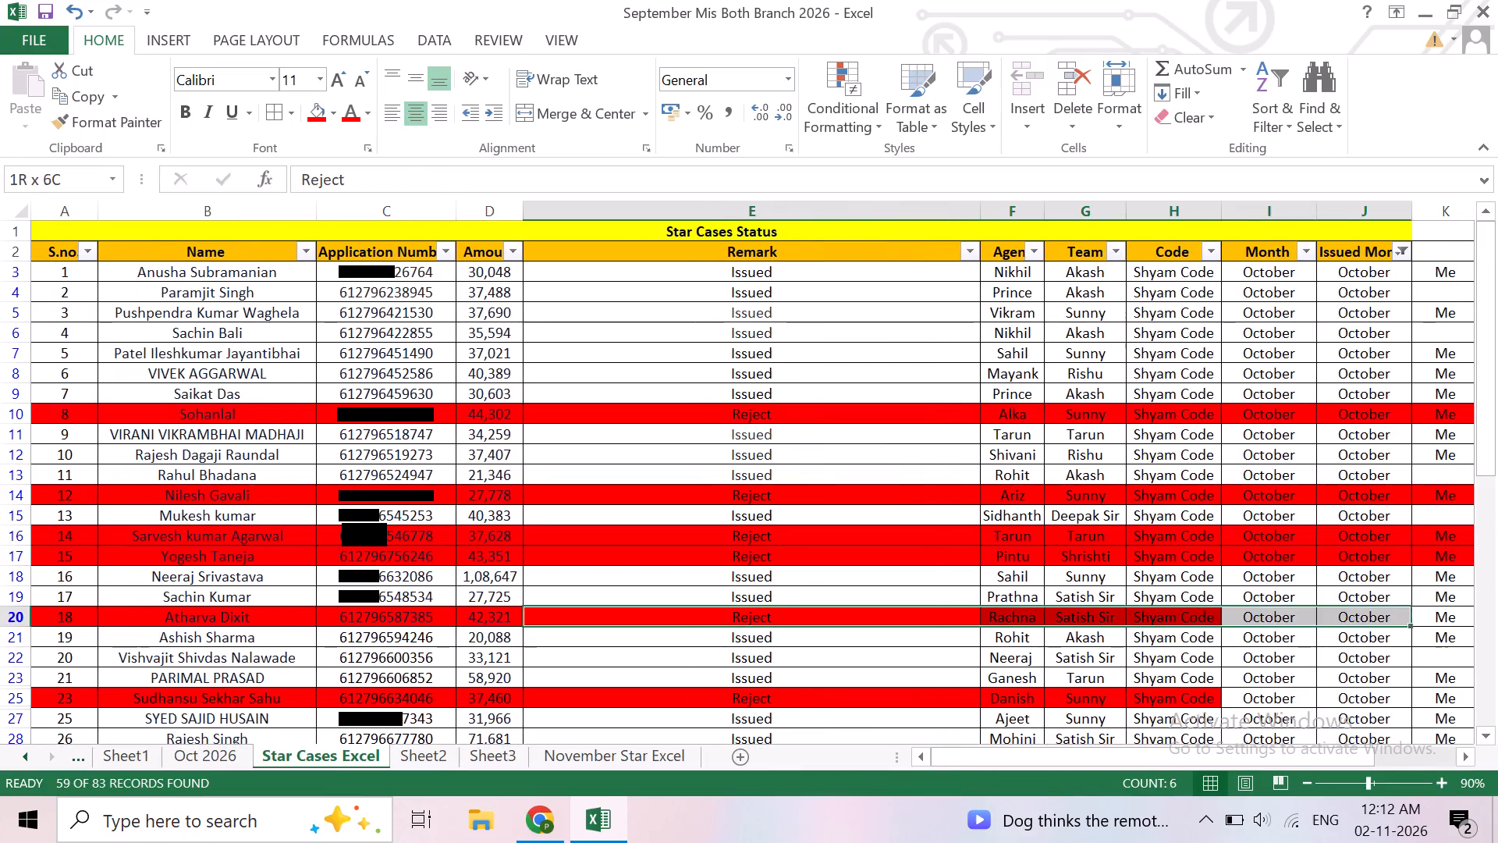
pyautogui.hotkey('shift', 'Right')
pyautogui.hotkey('shift', 'Right')
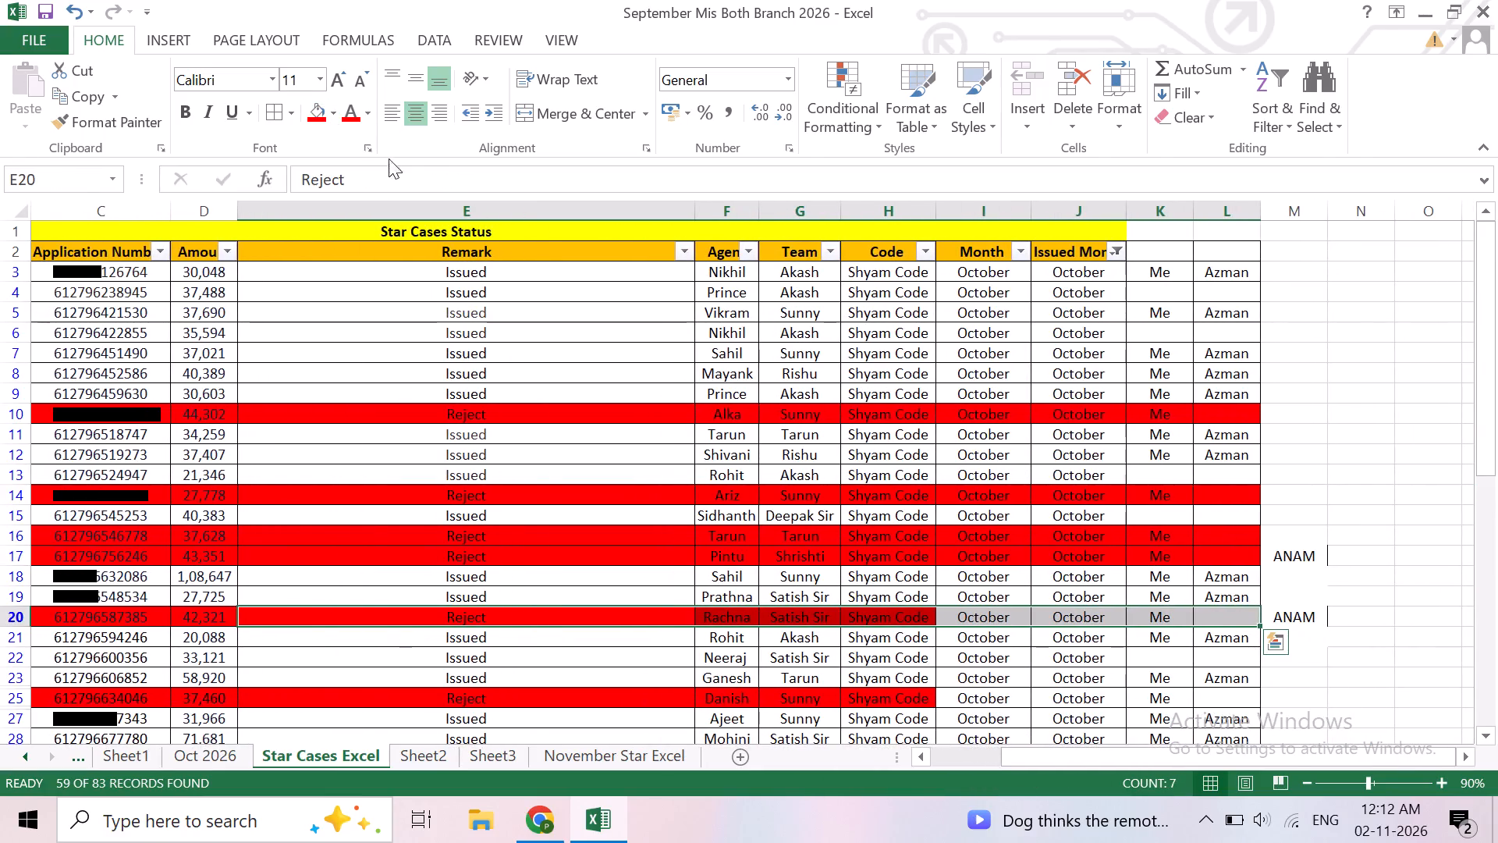
pyautogui.click(309, 121)
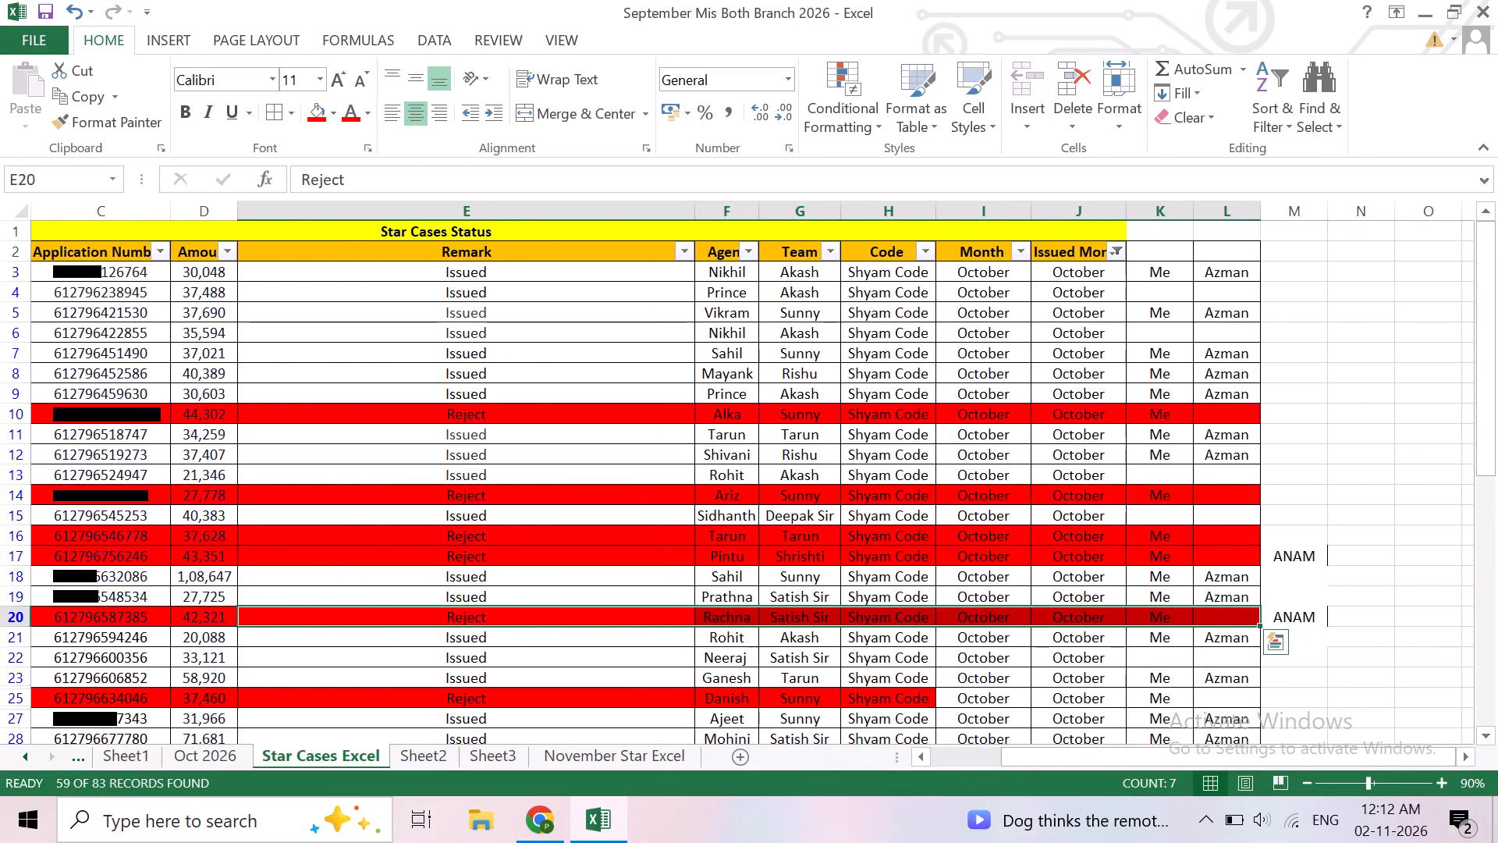
# Extend the red fill of the rejected case in row 25 from Code through column L.
pyautogui.click(889, 695)
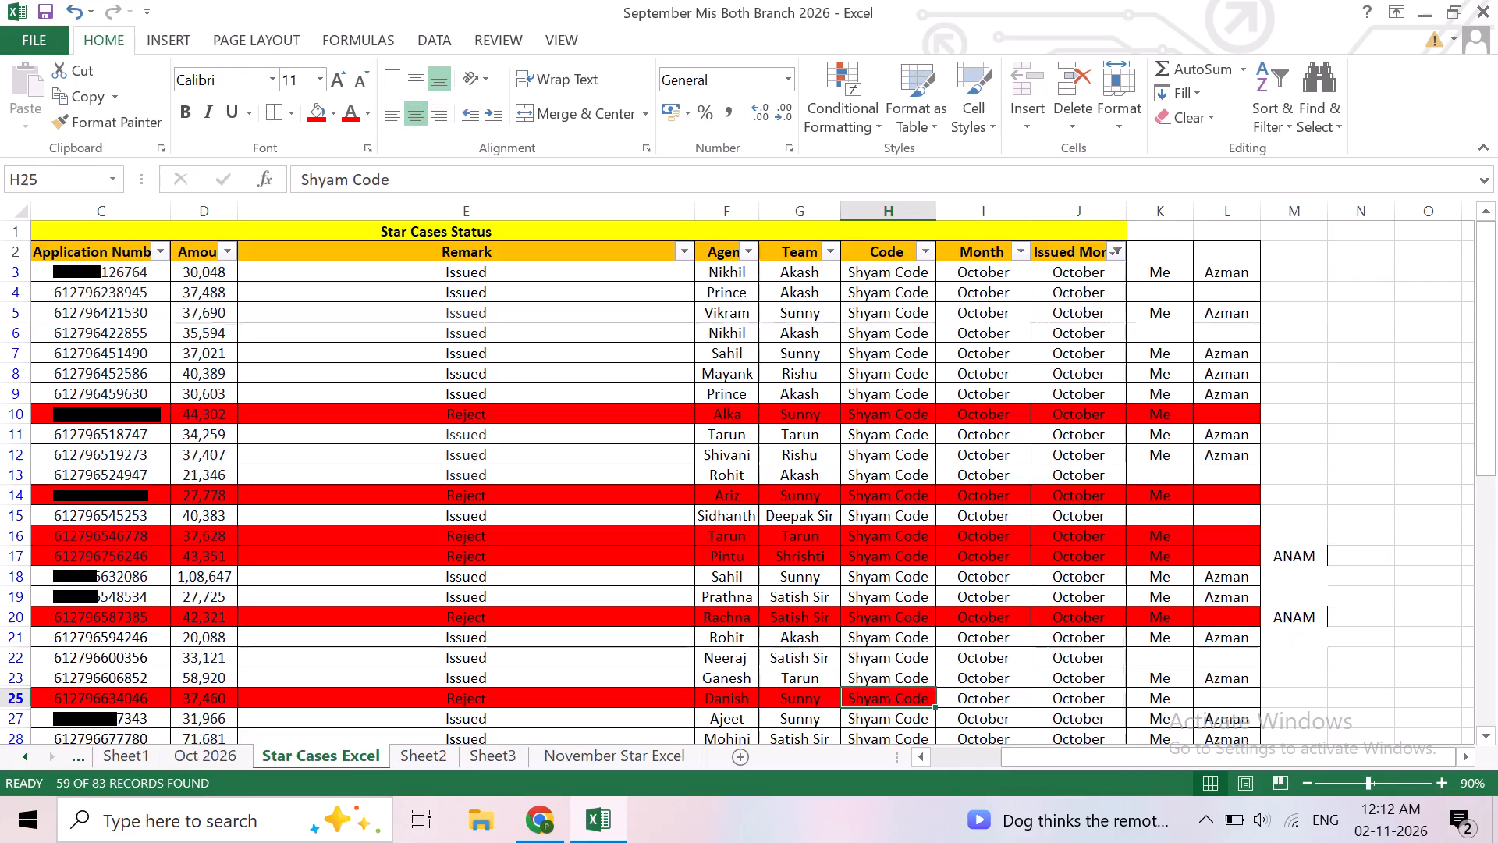
pyautogui.hotkey('shift', 'Right')
pyautogui.hotkey('shift', 'Right')
pyautogui.hotkey('shift', 'Right')
pyautogui.hotkey('shift', 'Right')
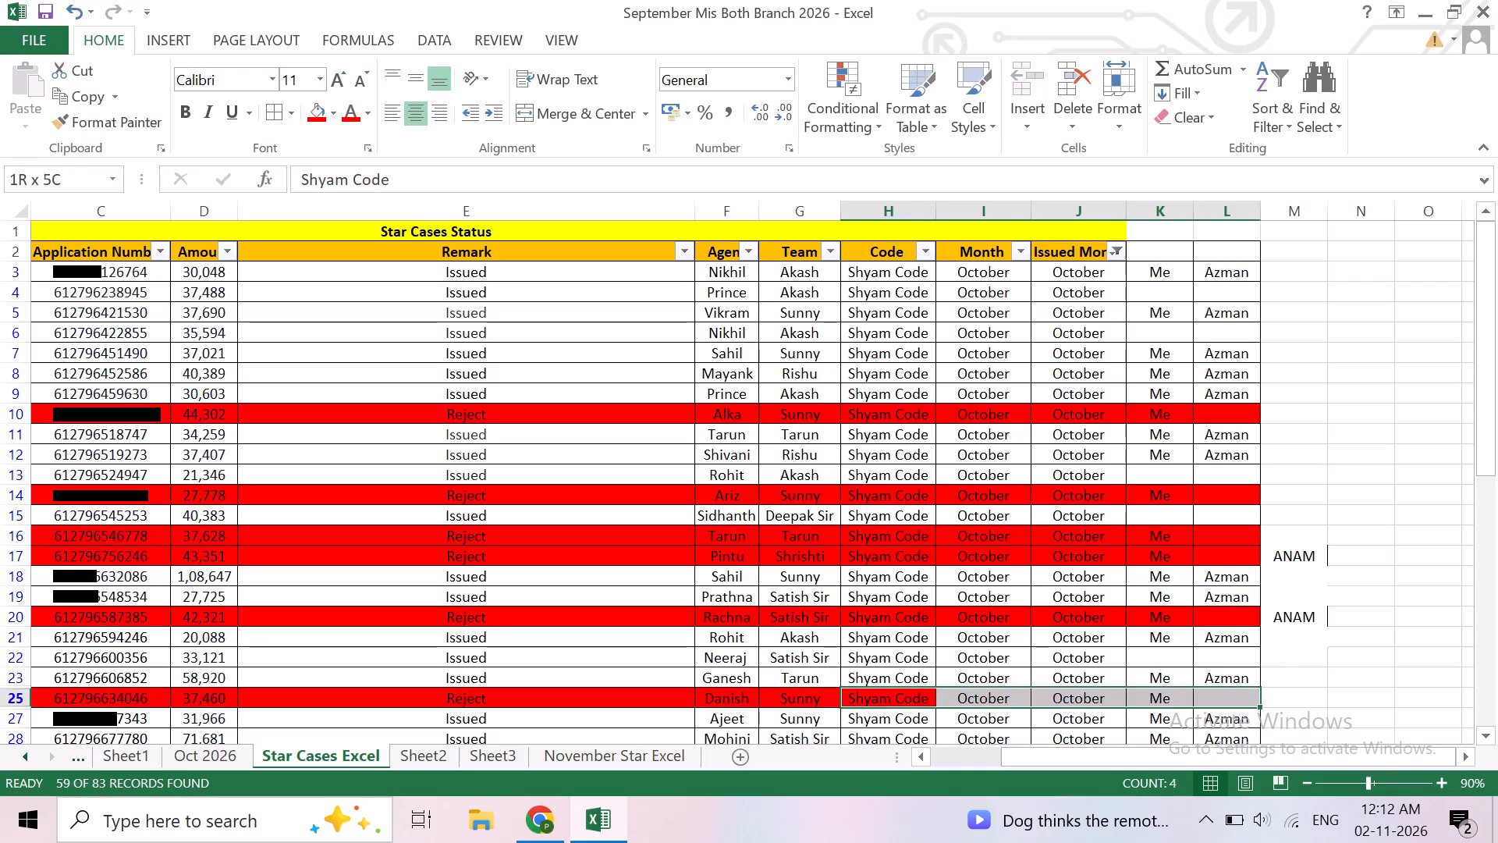
pyautogui.click(314, 128)
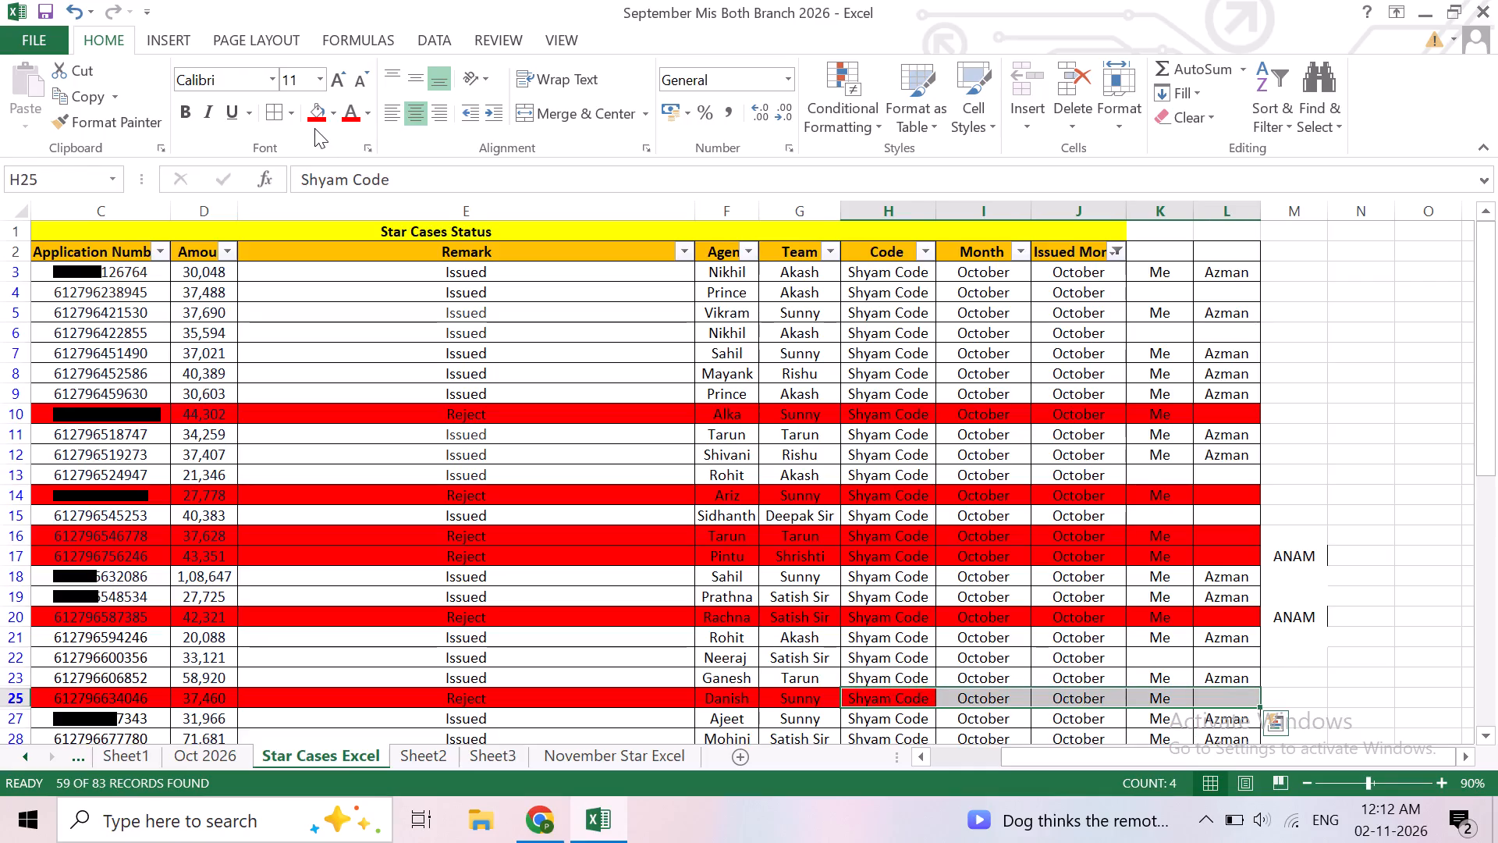
pyautogui.click(314, 120)
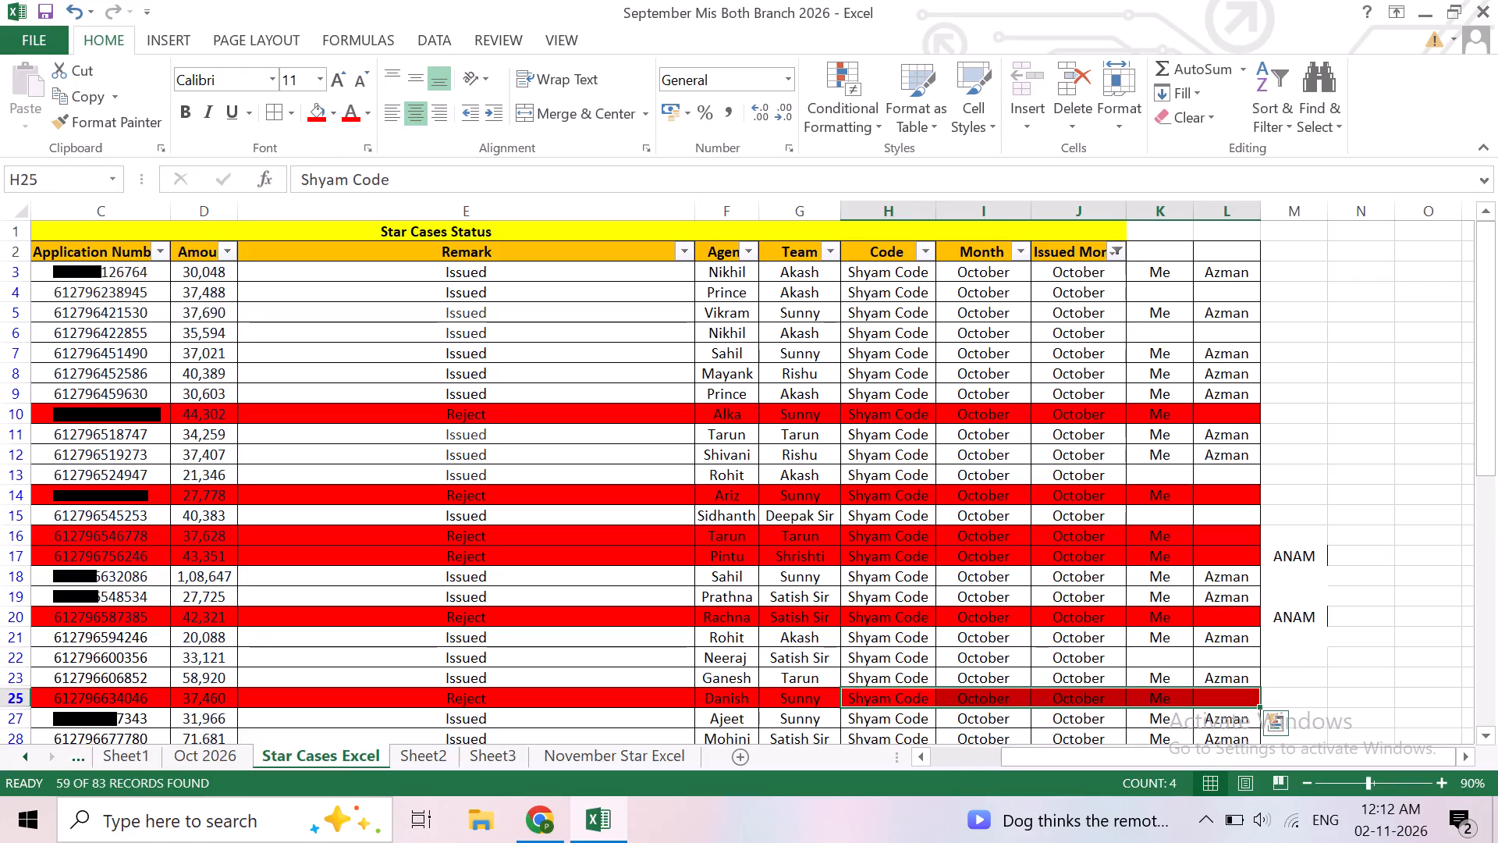
# Fill the rejected case in row 41 with red, from S.no. through column L.
pyautogui.scroll(-4, 886, 551)
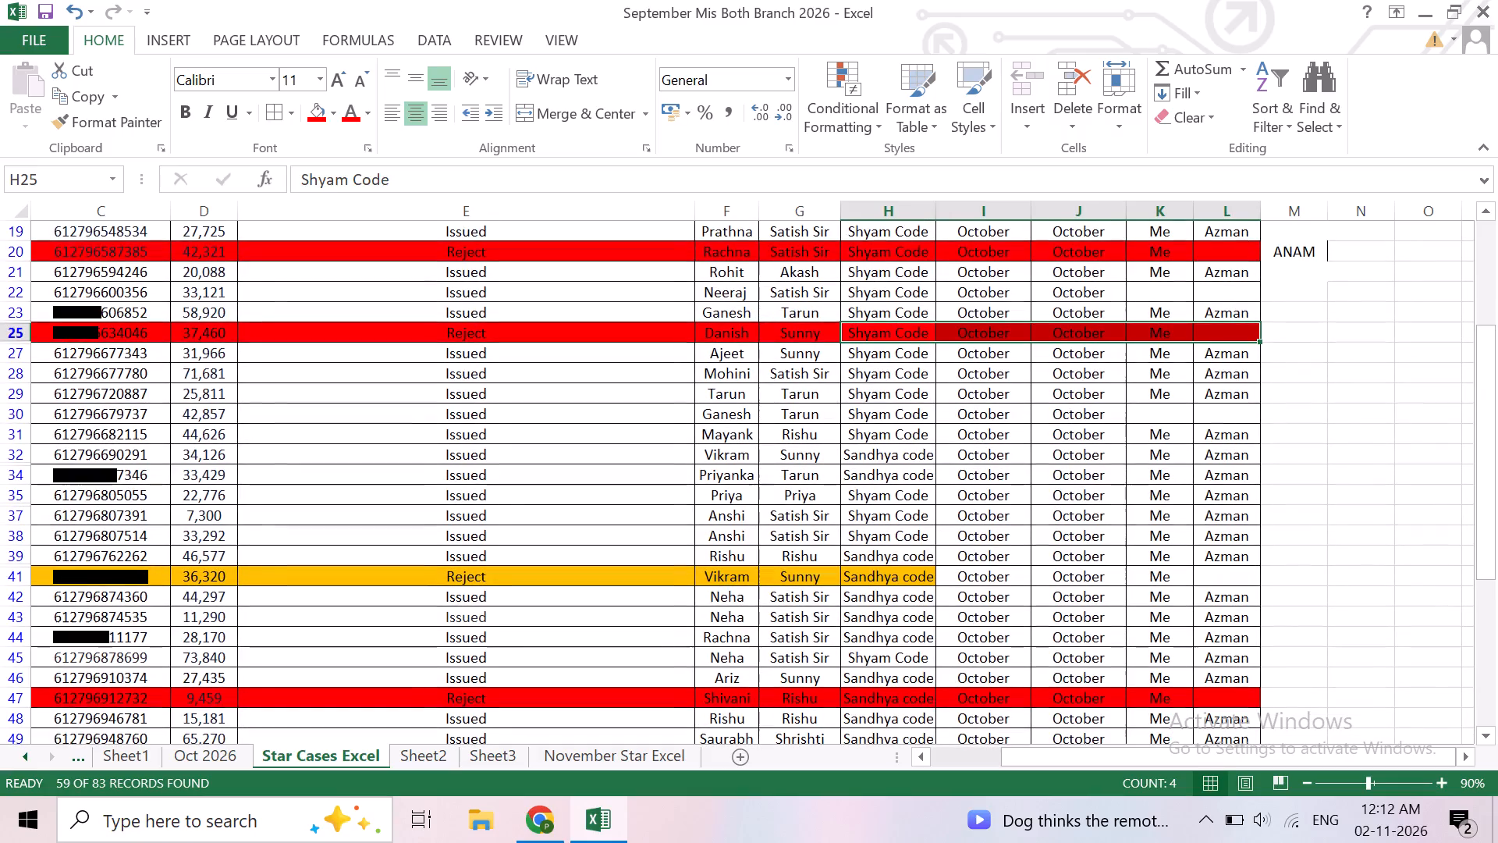
pyautogui.click(923, 571)
pyautogui.press('Left')
pyautogui.press('Left')
pyautogui.press('Left')
pyautogui.press('Left')
pyautogui.press('Left')
pyautogui.press('Left')
pyautogui.press('Left')
pyautogui.press('Left')
pyautogui.press('Left')
pyautogui.press('Left')
pyautogui.press('Left')
pyautogui.press('Left')
pyautogui.press('Left')
pyautogui.press('Left')
pyautogui.press('Left')
pyautogui.press('Left')
pyautogui.press('Left')
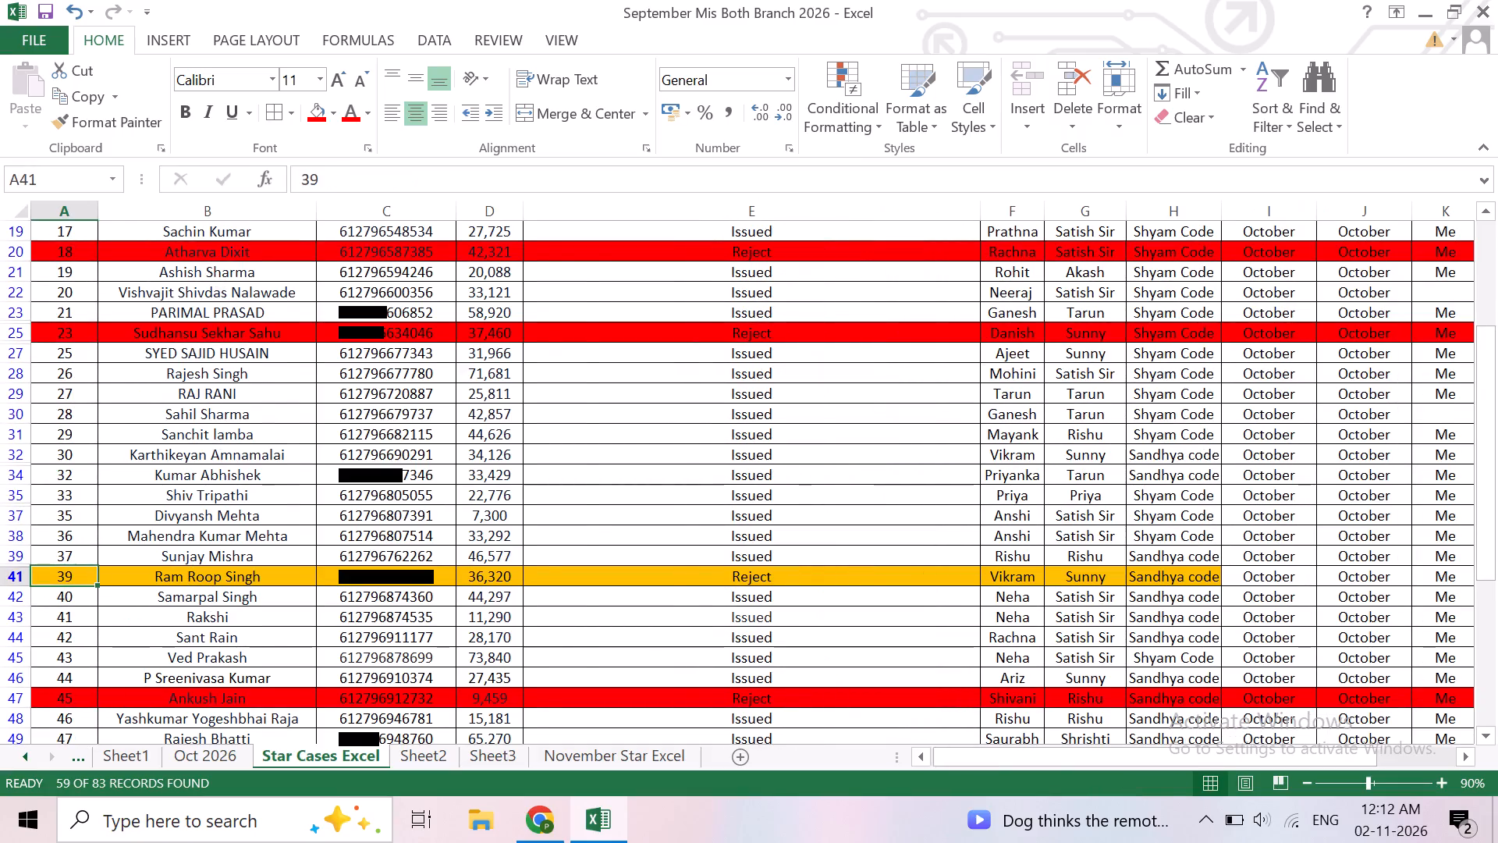
pyautogui.hotkey('shift', 'Right')
pyautogui.hotkey('shift', 'Right')
pyautogui.hotkey('shift', 'Right')
pyautogui.hotkey('shift', 'Right')
pyautogui.hotkey('shift', 'Right')
pyautogui.hotkey('shift', 'Right')
pyautogui.hotkey('shift', 'Right')
pyautogui.hotkey('shift', 'Right')
pyautogui.hotkey('shift', 'Right')
pyautogui.hotkey('shift', 'Right')
pyautogui.hotkey('shift', 'Right')
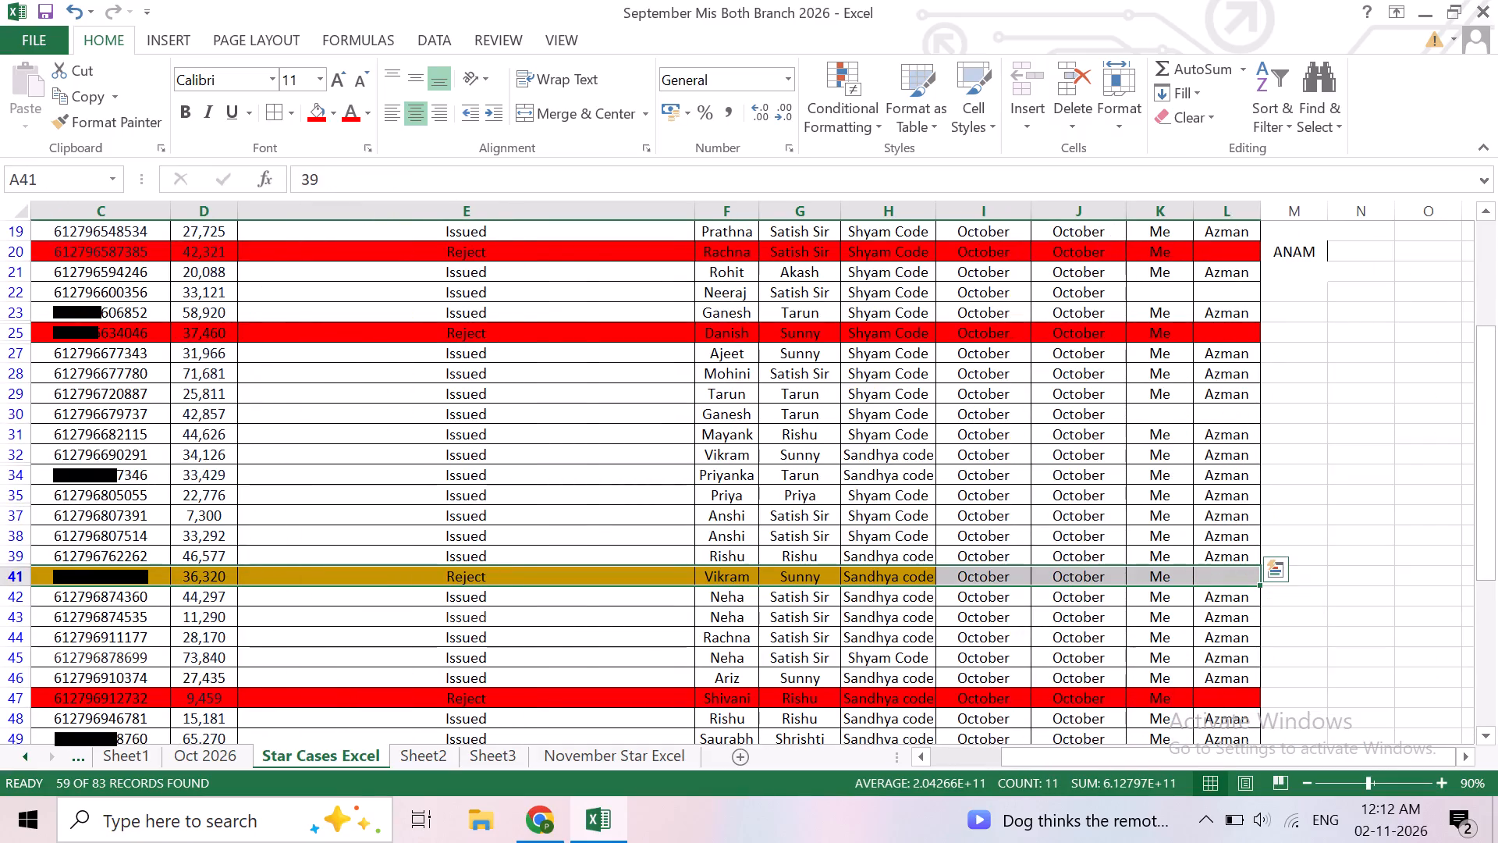
pyautogui.click(309, 109)
# Extend the red fill of the rejected case in row 54 from Remark through column L.
pyautogui.scroll(-5, 613, 487)
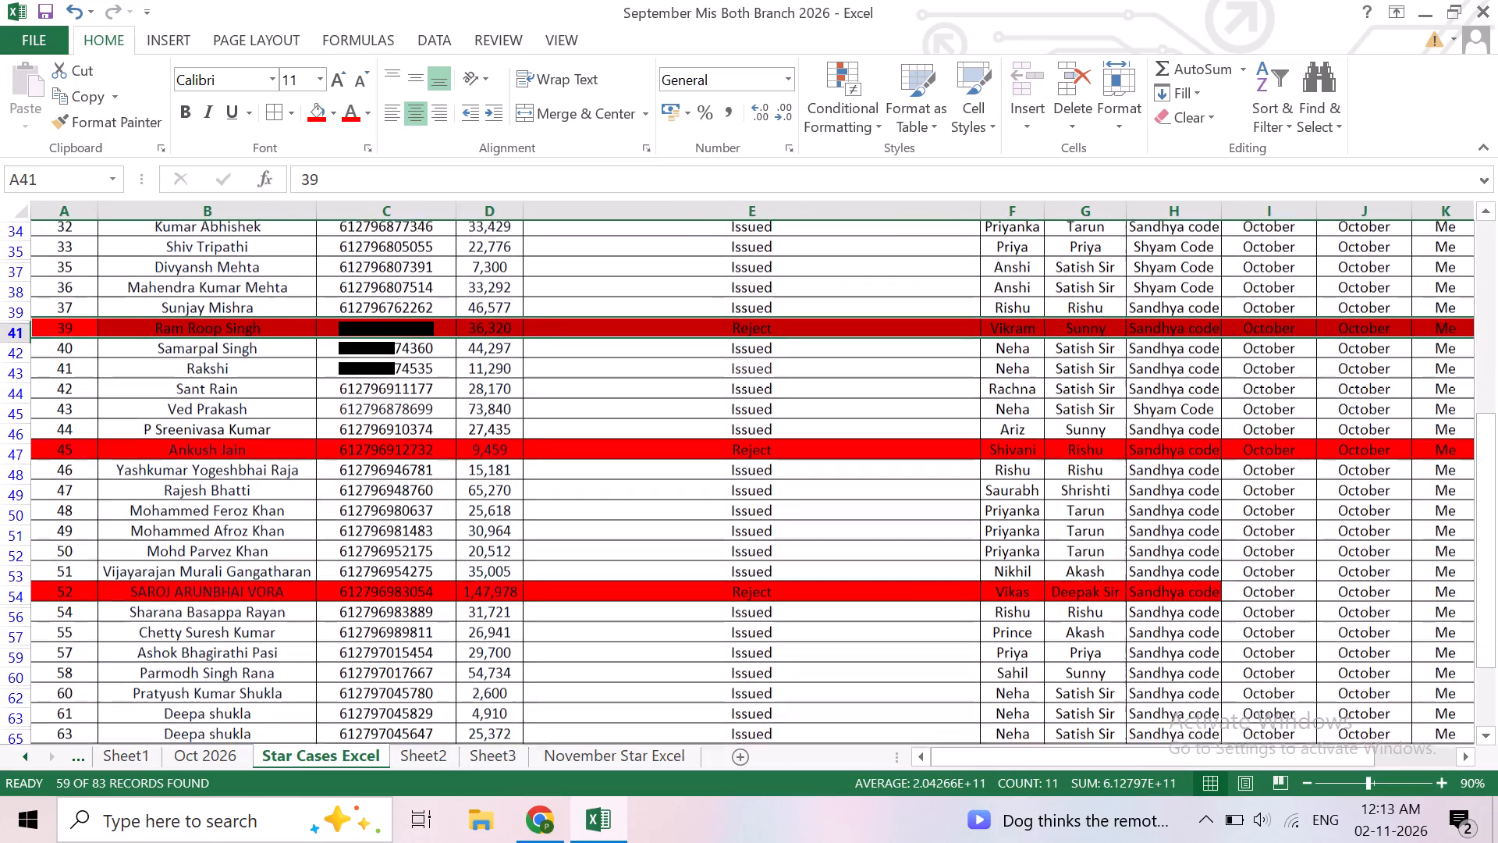
pyautogui.scroll(-1, 613, 487)
pyautogui.click(654, 578)
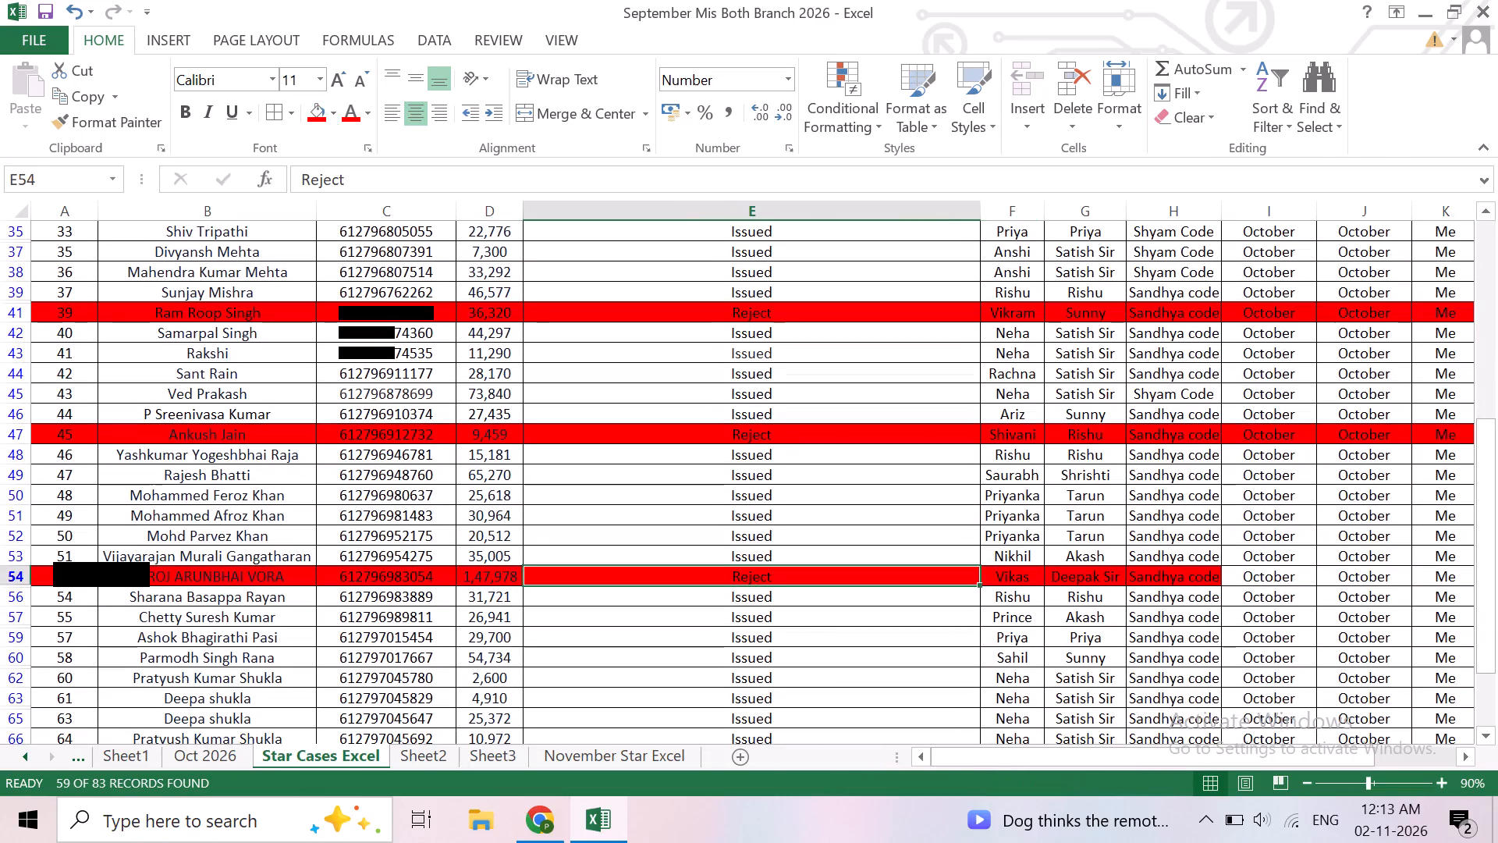
pyautogui.hotkey('shift', 'Right')
pyautogui.hotkey('shift', 'Right')
pyautogui.hotkey('shift', 'Right')
pyautogui.hotkey('shift', 'Right')
pyautogui.hotkey('shift', 'Right')
pyautogui.hotkey('shift', 'Right')
pyautogui.hotkey('shift', 'Right')
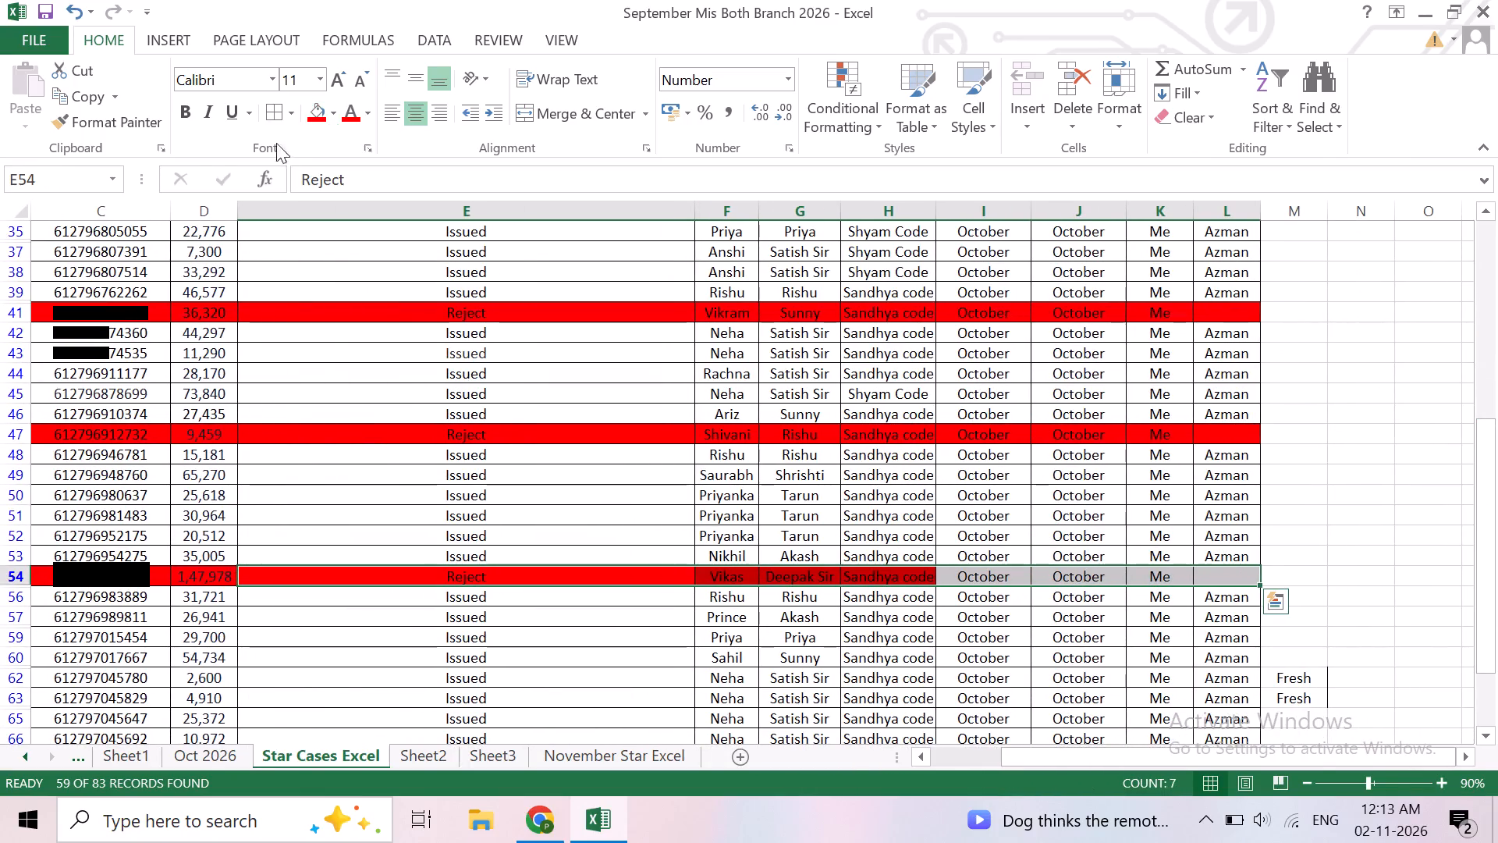
pyautogui.click(317, 116)
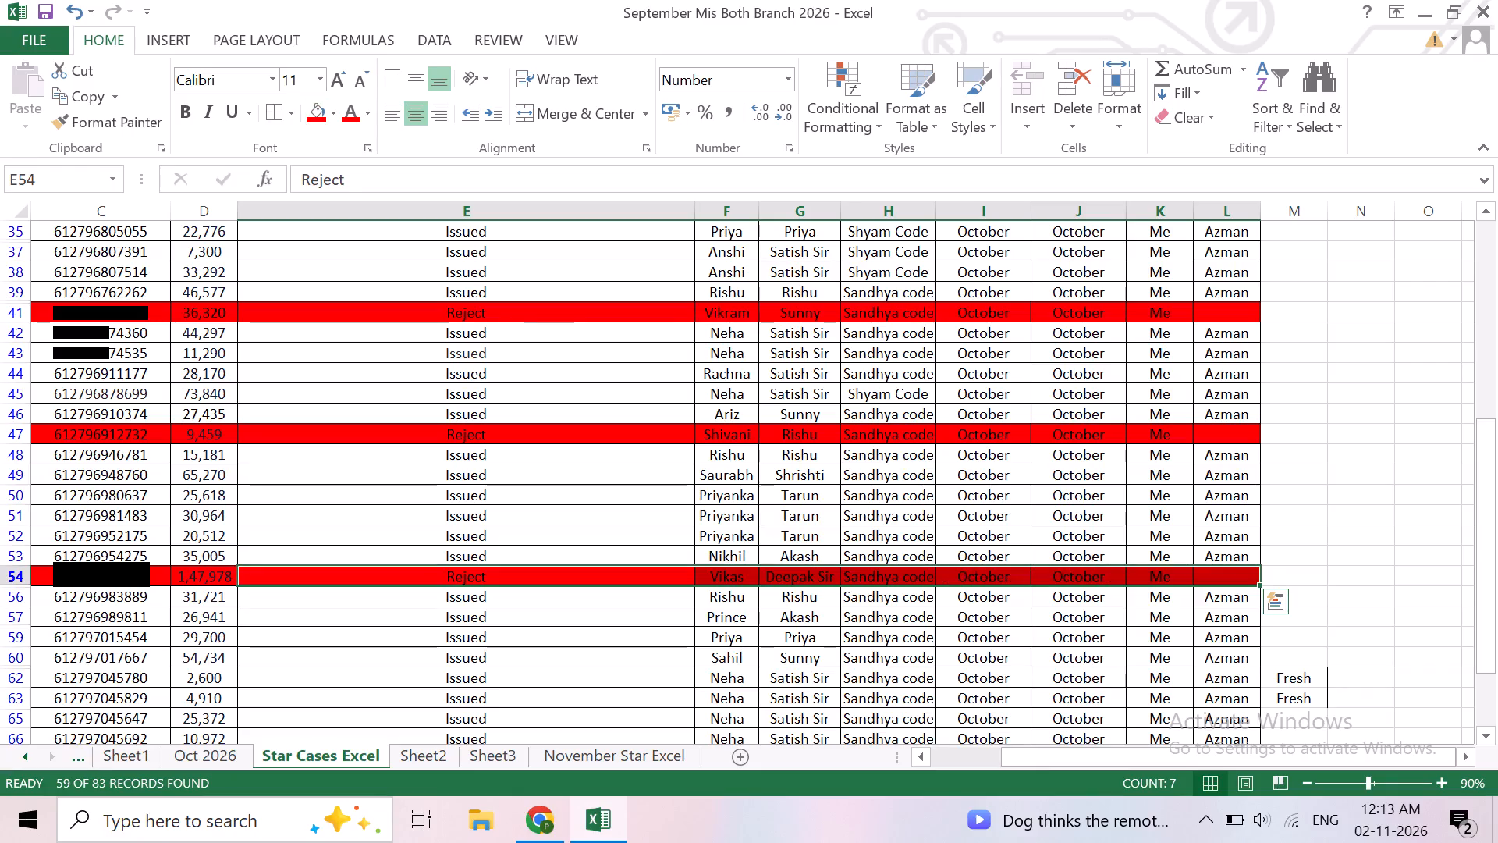
# Save the workbook with the recoloured rejected cases.
pyautogui.click(889, 537)
pyautogui.hotkey('ctrl', 's')
pyautogui.hotkey('ctrl', 's')
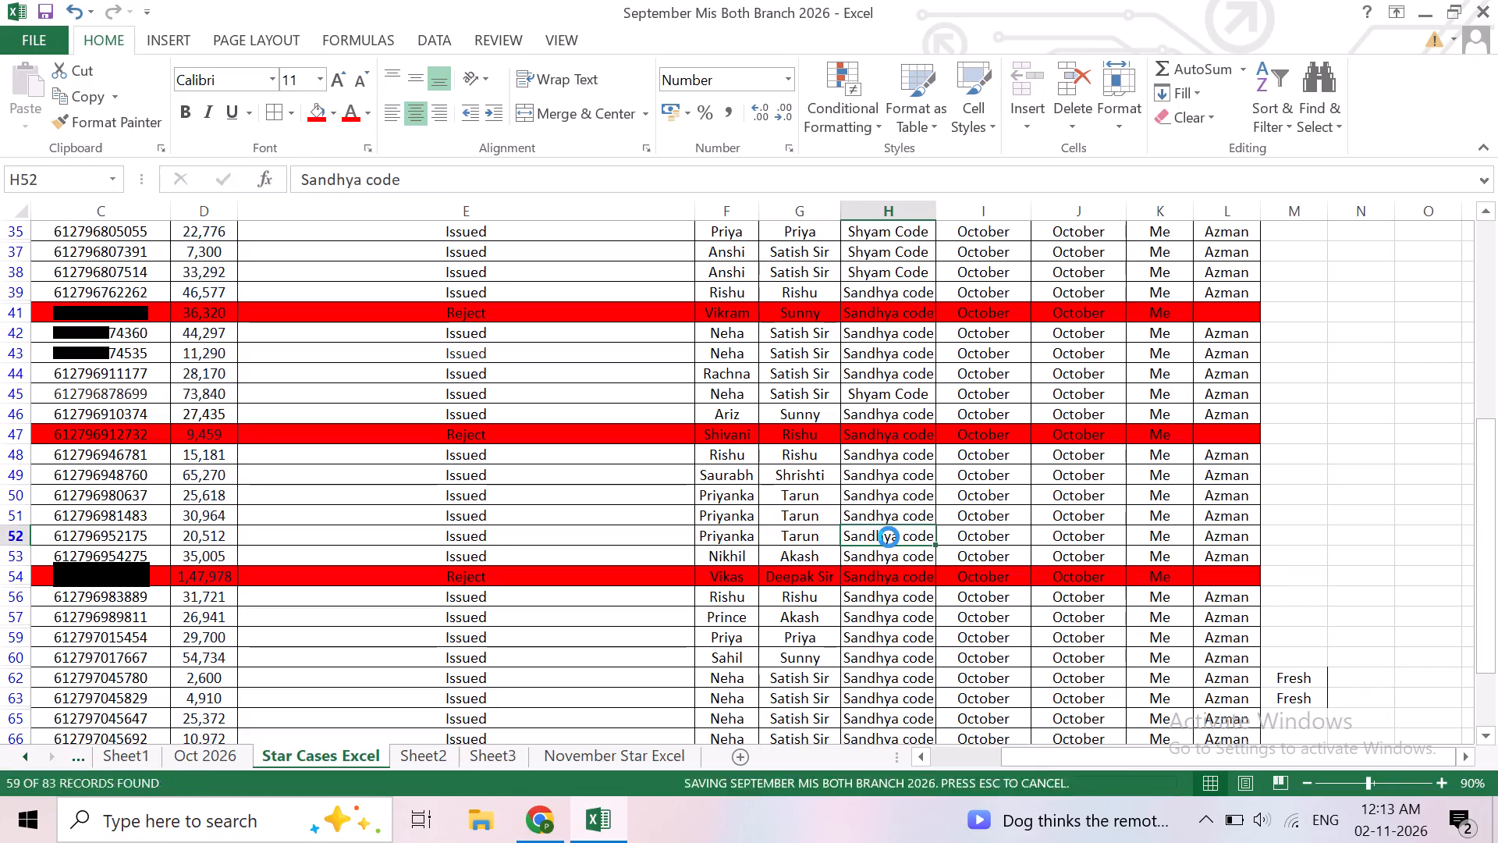
pyautogui.hotkey('ctrl', 's')
pyautogui.hotkey('ctrl', 's')
pyautogui.hotkey('ctrl', 's')
pyautogui.hotkey('ctrl', 's')
pyautogui.hotkey('ctrl', 's')
pyautogui.hotkey('ctrl', 's')
pyautogui.hotkey('ctrl', 's')
pyautogui.hotkey('ctrl', 's')
pyautogui.hotkey('ctrl', 's')
pyautogui.hotkey('ctrl', 's')
pyautogui.hotkey('ctrl', 's')
pyautogui.hotkey('ctrl', 's')
pyautogui.hotkey('ctrl', 's')
pyautogui.hotkey('ctrl', 's')
pyautogui.hotkey('ctrl', 's')
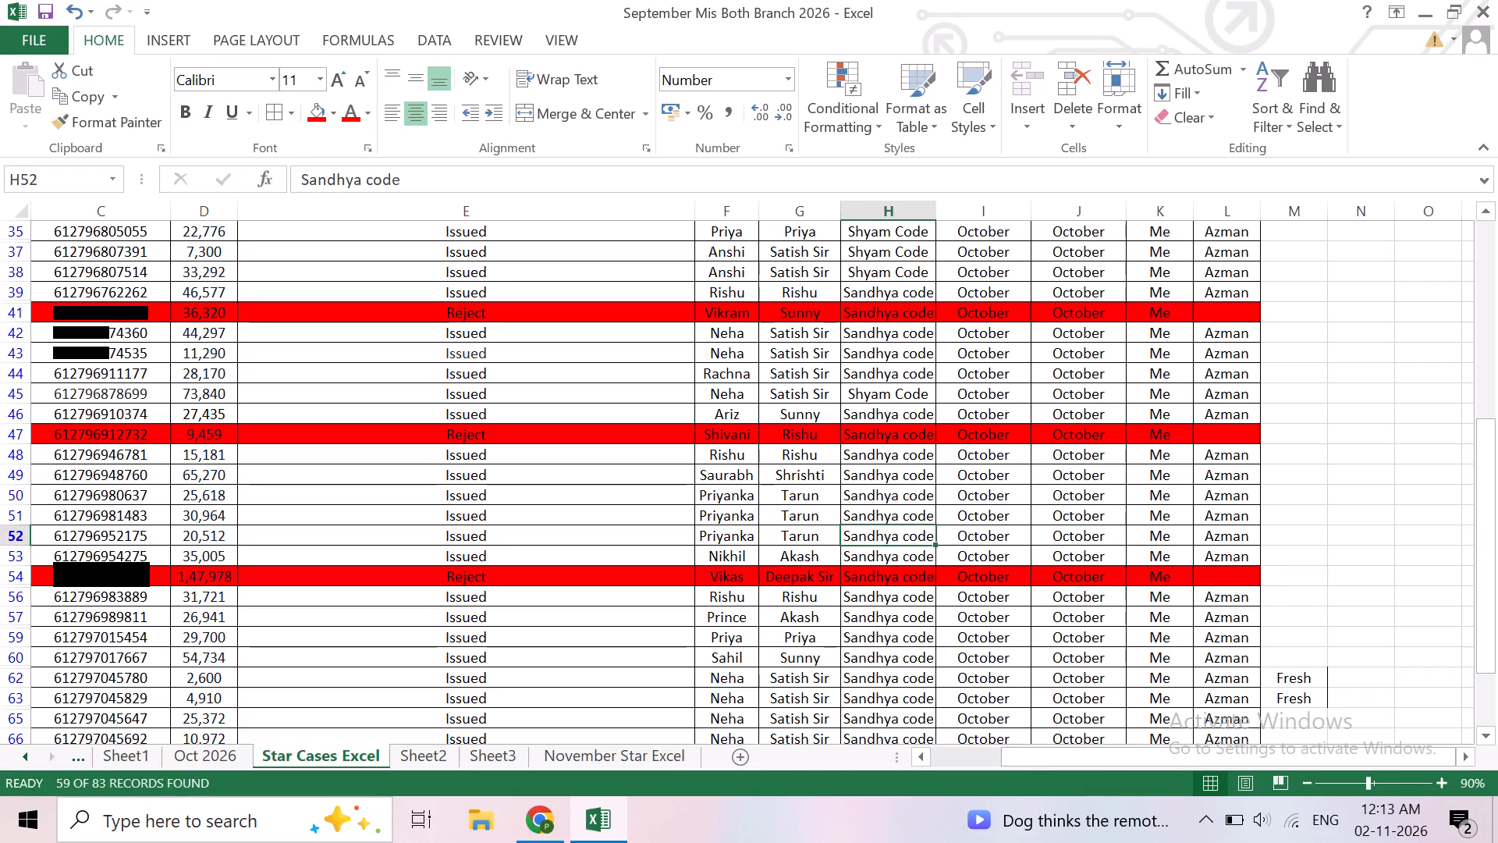
pyautogui.hotkey('ctrl', 's')
# Look over the last October cases down to the table's empty rows, checking across their columns through column L.
pyautogui.scroll(-2, 889, 537)
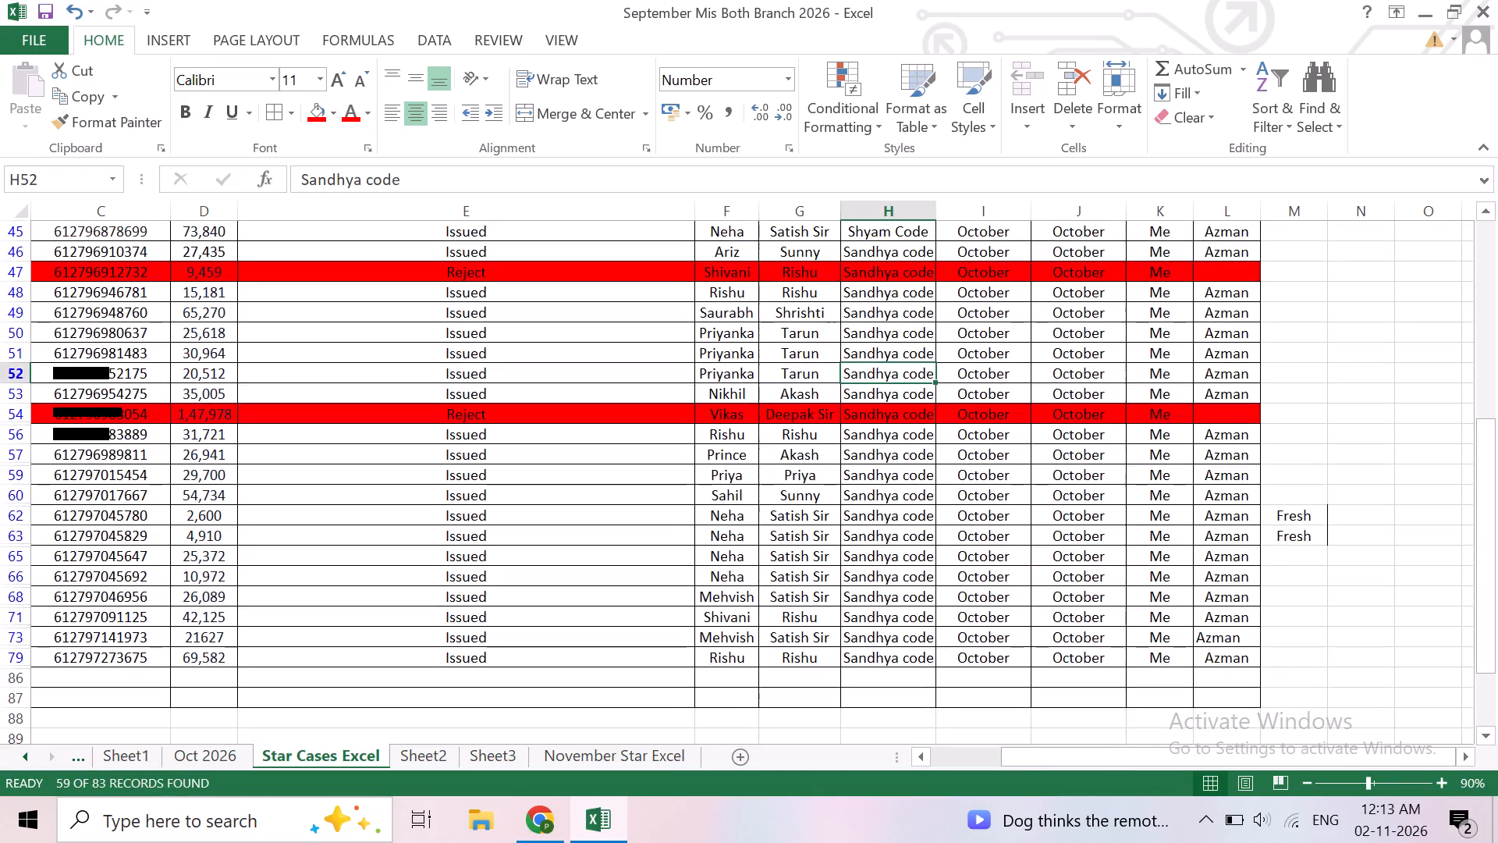
pyautogui.scroll(-4, 889, 537)
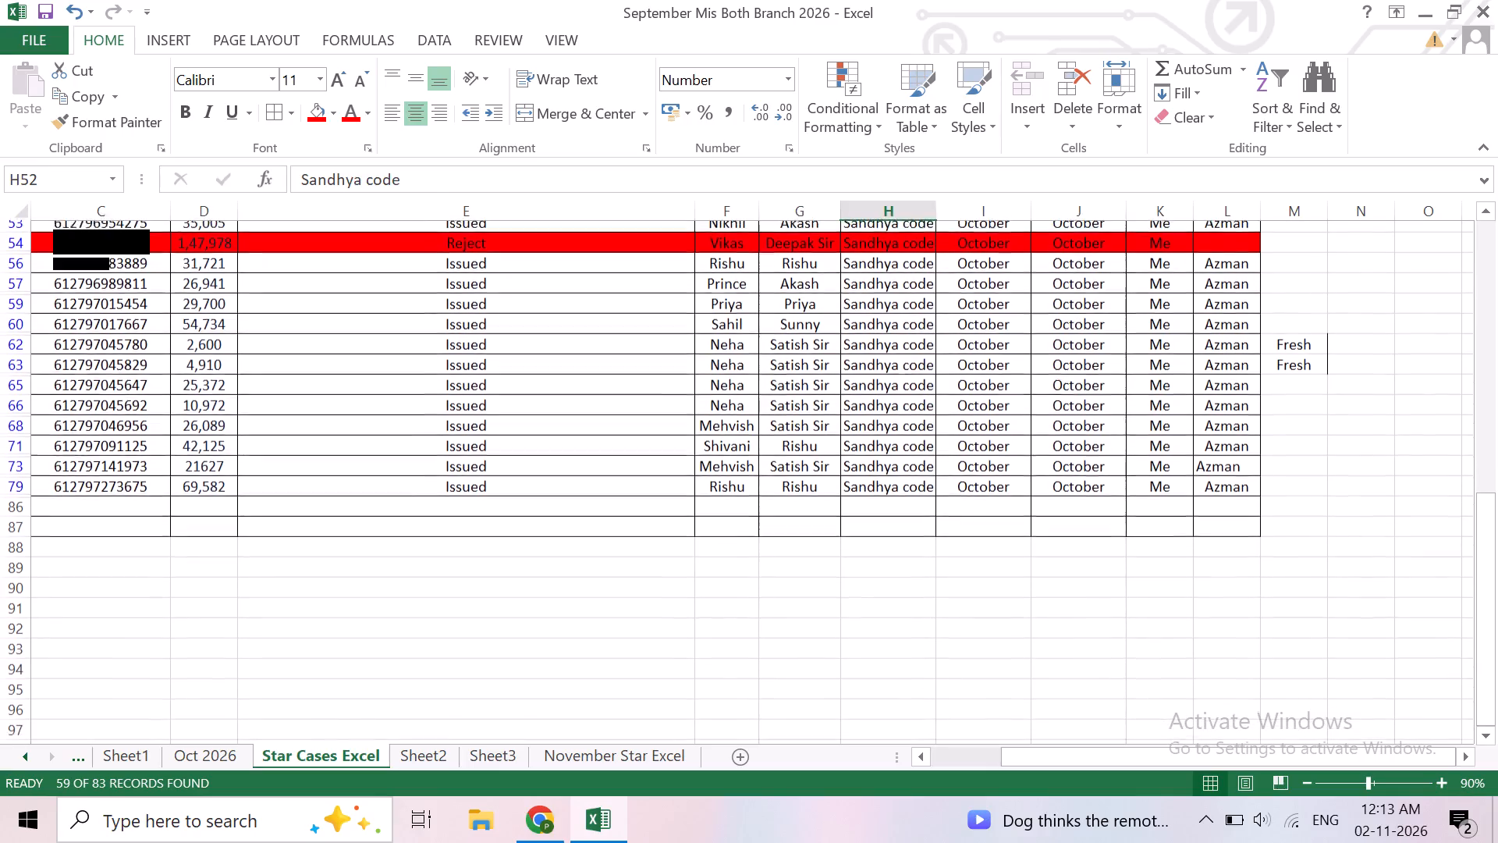
pyautogui.scroll(-1, 889, 537)
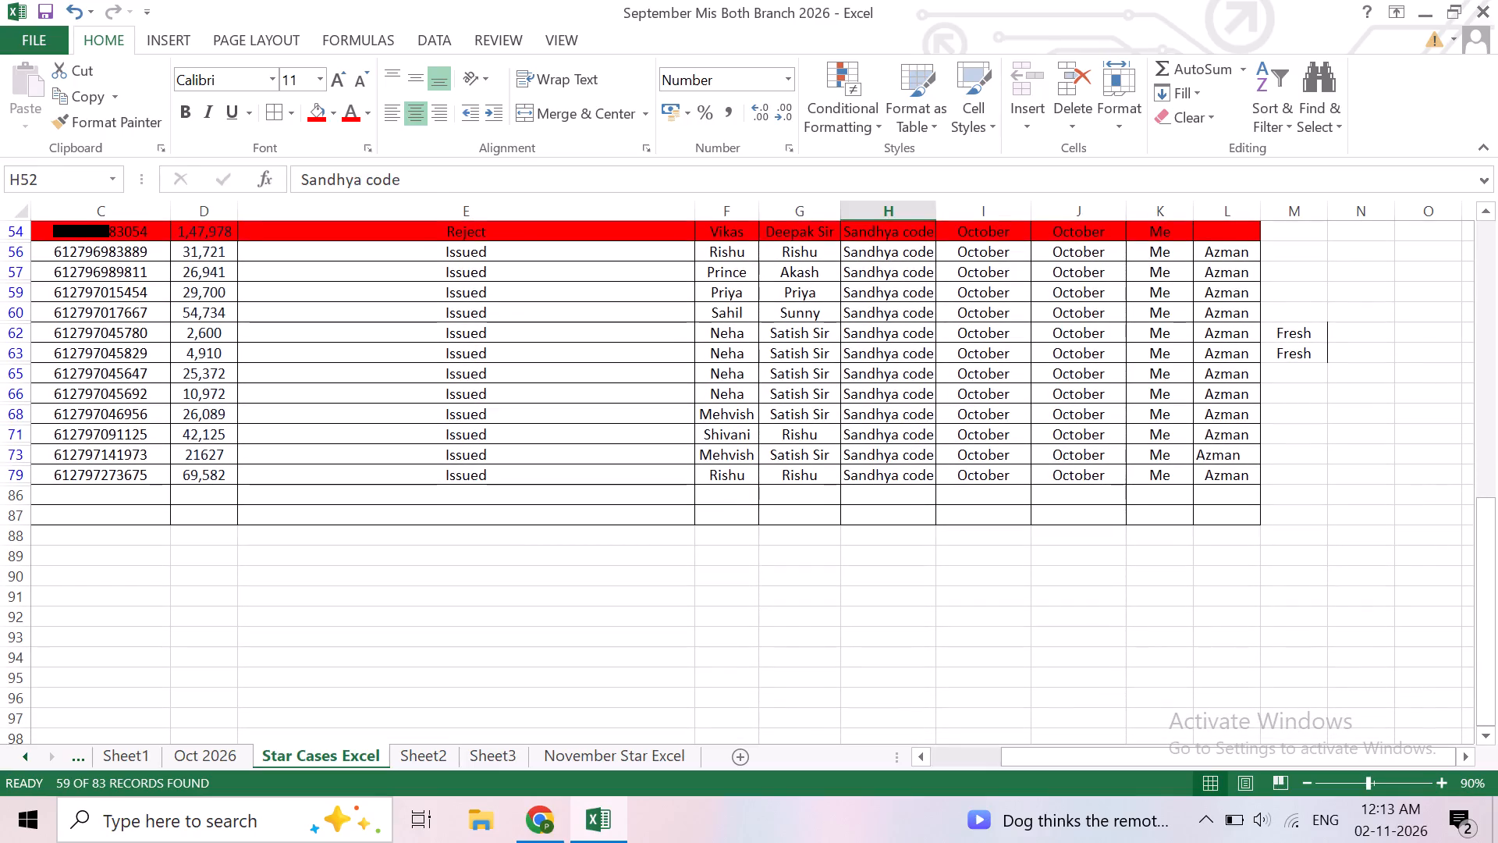
pyautogui.click(909, 498)
pyautogui.press('Left')
pyautogui.press('Left')
pyautogui.press('Left')
pyautogui.press('Left')
pyautogui.press('Left')
pyautogui.press('Left')
pyautogui.press('Left')
pyautogui.press('Left')
pyautogui.press('Left')
pyautogui.press('Left')
pyautogui.press('Left')
pyautogui.press('Left')
pyautogui.press('Left')
pyautogui.press('Left')
pyautogui.press('Left')
pyautogui.press('Left')
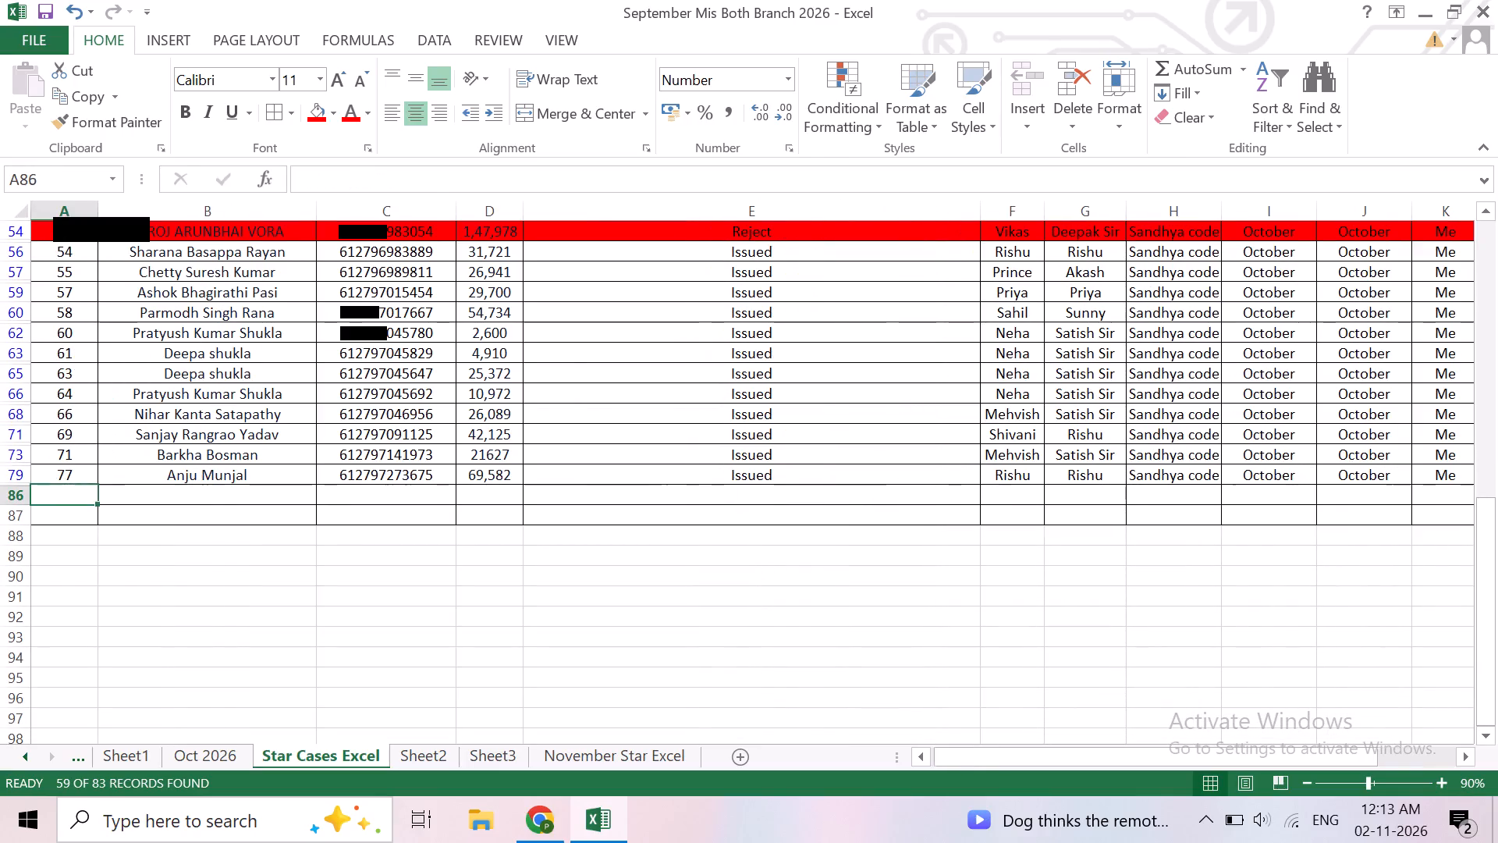
pyautogui.press('Right')
pyautogui.press('Right')
pyautogui.press('Right')
pyautogui.press('Right')
pyautogui.press('Right')
pyautogui.press('Right')
pyautogui.press('Right')
pyautogui.press('Right')
pyautogui.press('Right')
pyautogui.press('Right')
pyautogui.press('Right')
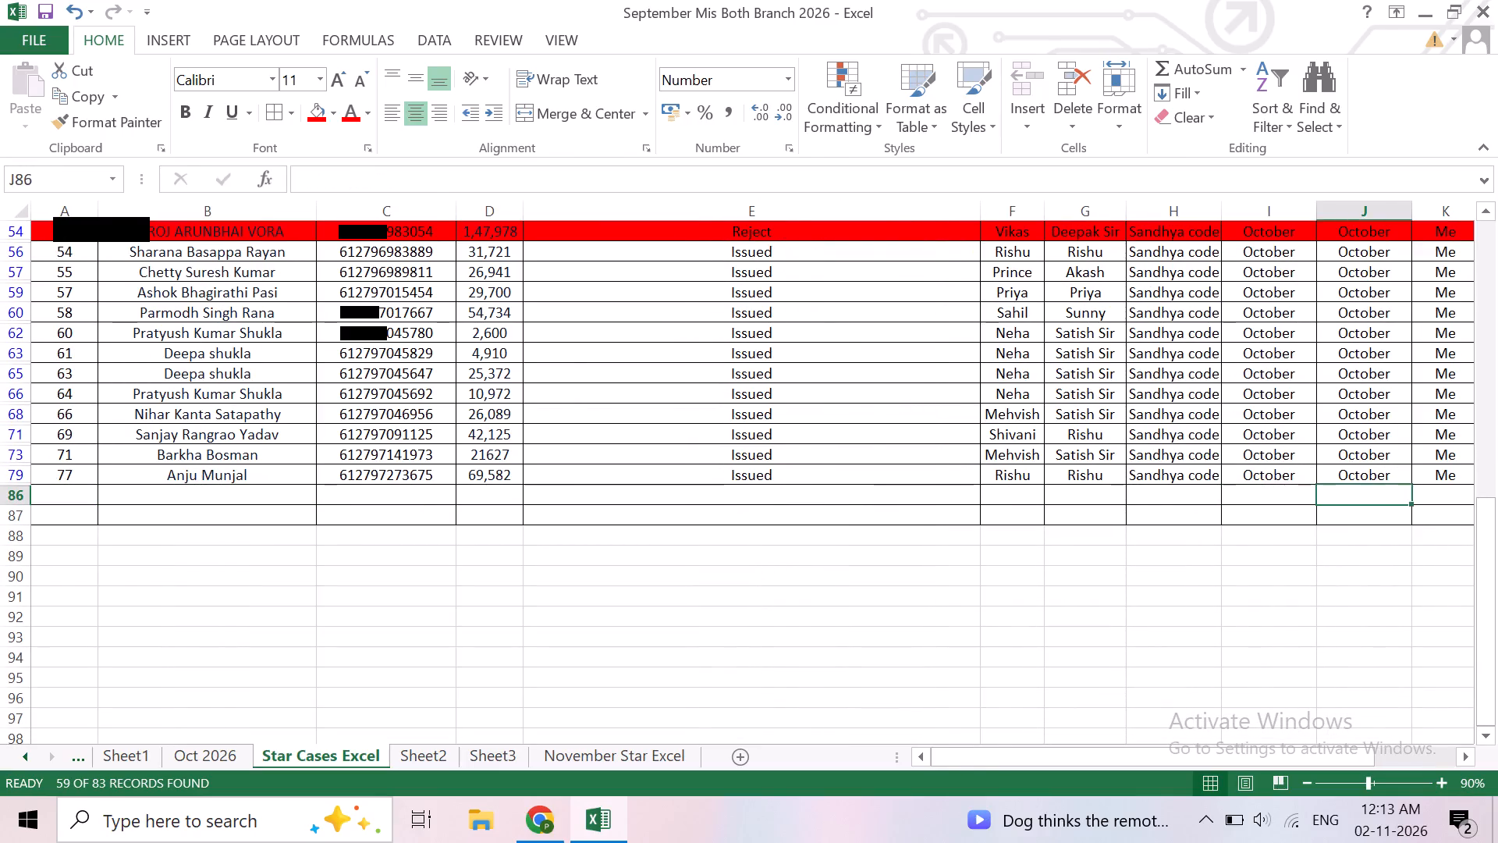
pyautogui.press('Right')
pyautogui.press('Left')
pyautogui.press('Up')
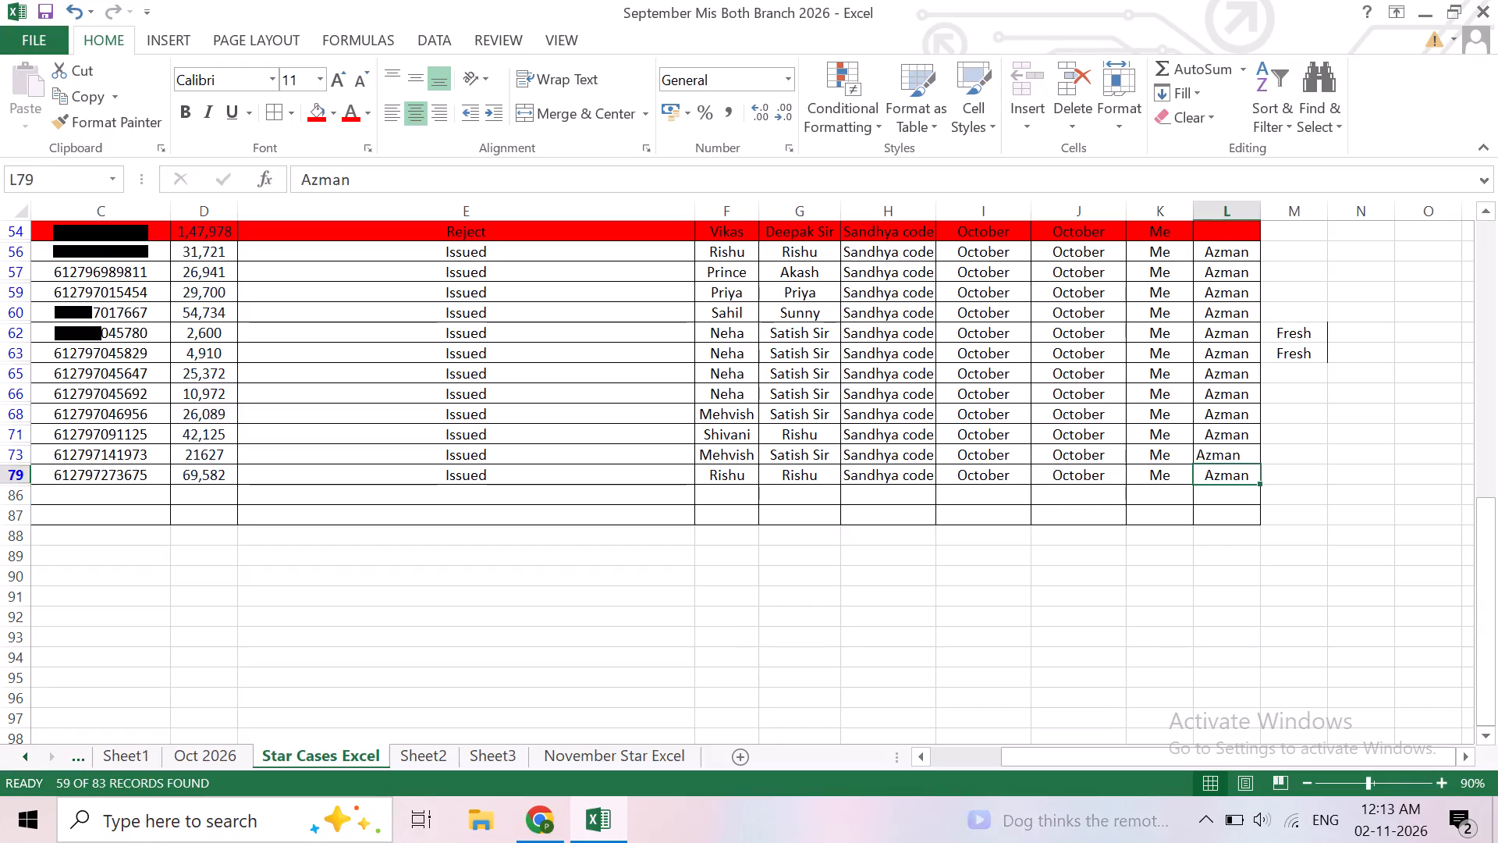
# Look back over the October cases in column L, from row 79 up to the table's header rows.
pyautogui.press('Up')
pyautogui.press('Up')
pyautogui.press('Up')
pyautogui.press('Up')
pyautogui.press('Up')
pyautogui.press('Up')
pyautogui.press('Up')
pyautogui.press('Up')
pyautogui.press('Up')
pyautogui.press('Up')
pyautogui.press('Up')
pyautogui.press('Up')
pyautogui.press('Up')
pyautogui.press('Up')
pyautogui.press('Up')
pyautogui.press('Up')
pyautogui.press('Up')
pyautogui.press('Up')
pyautogui.press('Up')
pyautogui.press('Up')
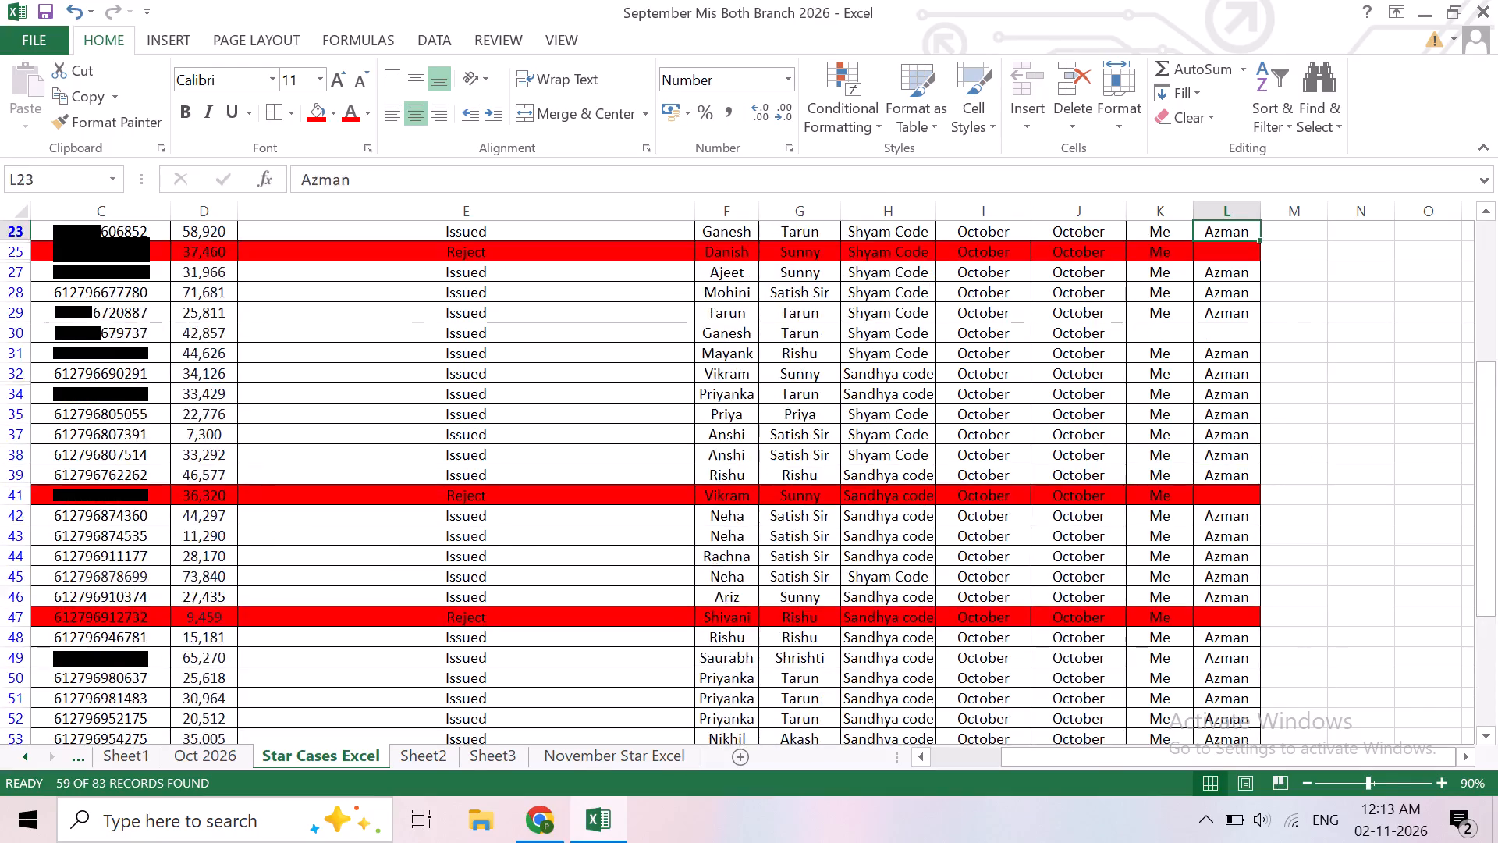
pyautogui.press('Up')
pyautogui.press('Up')
pyautogui.press('Up')
pyautogui.press('Up')
pyautogui.press('Up')
pyautogui.press('Up')
pyautogui.press('Up')
pyautogui.press('Up')
pyautogui.press('Up')
pyautogui.press('Up')
pyautogui.press('Up')
pyautogui.press('Up')
pyautogui.press('Up')
pyautogui.press('Up')
pyautogui.press('Up')
pyautogui.press('Up')
pyautogui.press('Up')
pyautogui.press('Up')
pyautogui.press('Up')
pyautogui.press('Up')
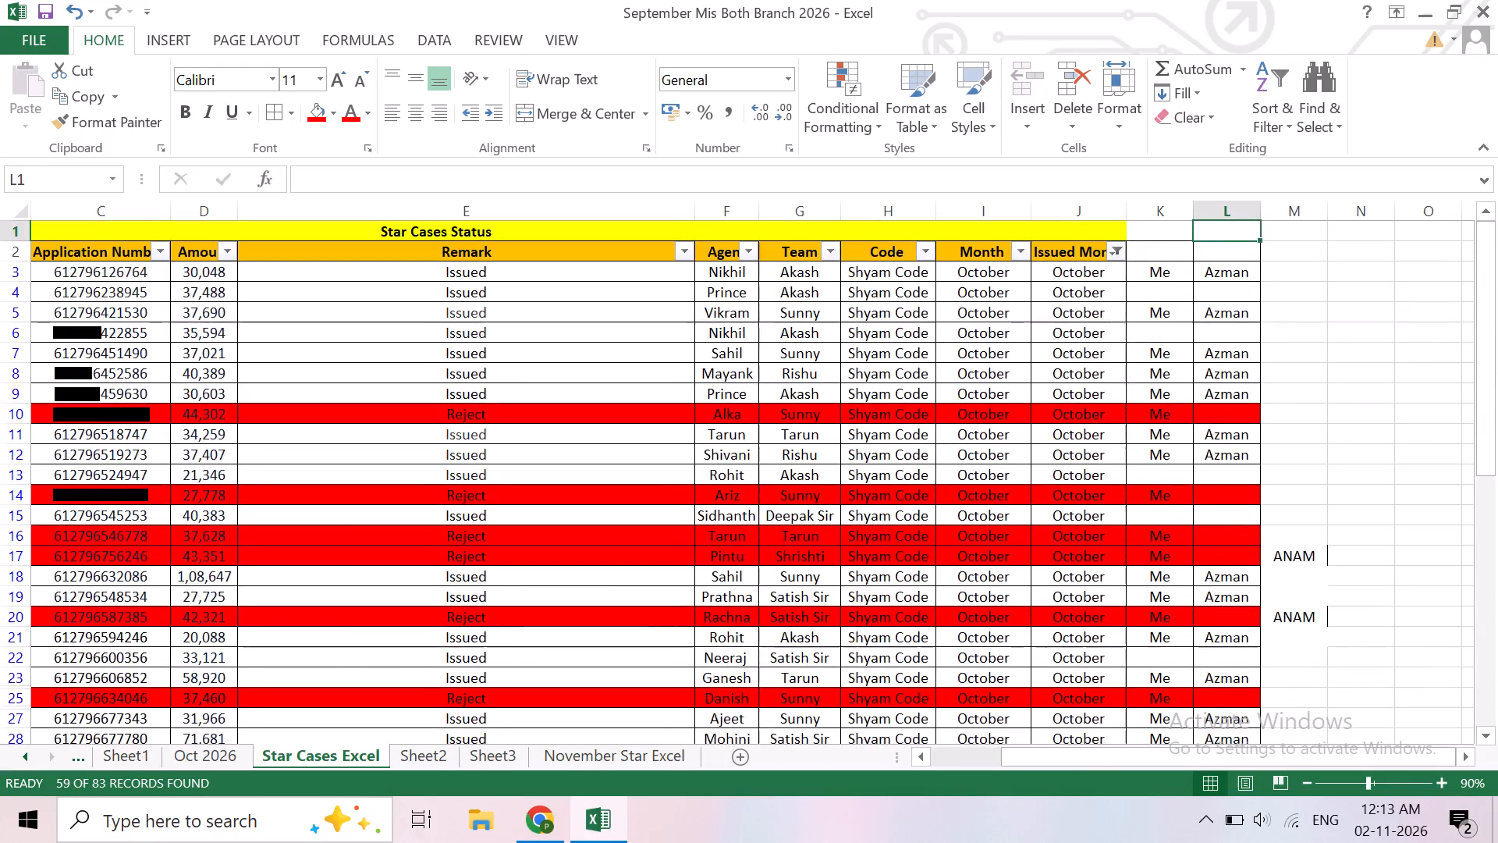
pyautogui.click(1116, 251)
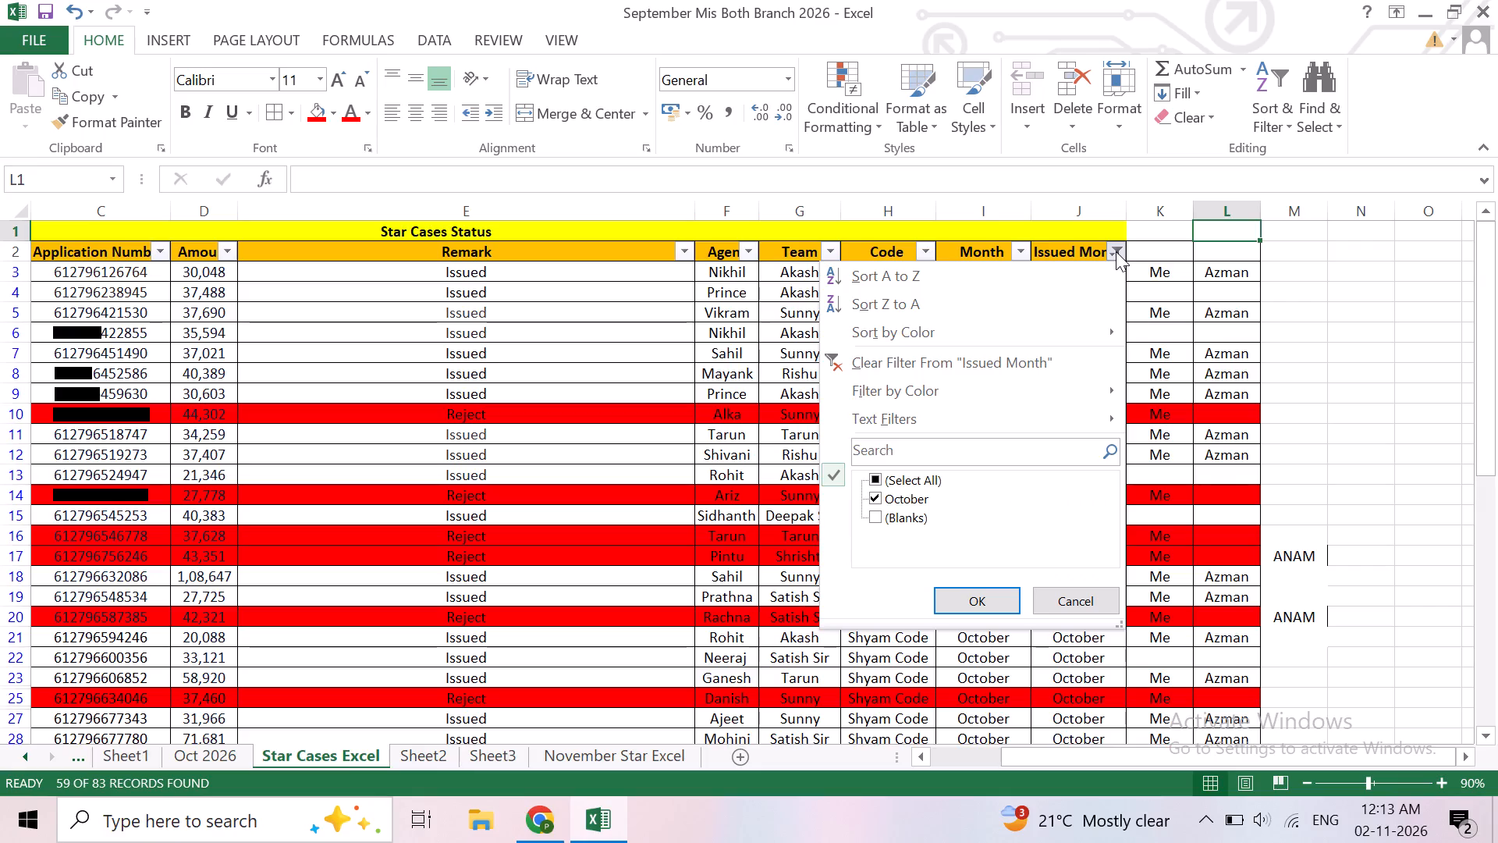
pyautogui.click(1184, 301)
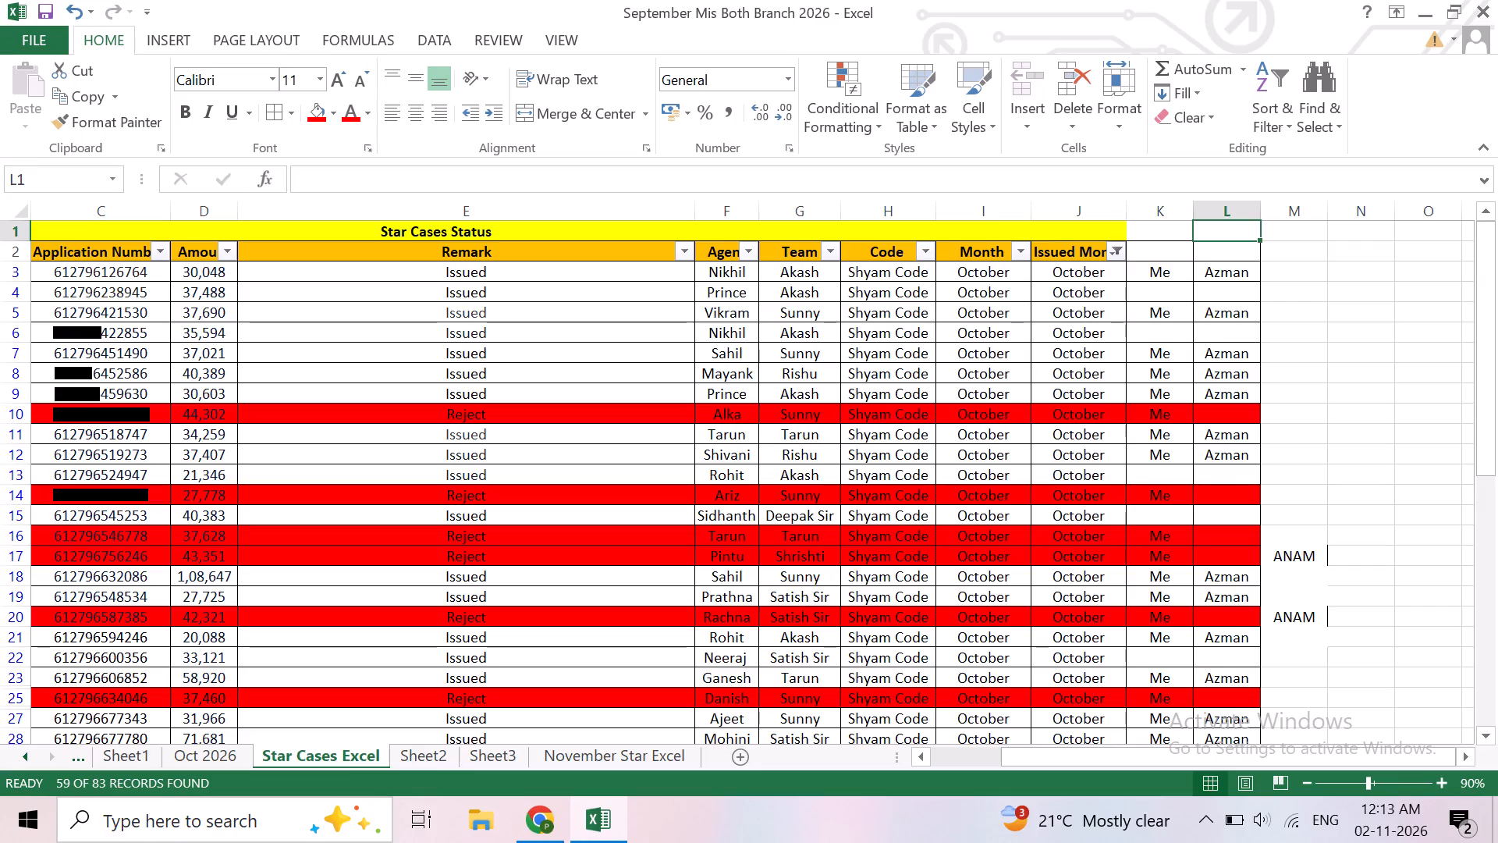
# Save the workbook with the Issued Month cell in row 4 selected.
pyautogui.click(1047, 298)
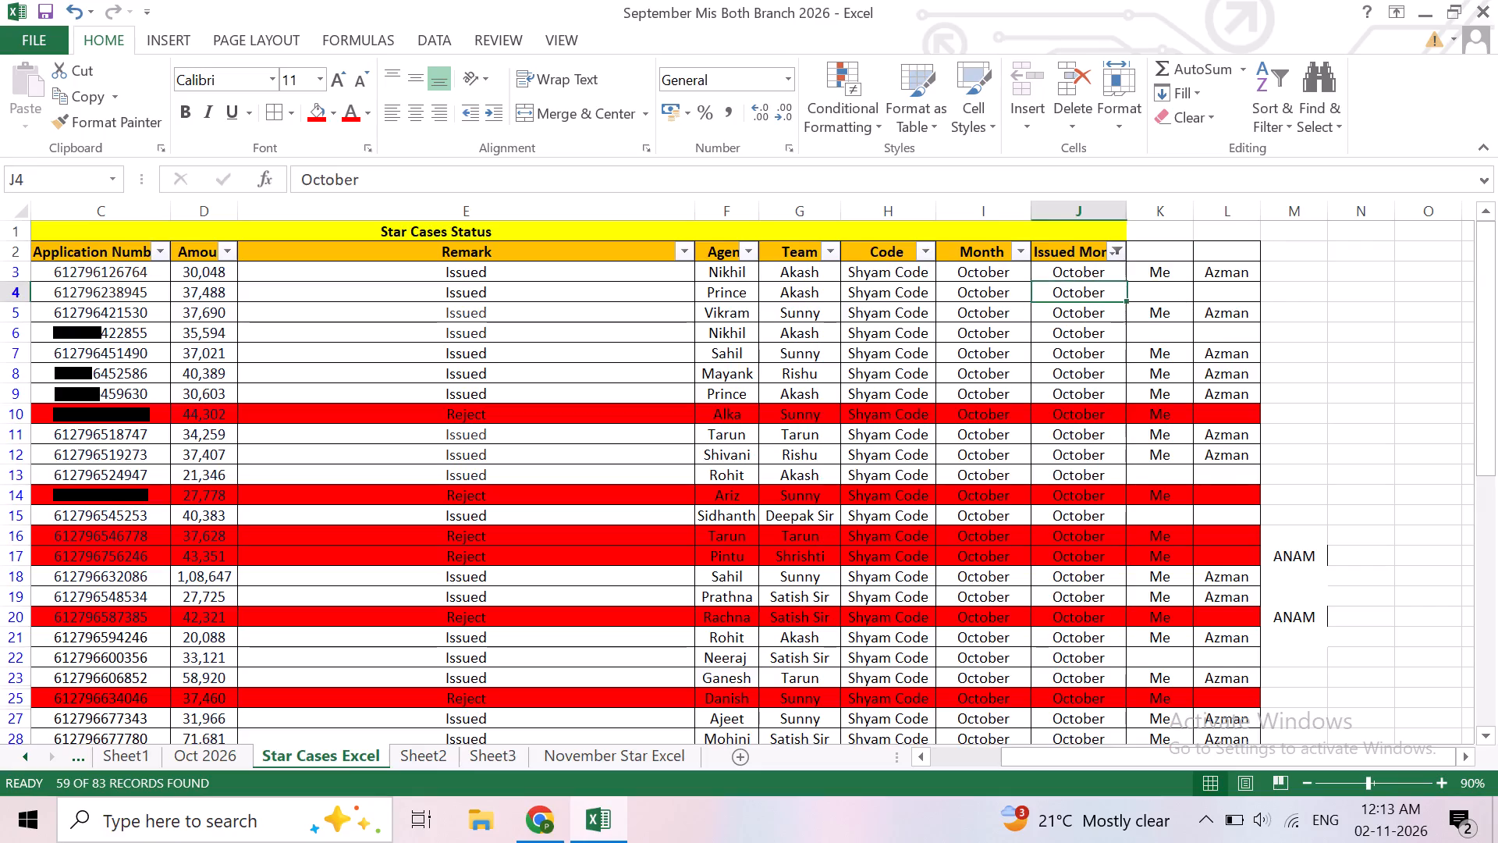
pyautogui.hotkey('ctrl', 's')
pyautogui.hotkey('ctrl', 's')
pyautogui.hotkey('ctrl', 's')
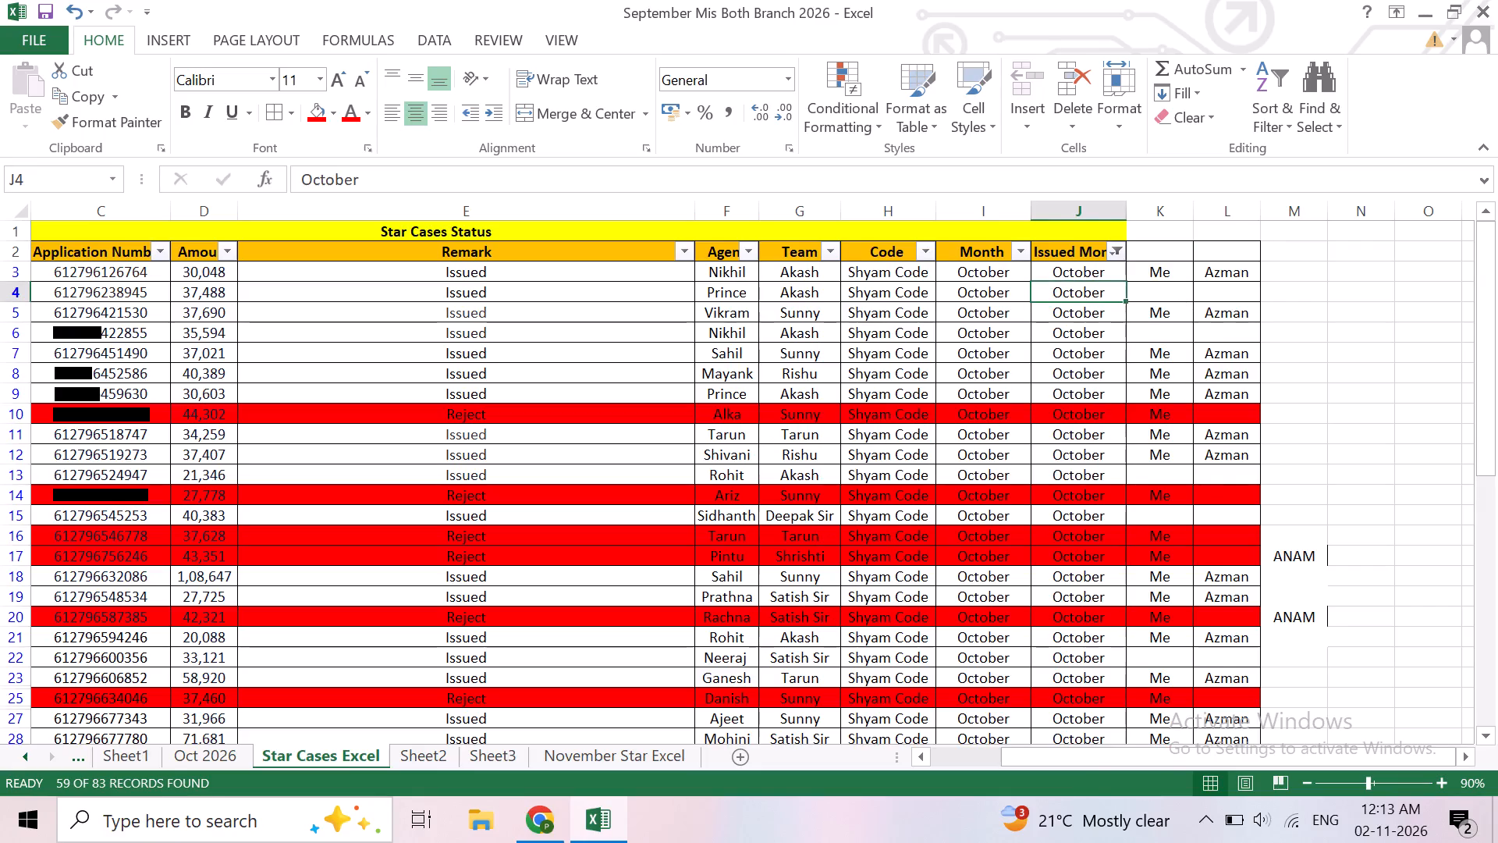
# Look across the Star Cases table along row 4, between S.no. and column K.
pyautogui.press('Left')
pyautogui.press('Left')
pyautogui.press('Left')
pyautogui.press('Left')
pyautogui.press('Left')
pyautogui.press('Left')
pyautogui.press('Left')
pyautogui.press('Left')
pyautogui.press('Left')
pyautogui.press('Left')
pyautogui.press('Left')
pyautogui.press('Left')
pyautogui.press('Left')
pyautogui.press('Left')
pyautogui.press('Left')
pyautogui.press('Left')
pyautogui.press('Left')
pyautogui.press('Left')
pyautogui.press('Left')
pyautogui.press('Left')
pyautogui.press('Right')
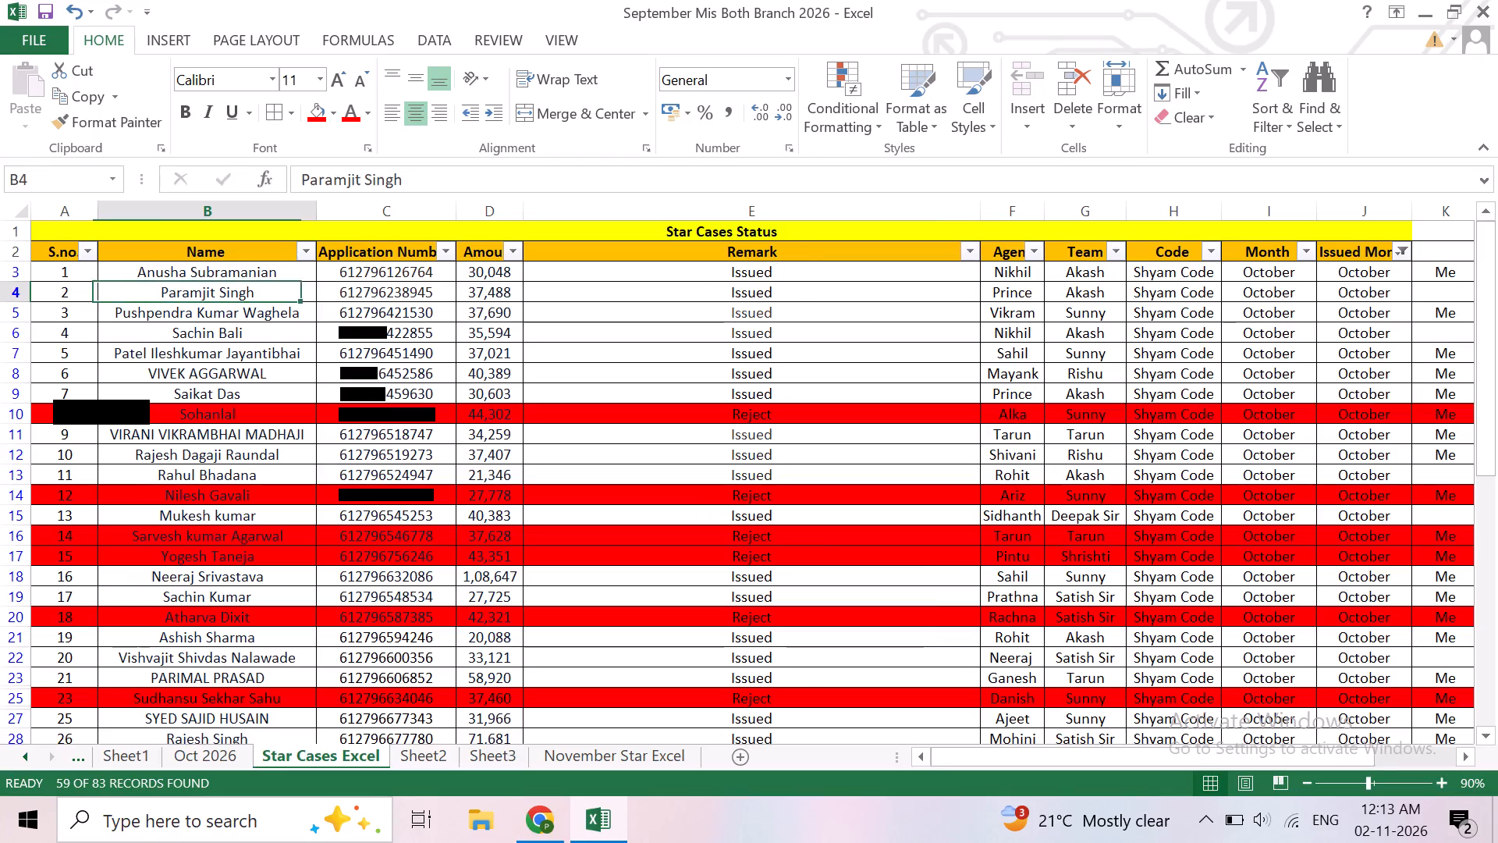
pyautogui.press('Right')
pyautogui.press('Right')
pyautogui.press('Right')
pyautogui.press('Right')
pyautogui.press('Right')
pyautogui.press('Right')
pyautogui.press('Right')
pyautogui.press('Right')
pyautogui.press('Right')
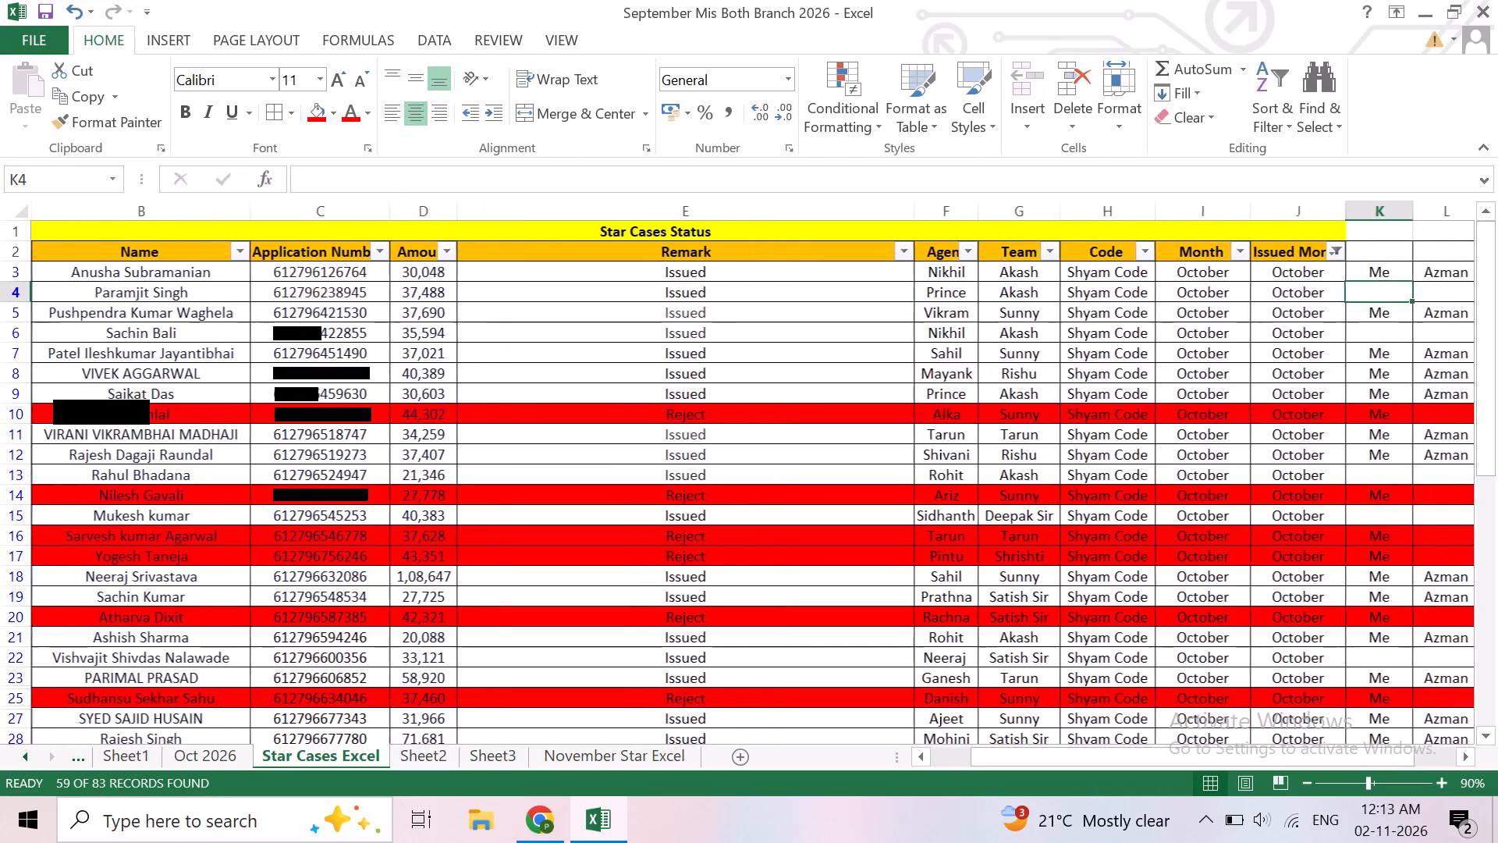
pyautogui.press('Left')
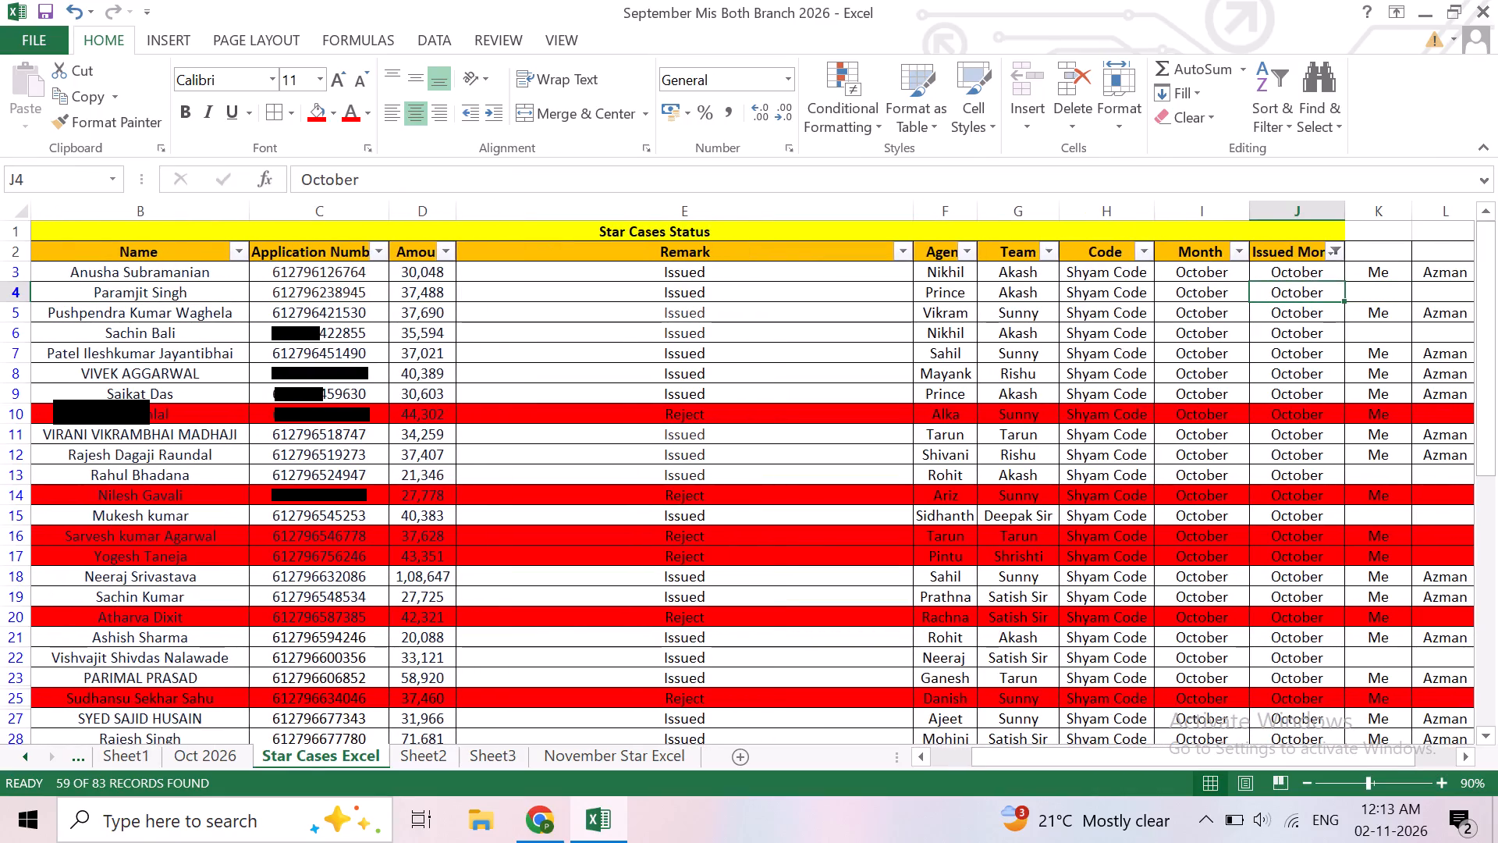
# Reset the Issued Month filter to include all entries, October and blanks.
pyautogui.click(1334, 252)
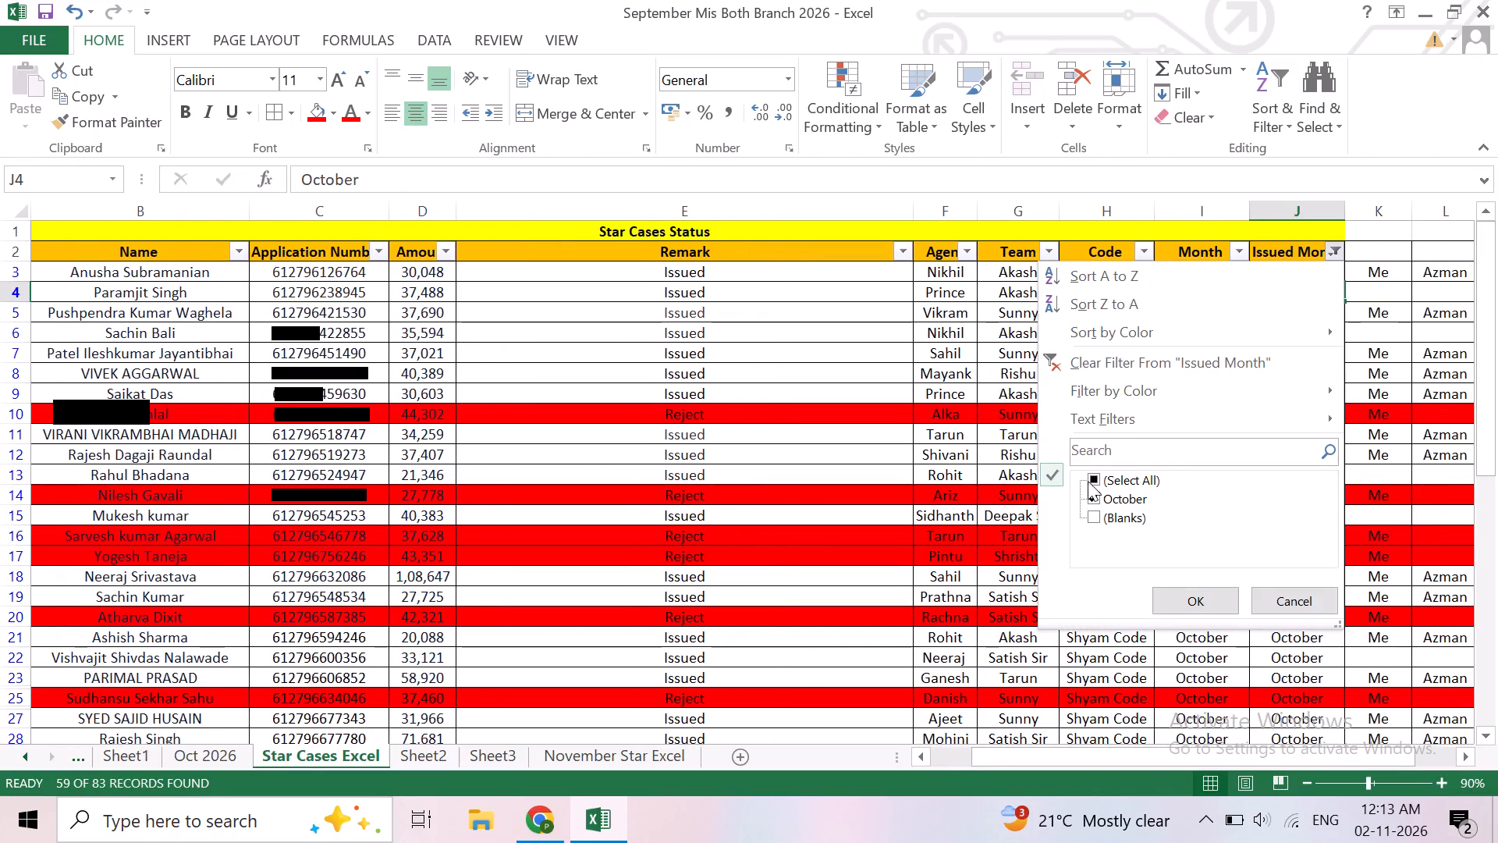
pyautogui.click(1088, 473)
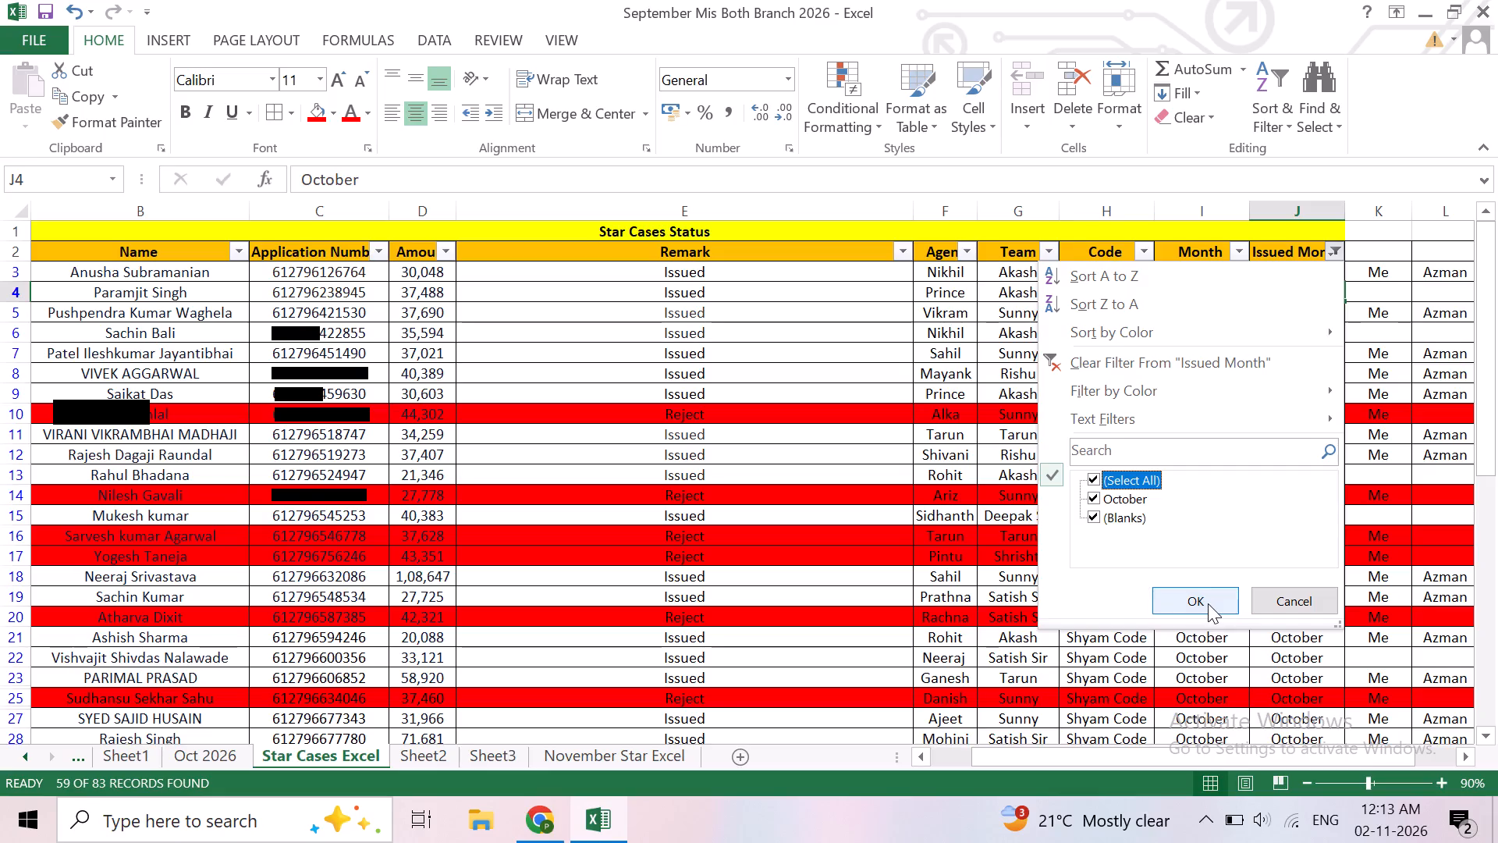
pyautogui.click(1205, 603)
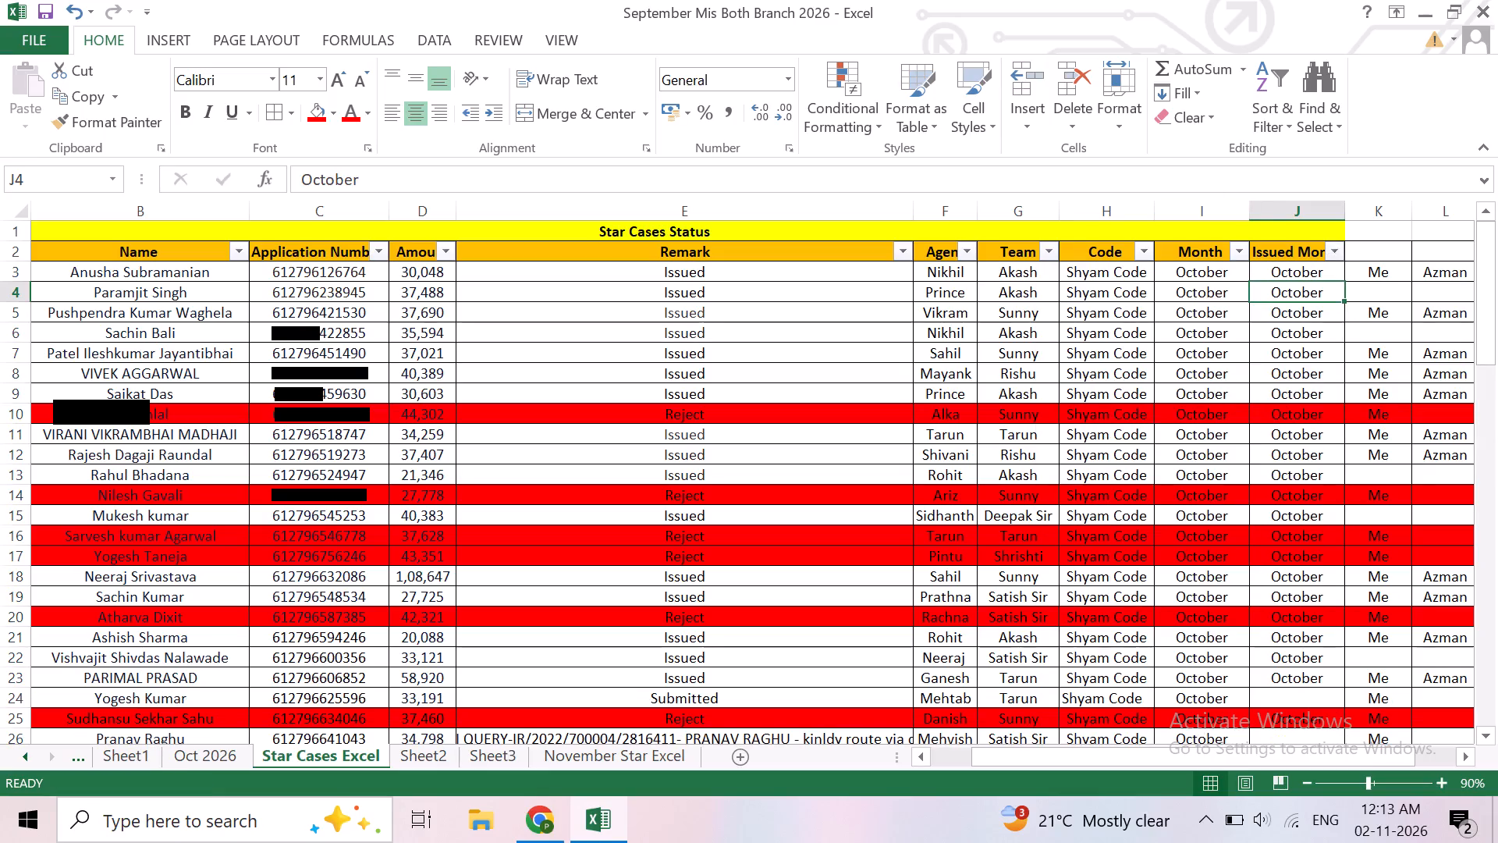
# Filter the Code column to only the Sandhya code cases.
pyautogui.click(1141, 251)
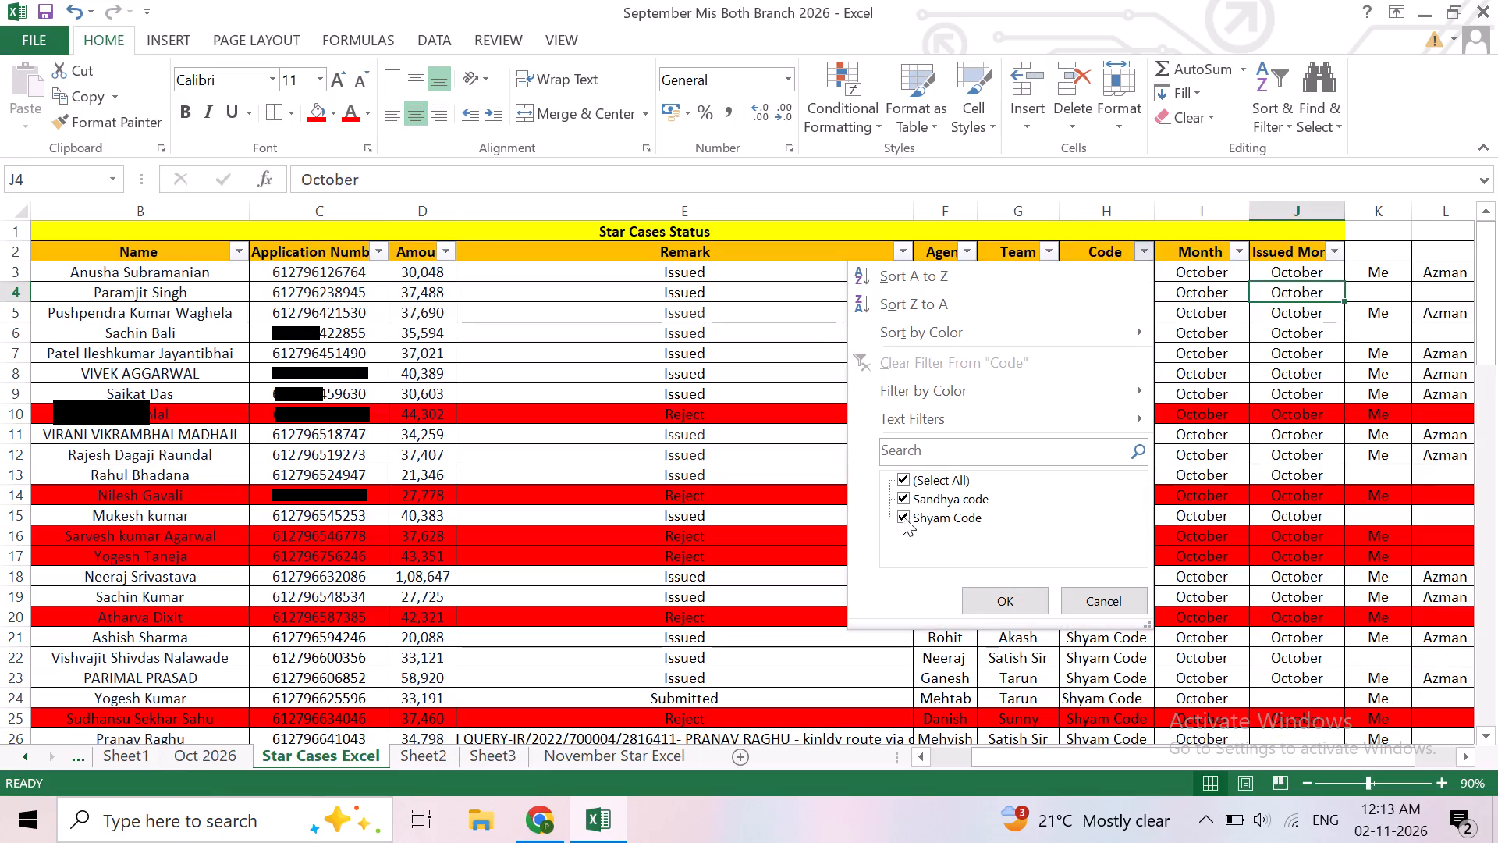
pyautogui.click(905, 521)
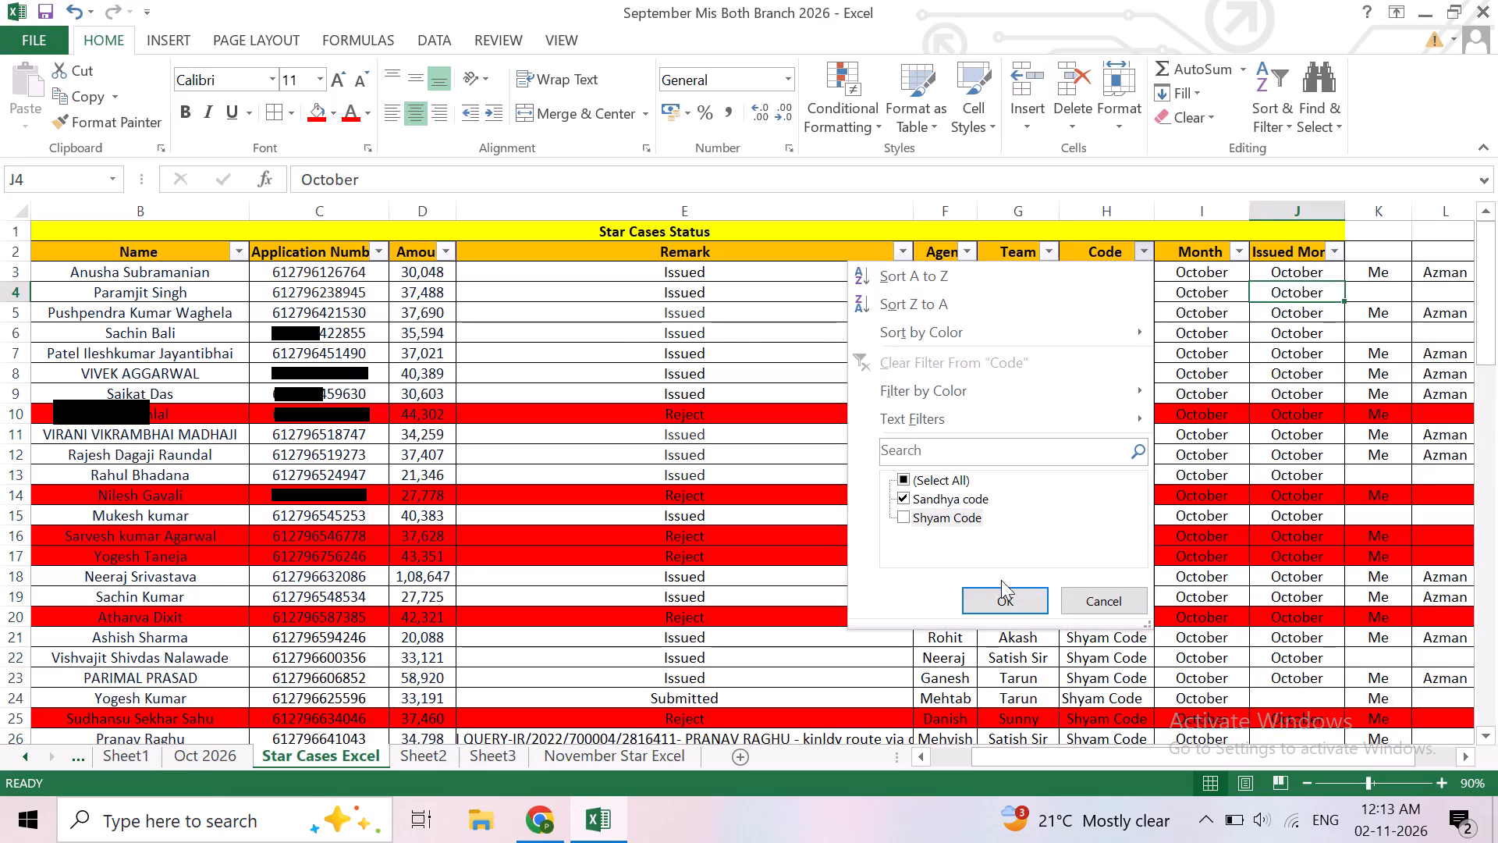
pyautogui.click(1013, 595)
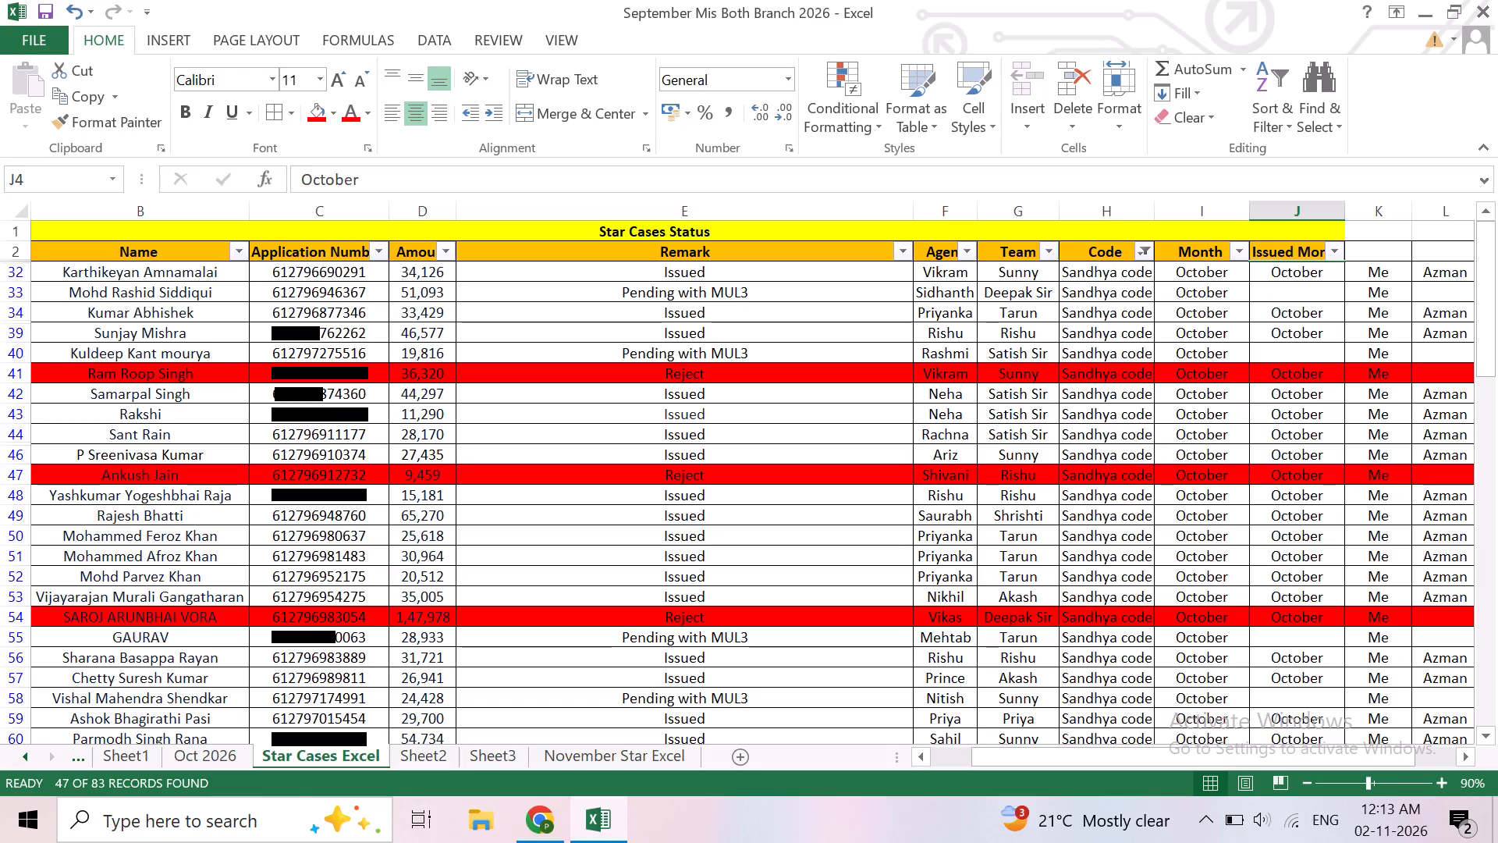
# Select all Amount values of the Sandhya code cases from row 32 down and check their total and rows.
pyautogui.click(417, 272)
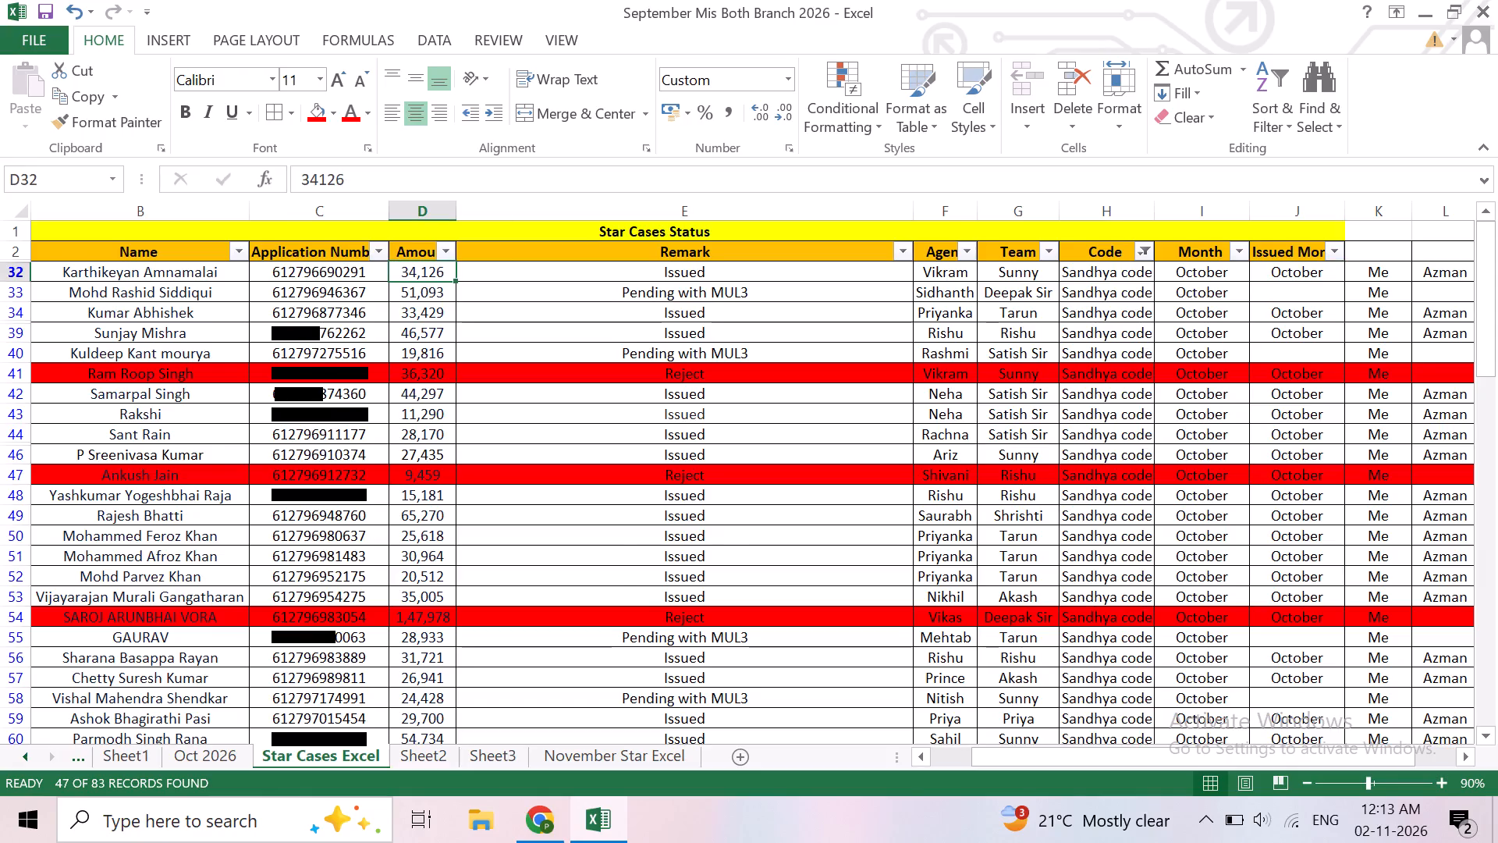
pyautogui.hotkey('ctrl', 'shift', 'Down')
pyautogui.hscroll(1, 621, 399)
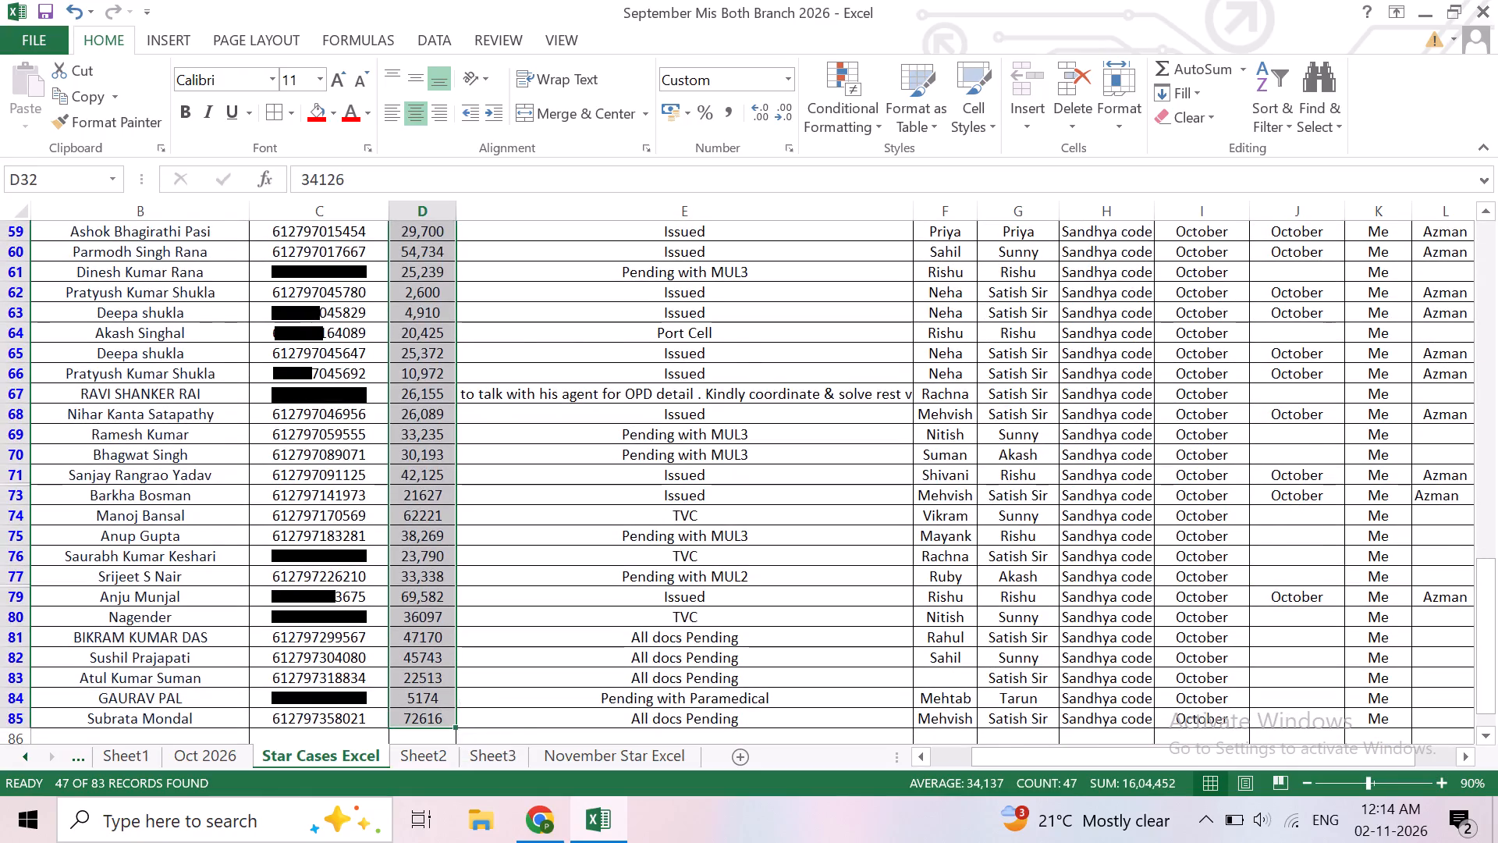
pyautogui.hscroll(1, 621, 399)
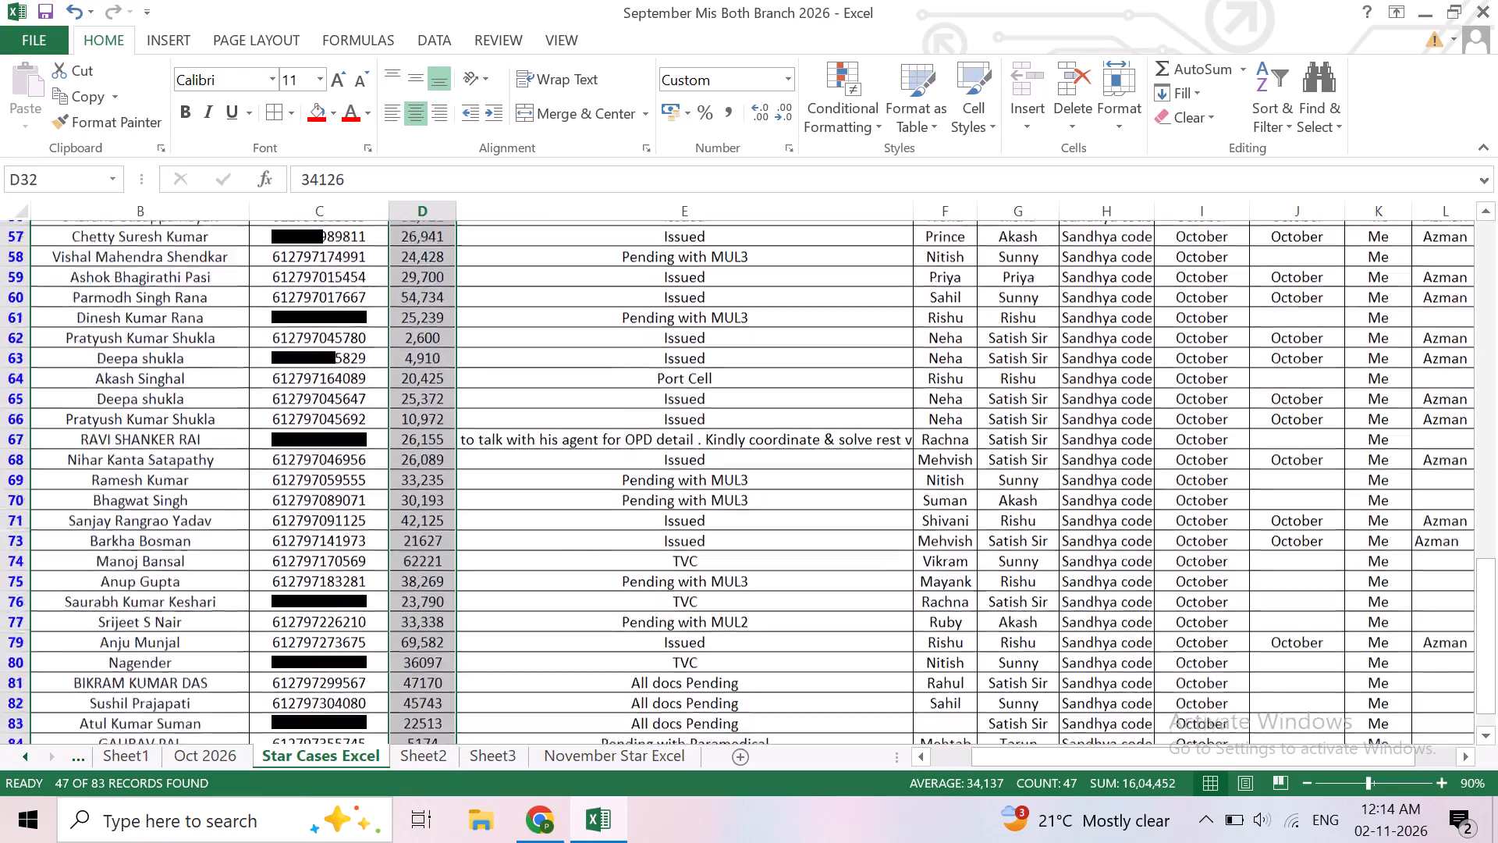
pyautogui.hscroll(1, 621, 399)
pyautogui.scroll(-3, 621, 399)
pyautogui.scroll(4, 621, 399)
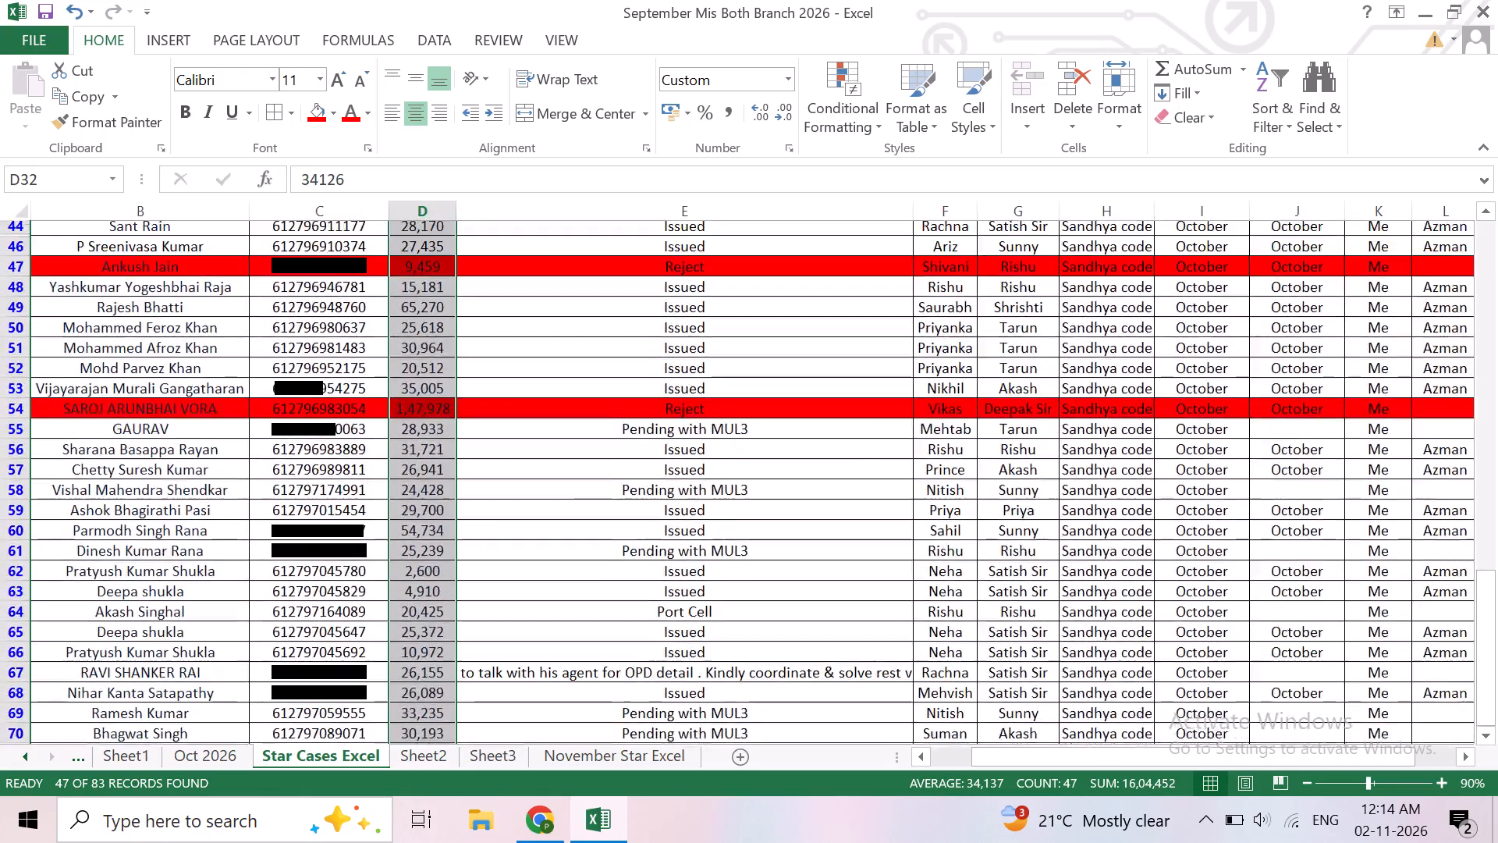
pyautogui.scroll(2, 621, 399)
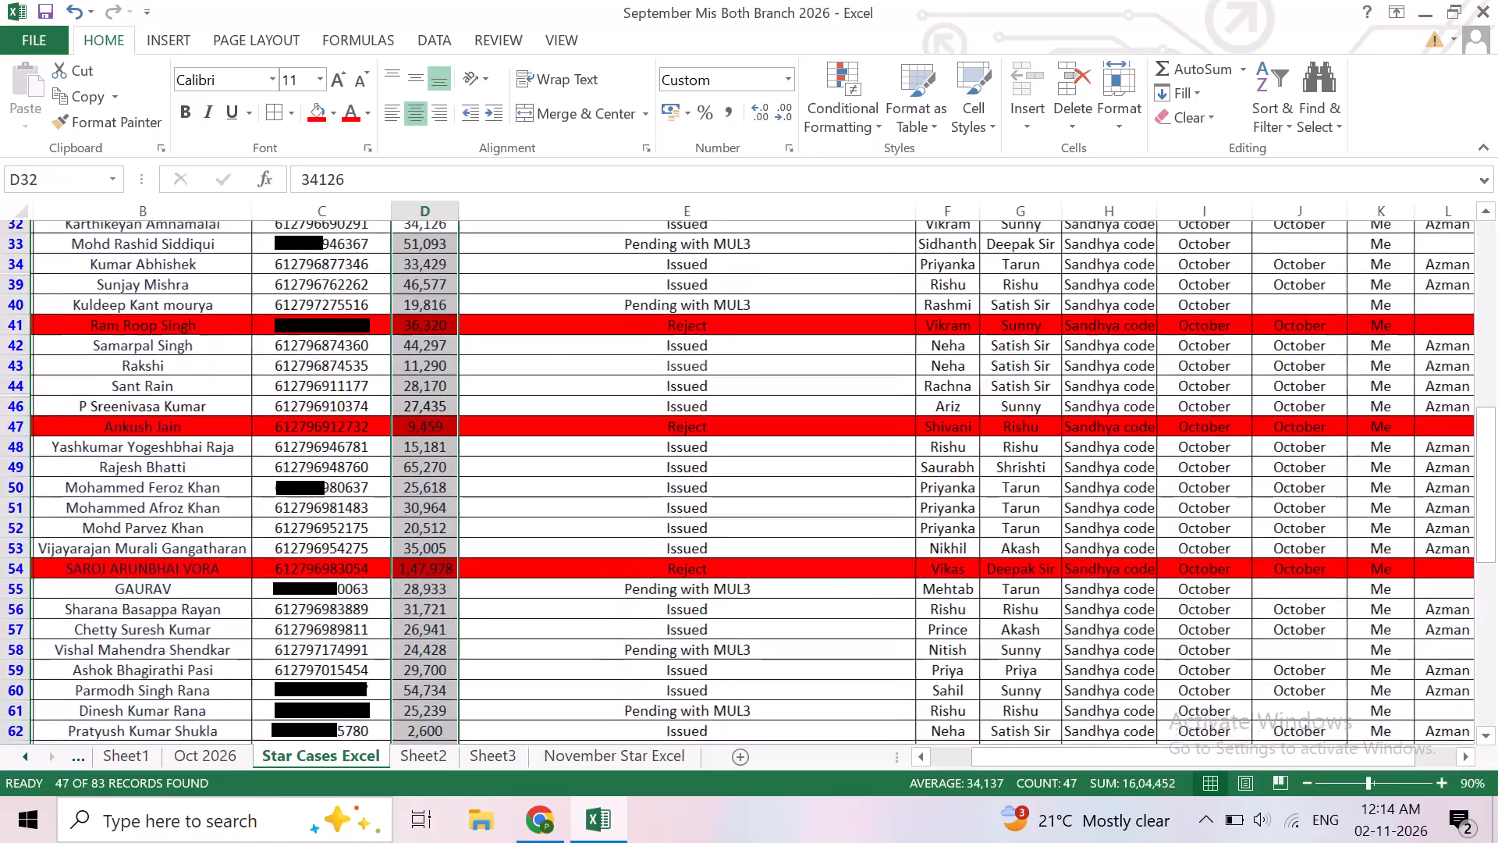
pyautogui.scroll(1, 621, 399)
pyautogui.scroll(-3, 621, 399)
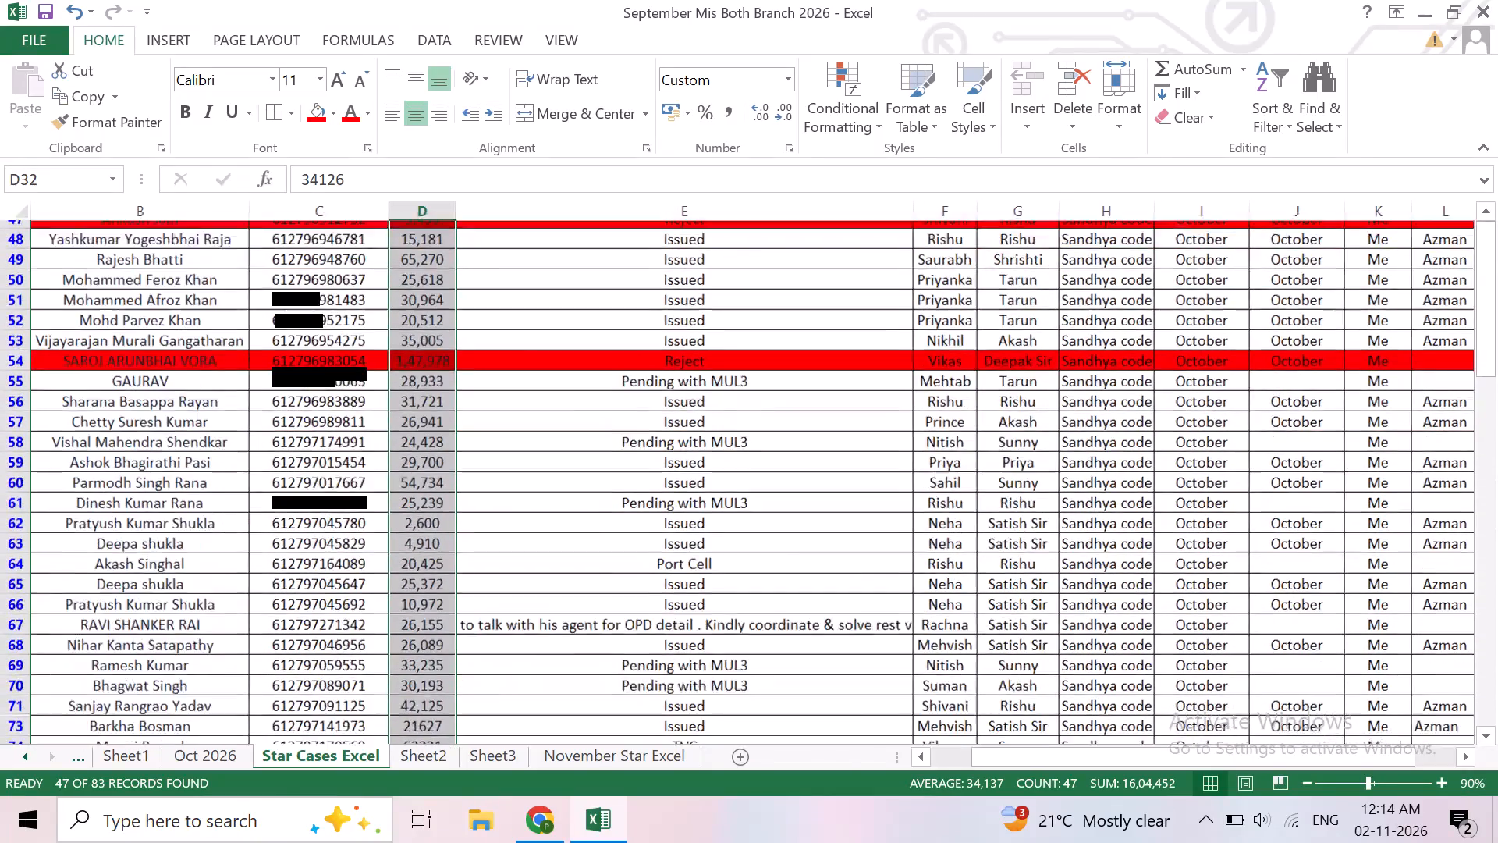
pyautogui.scroll(4, 621, 399)
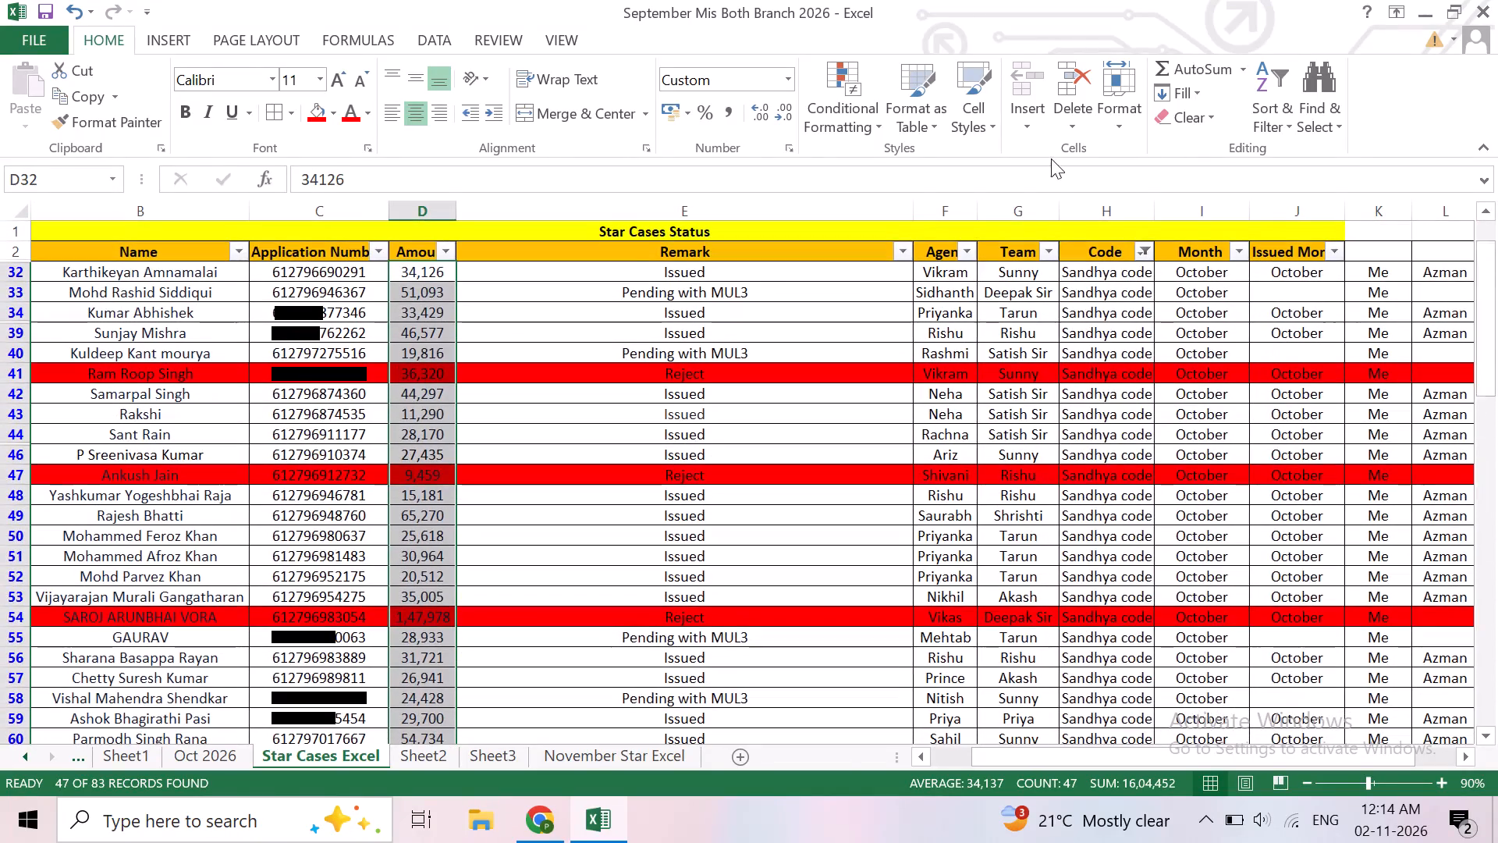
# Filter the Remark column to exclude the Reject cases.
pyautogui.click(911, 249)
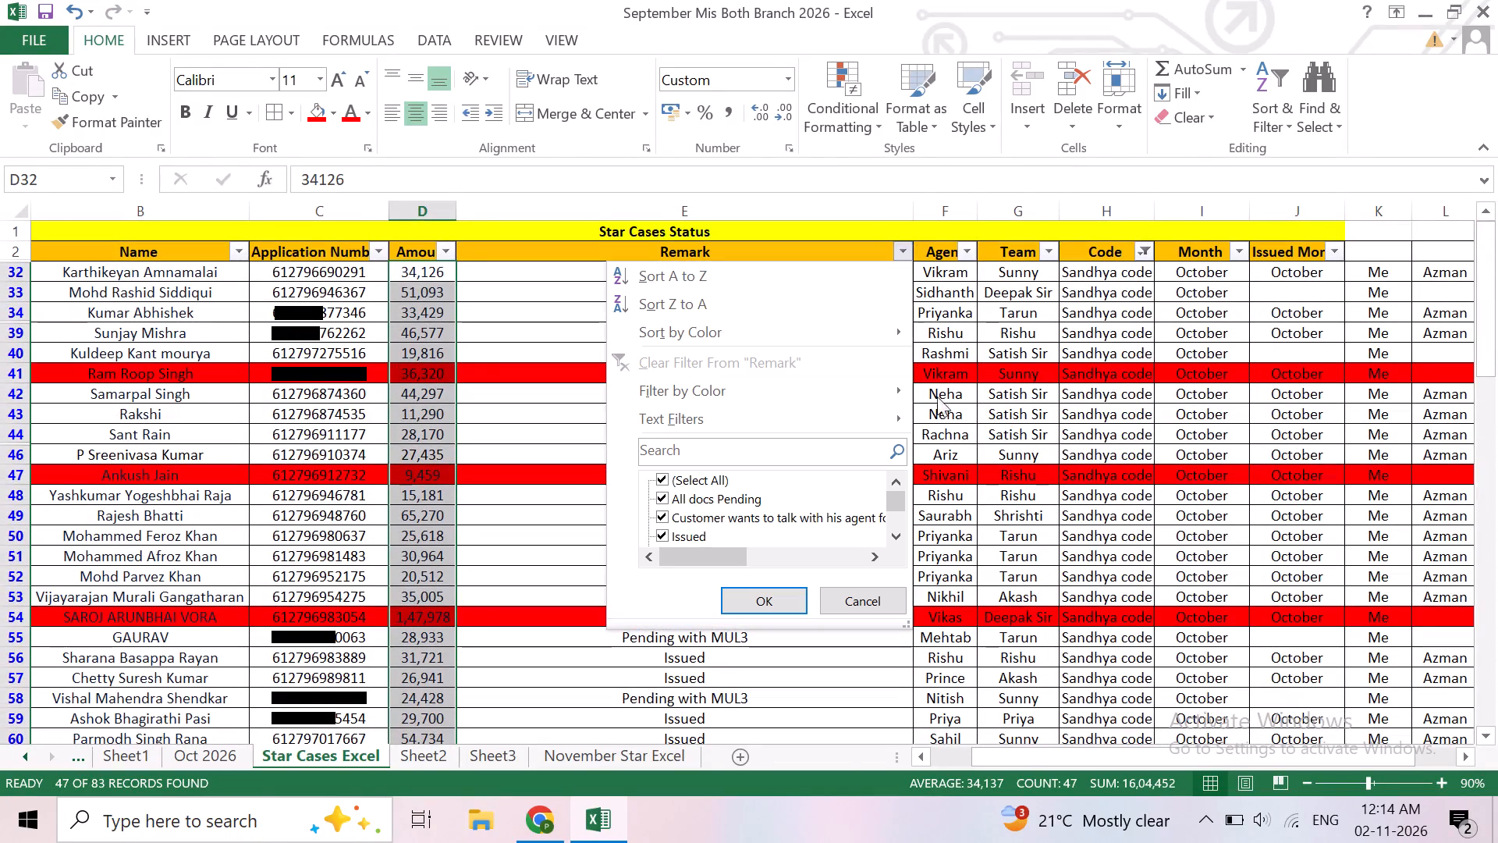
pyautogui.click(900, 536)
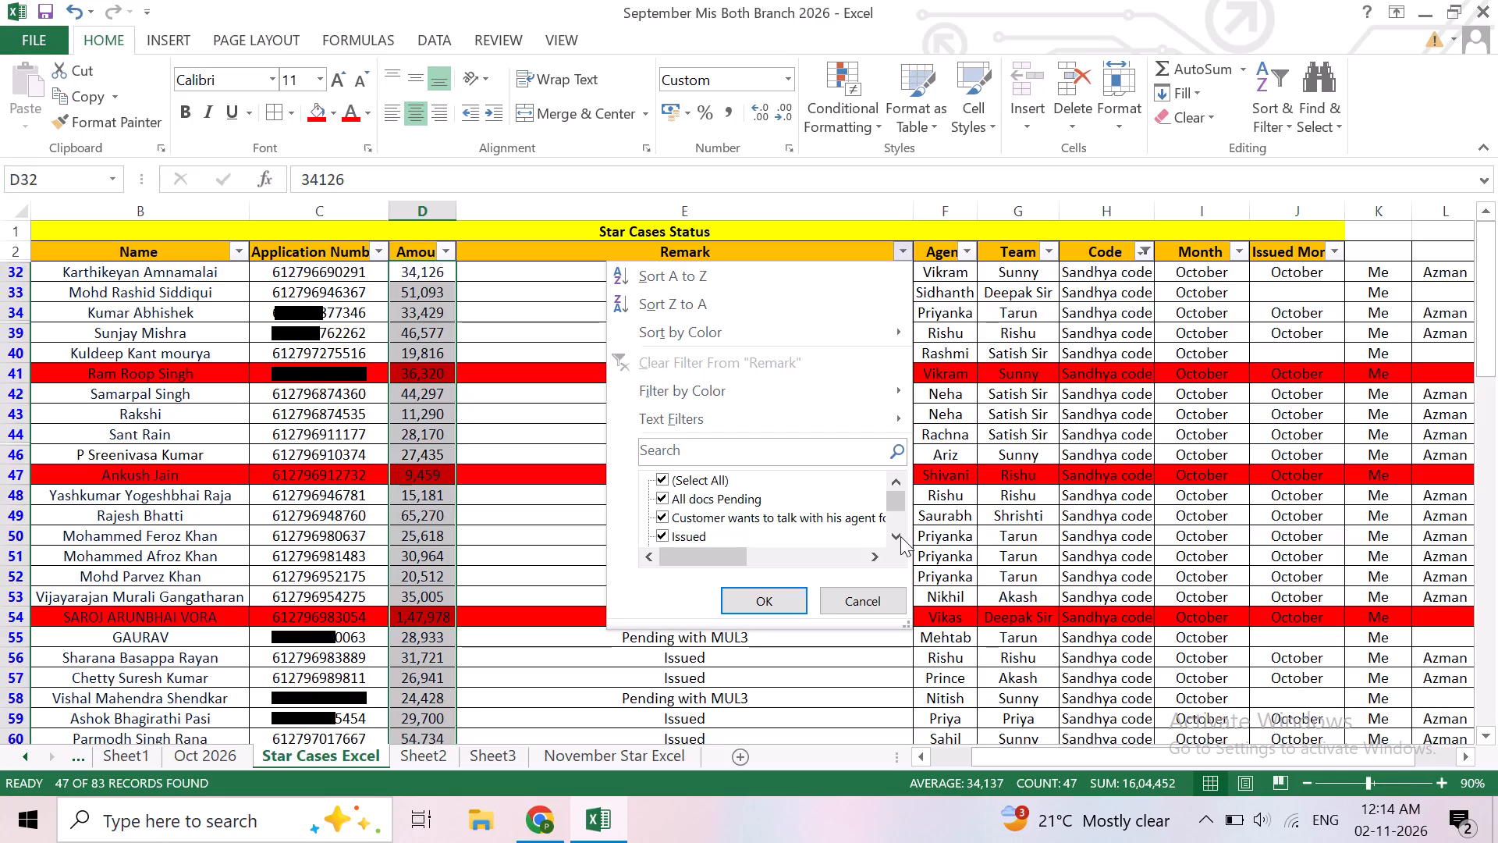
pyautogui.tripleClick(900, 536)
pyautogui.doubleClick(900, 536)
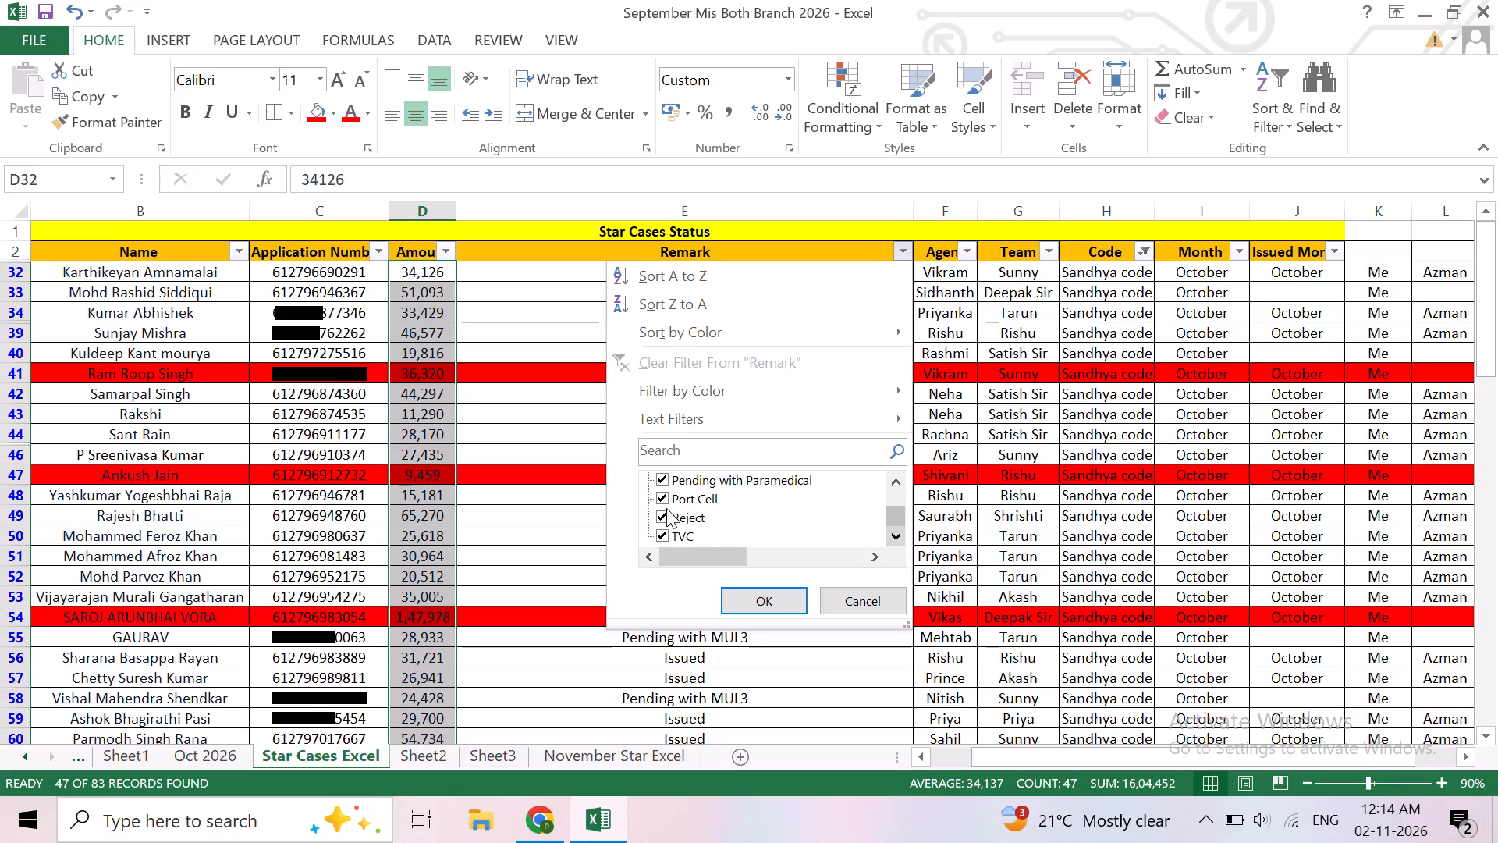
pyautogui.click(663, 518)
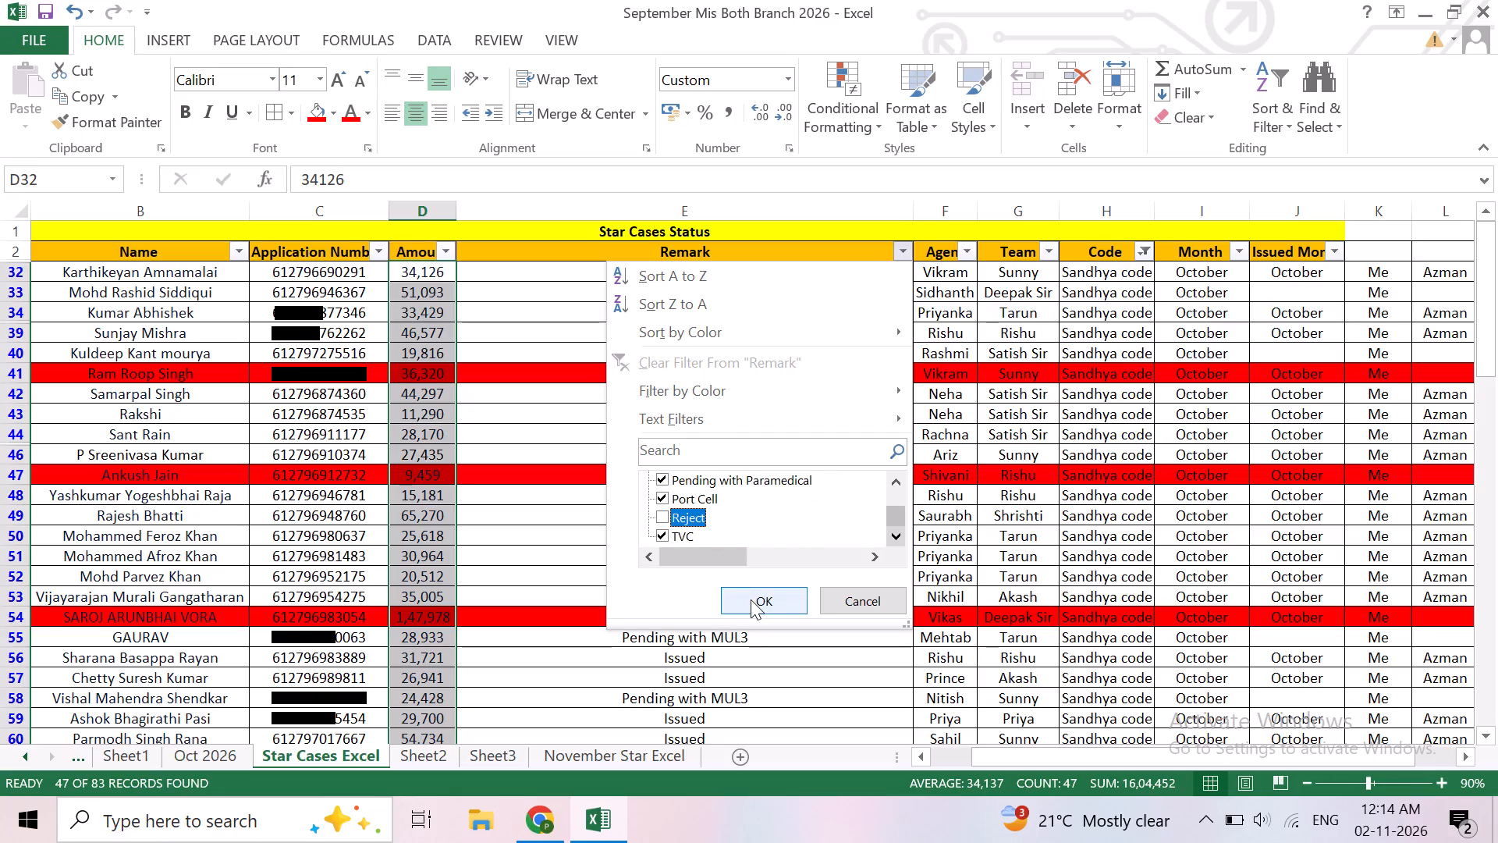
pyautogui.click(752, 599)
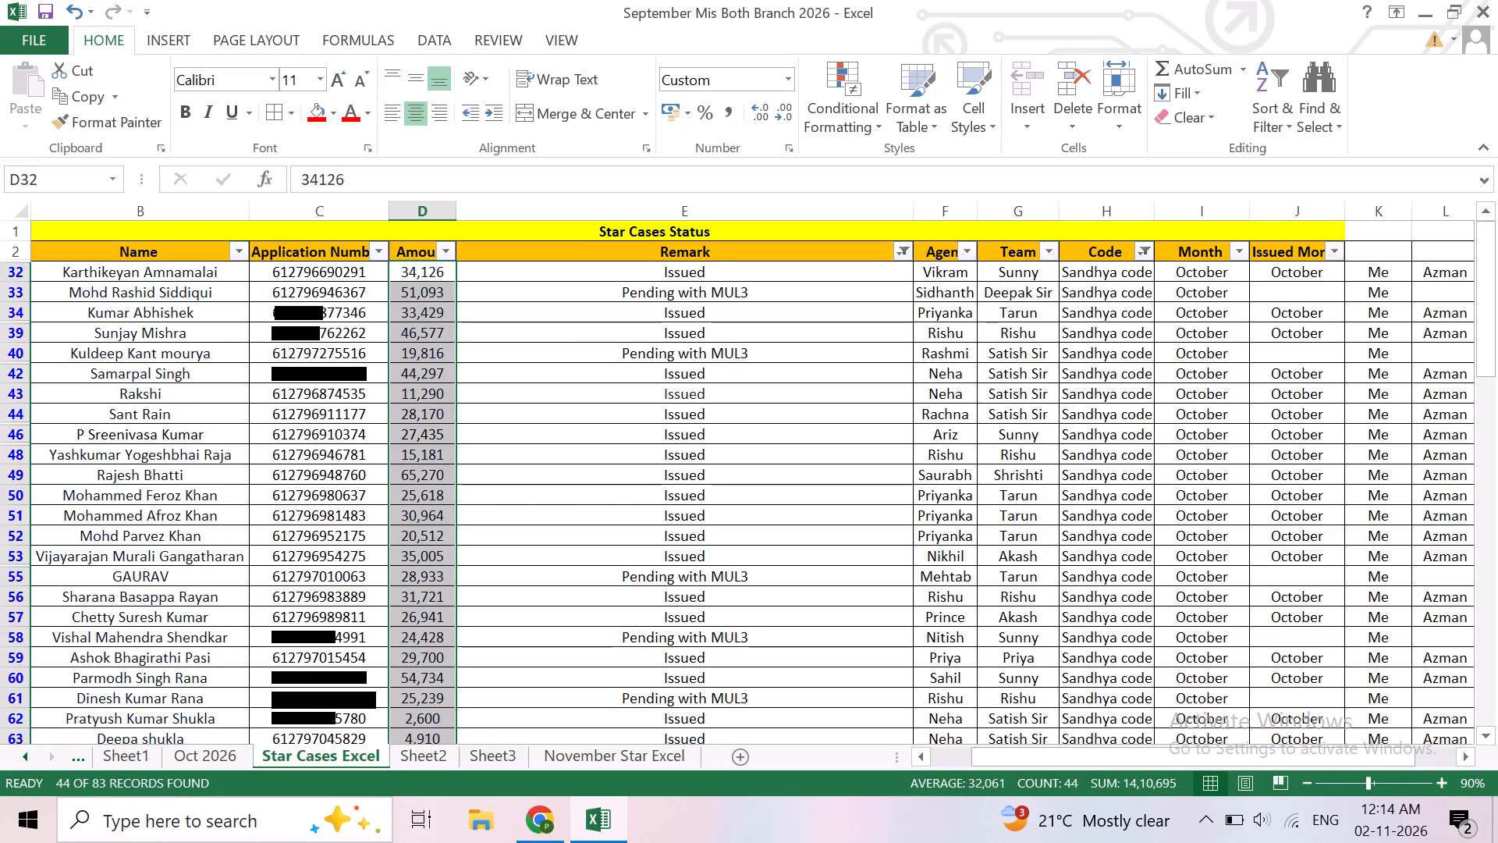
# Select the Amount values of the non-rejected Sandhya code cases from row 32 down and check their total.
pyautogui.click(431, 272)
pyautogui.hotkey('ctrl', 'shift', 'Down')
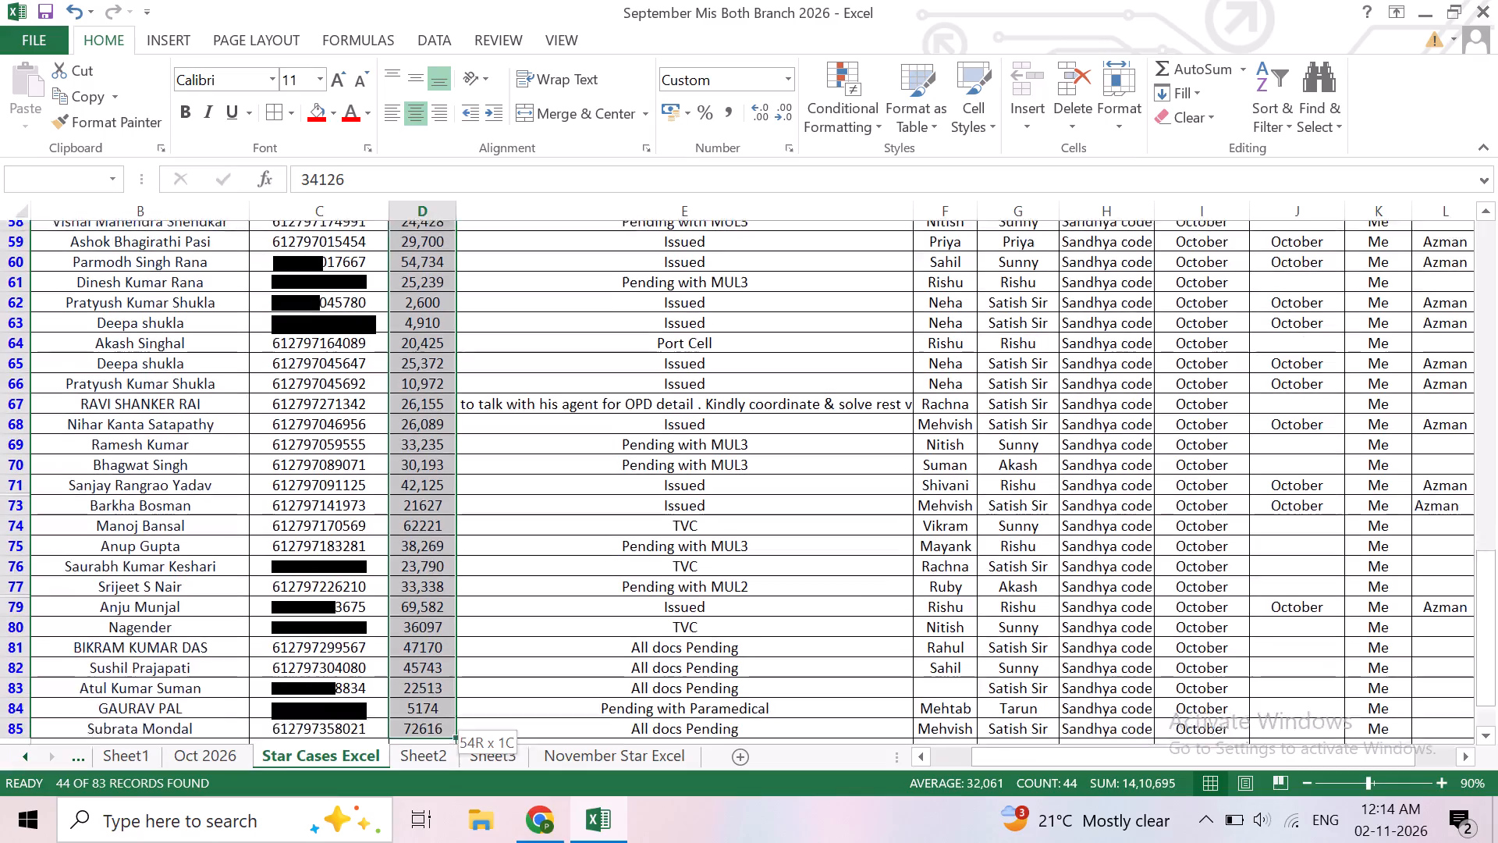
pyautogui.hscroll(1, 804, 446)
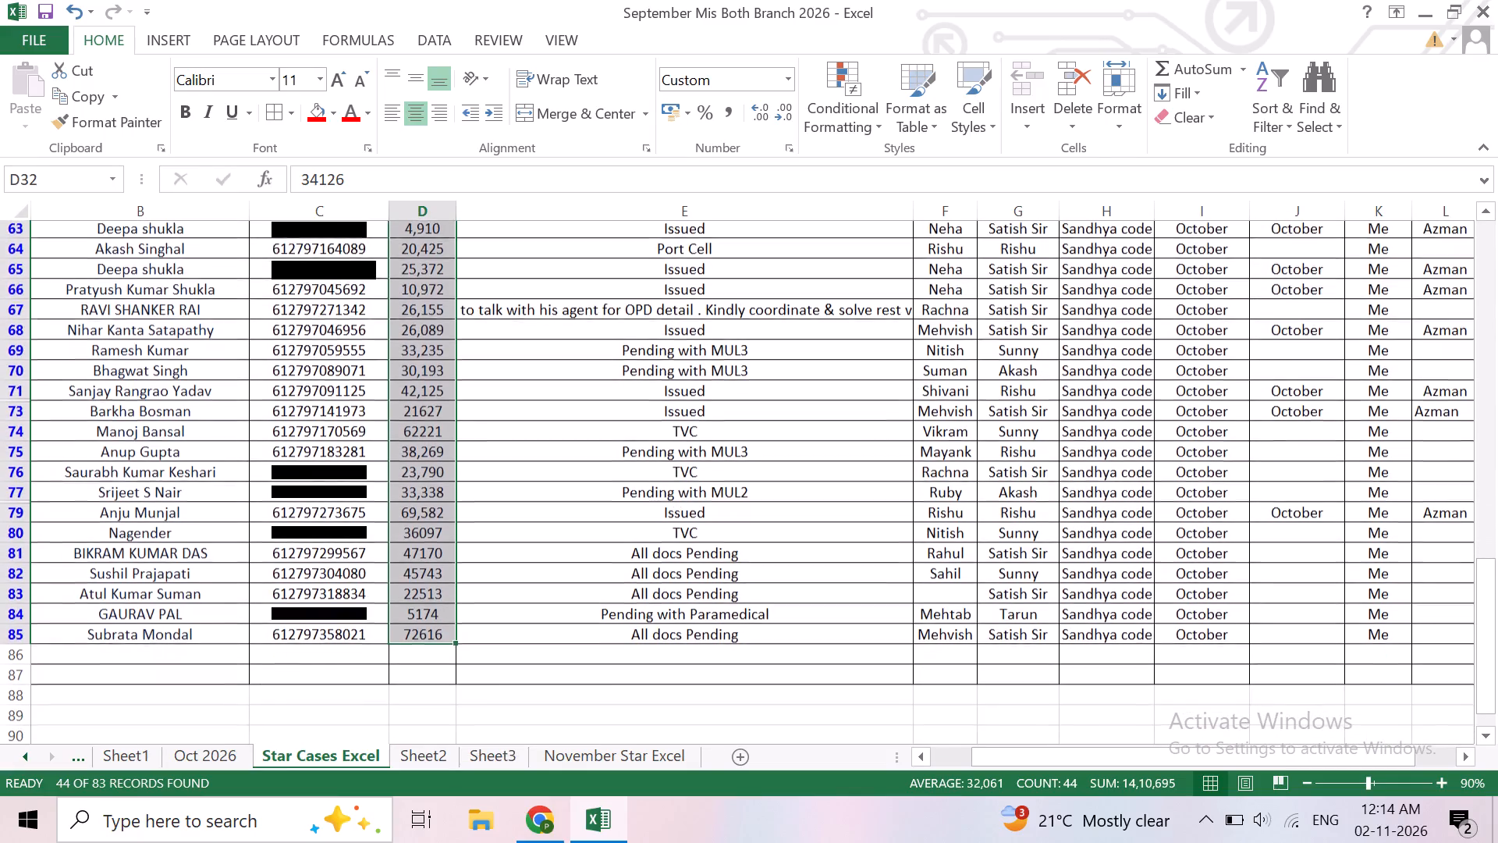
pyautogui.hscroll(1, 804, 446)
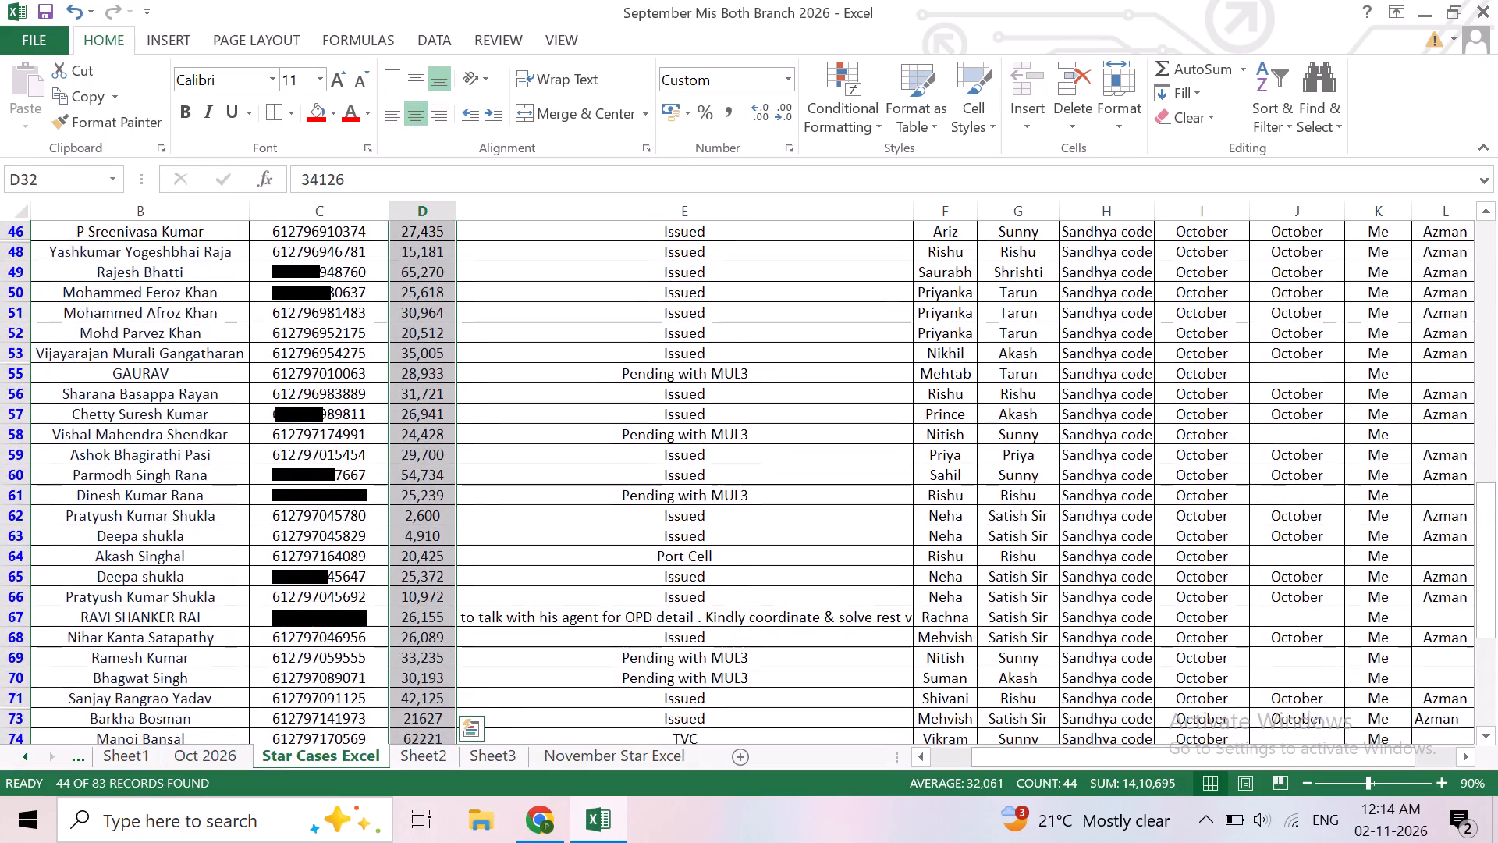
pyautogui.scroll(4, 804, 446)
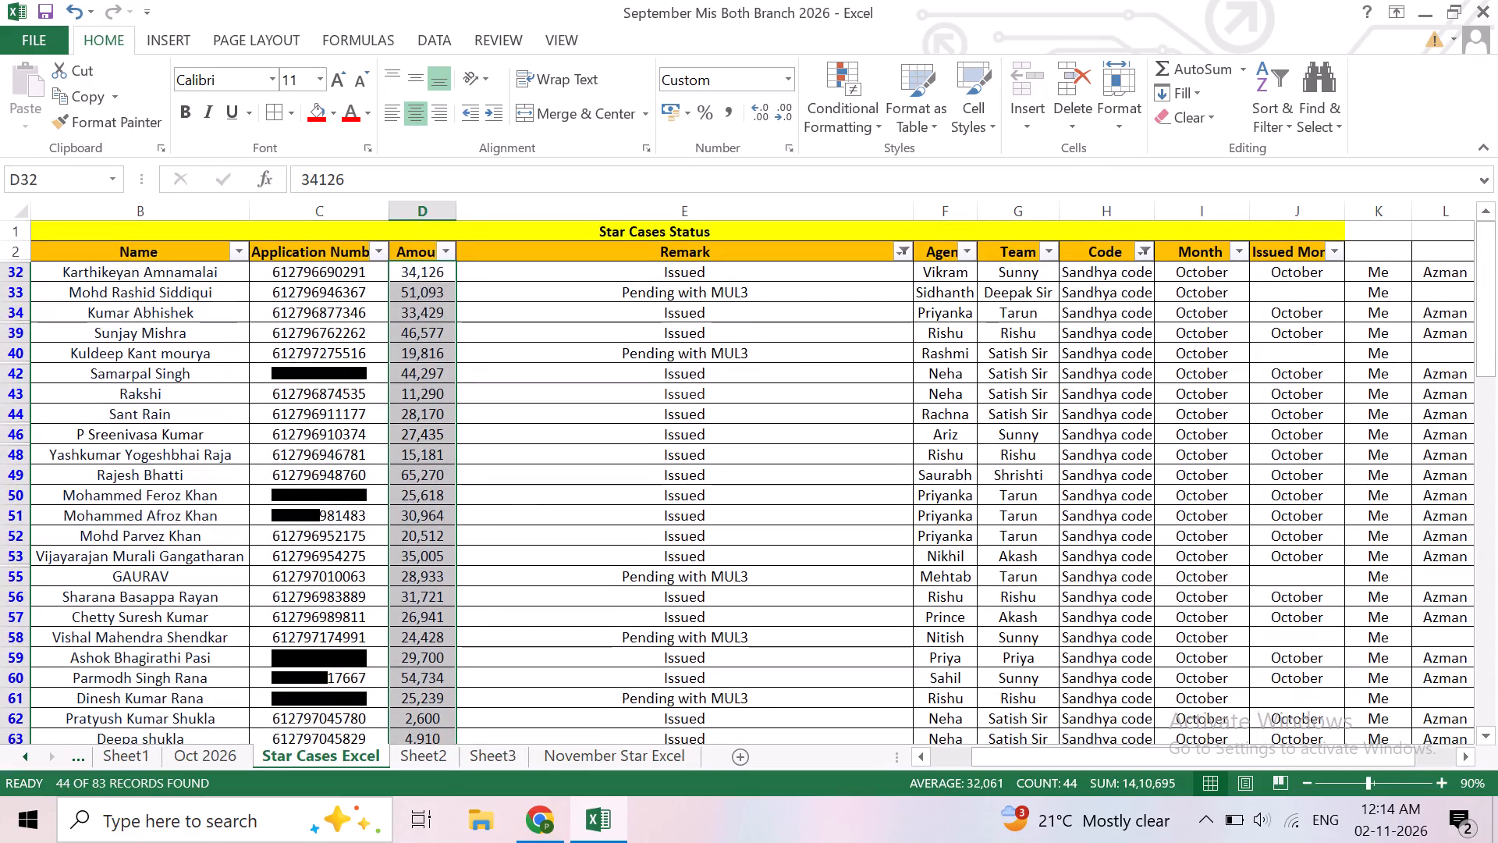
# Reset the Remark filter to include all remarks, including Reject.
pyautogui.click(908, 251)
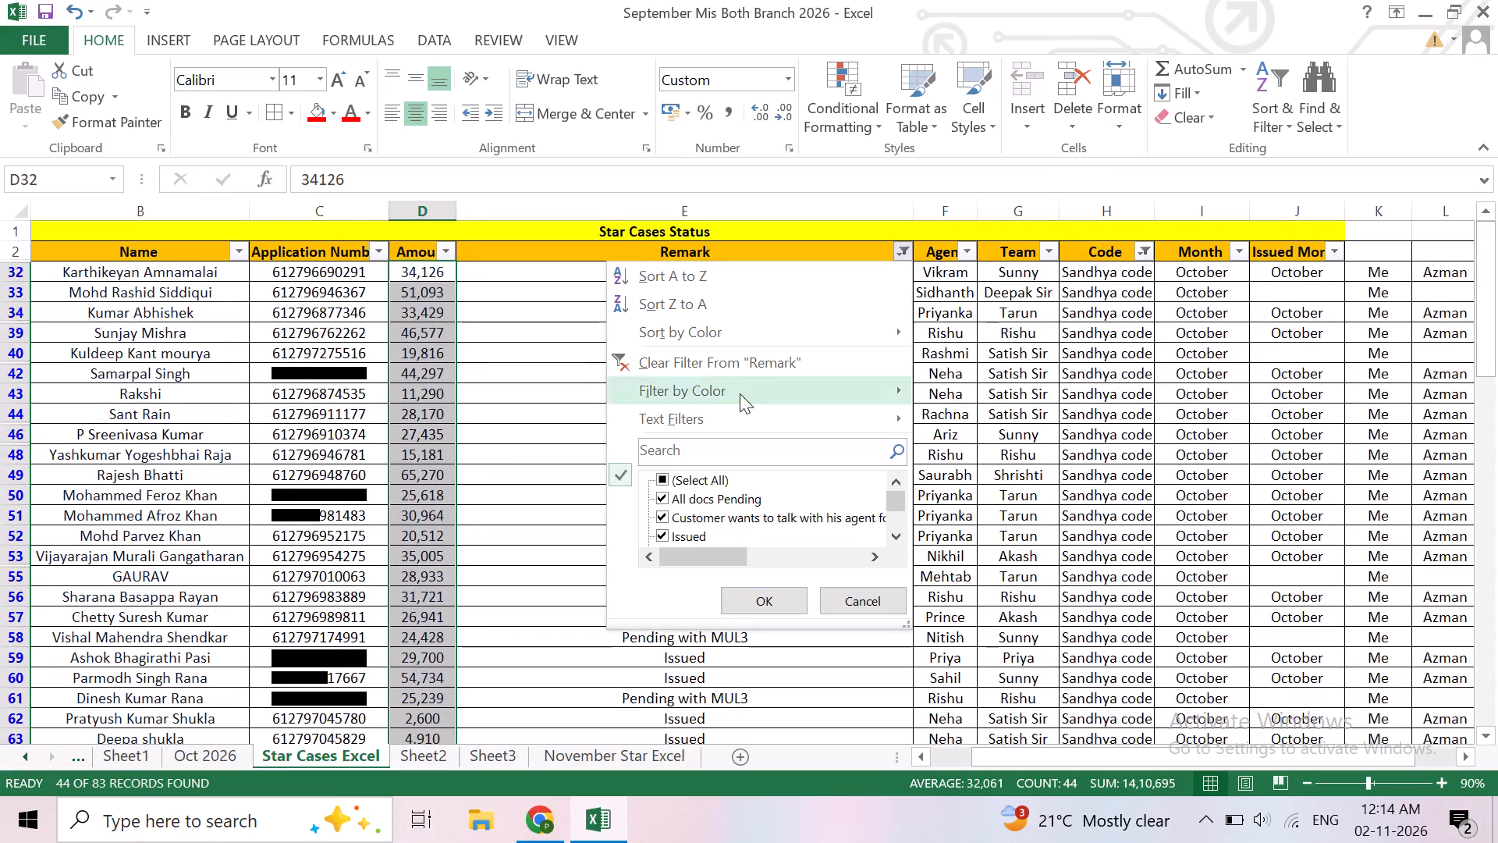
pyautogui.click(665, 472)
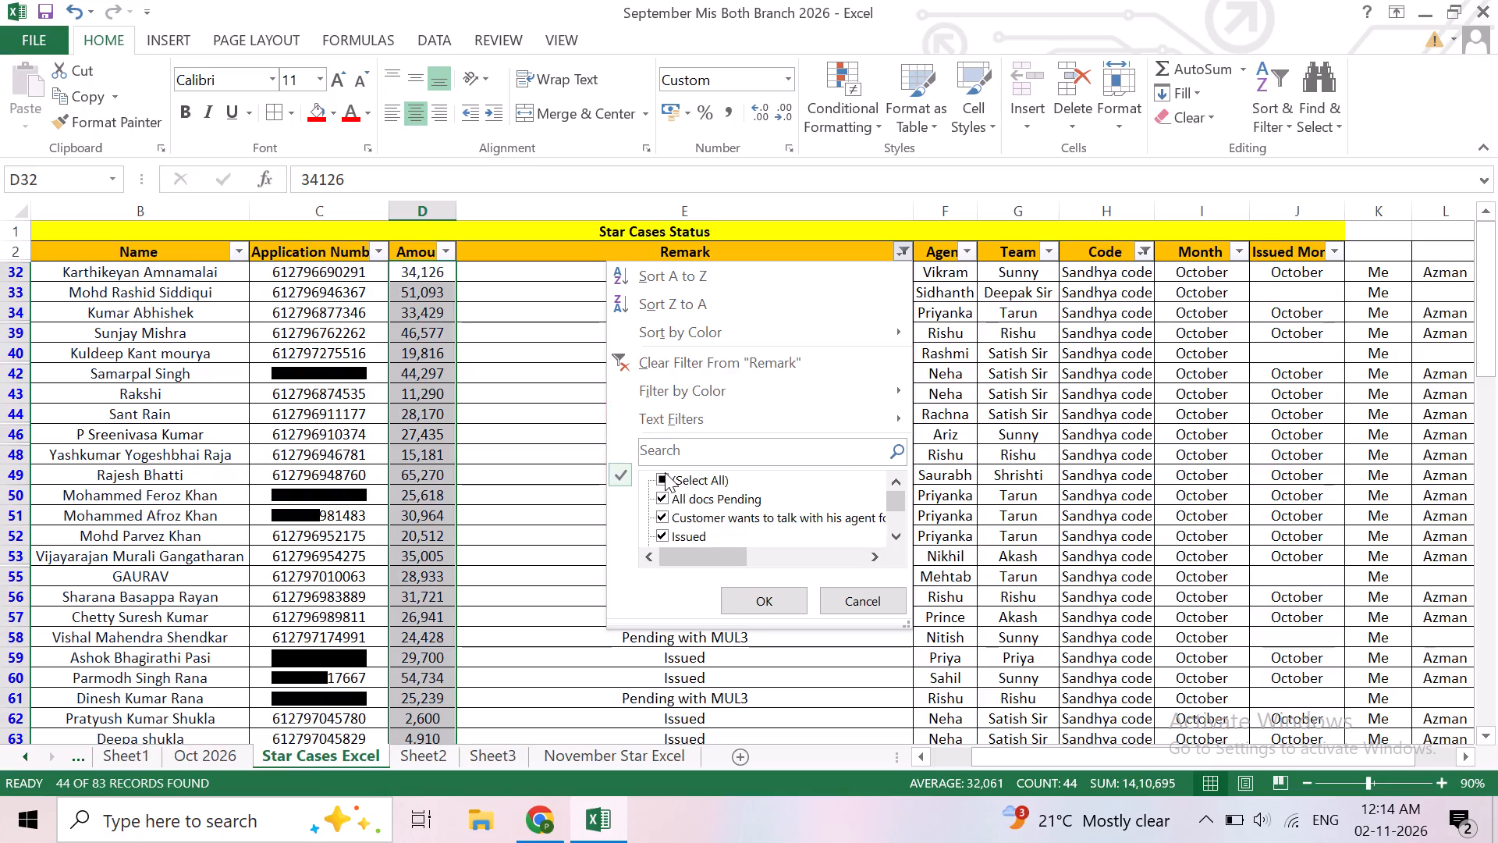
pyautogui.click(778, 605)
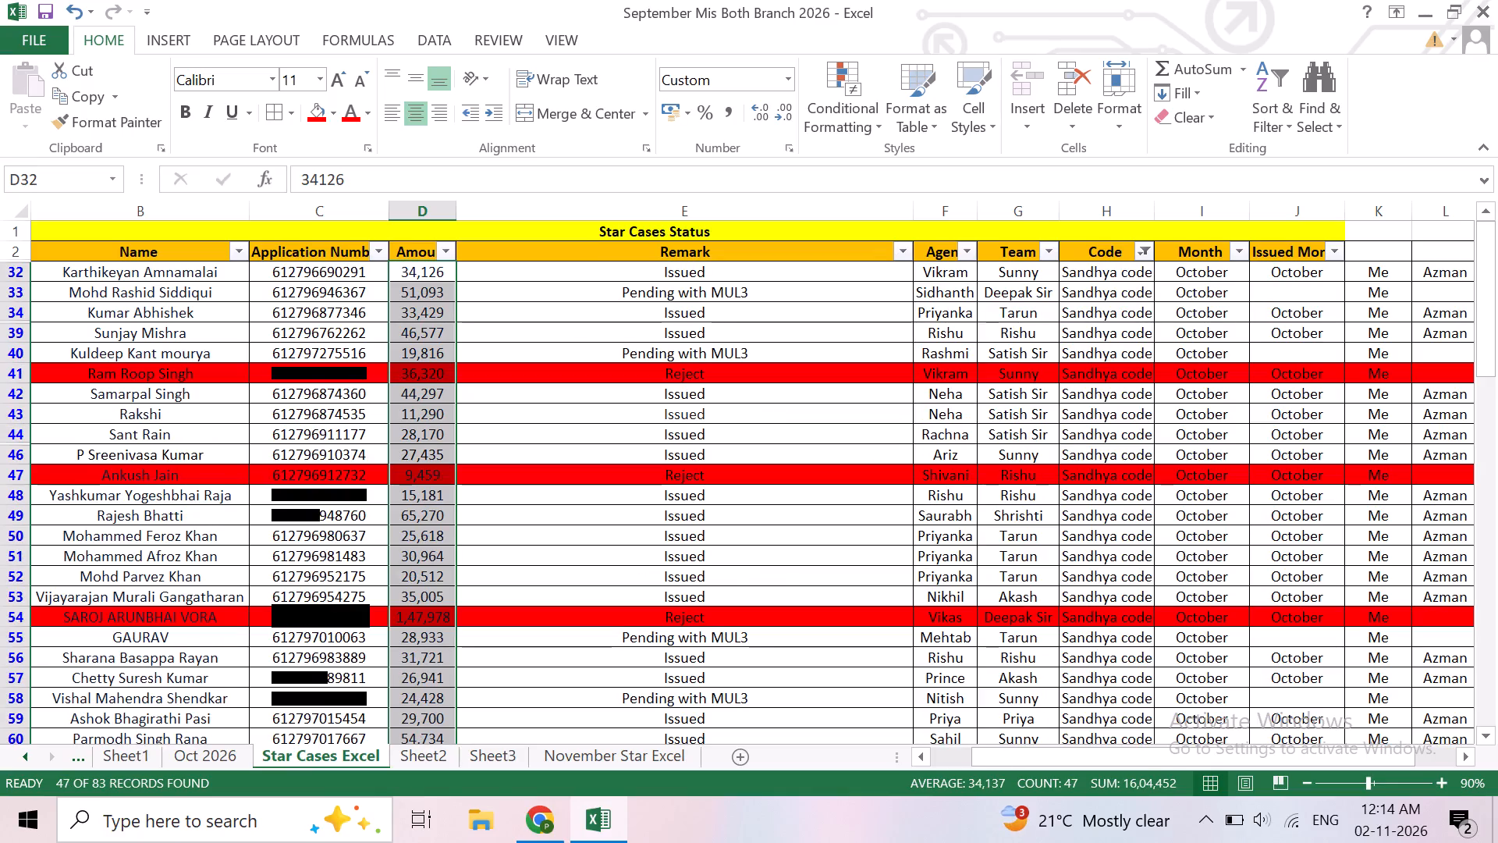
# Switch the Code filter from Sandhya code to only the Shyam Code cases.
pyautogui.click(1147, 251)
pyautogui.click(903, 498)
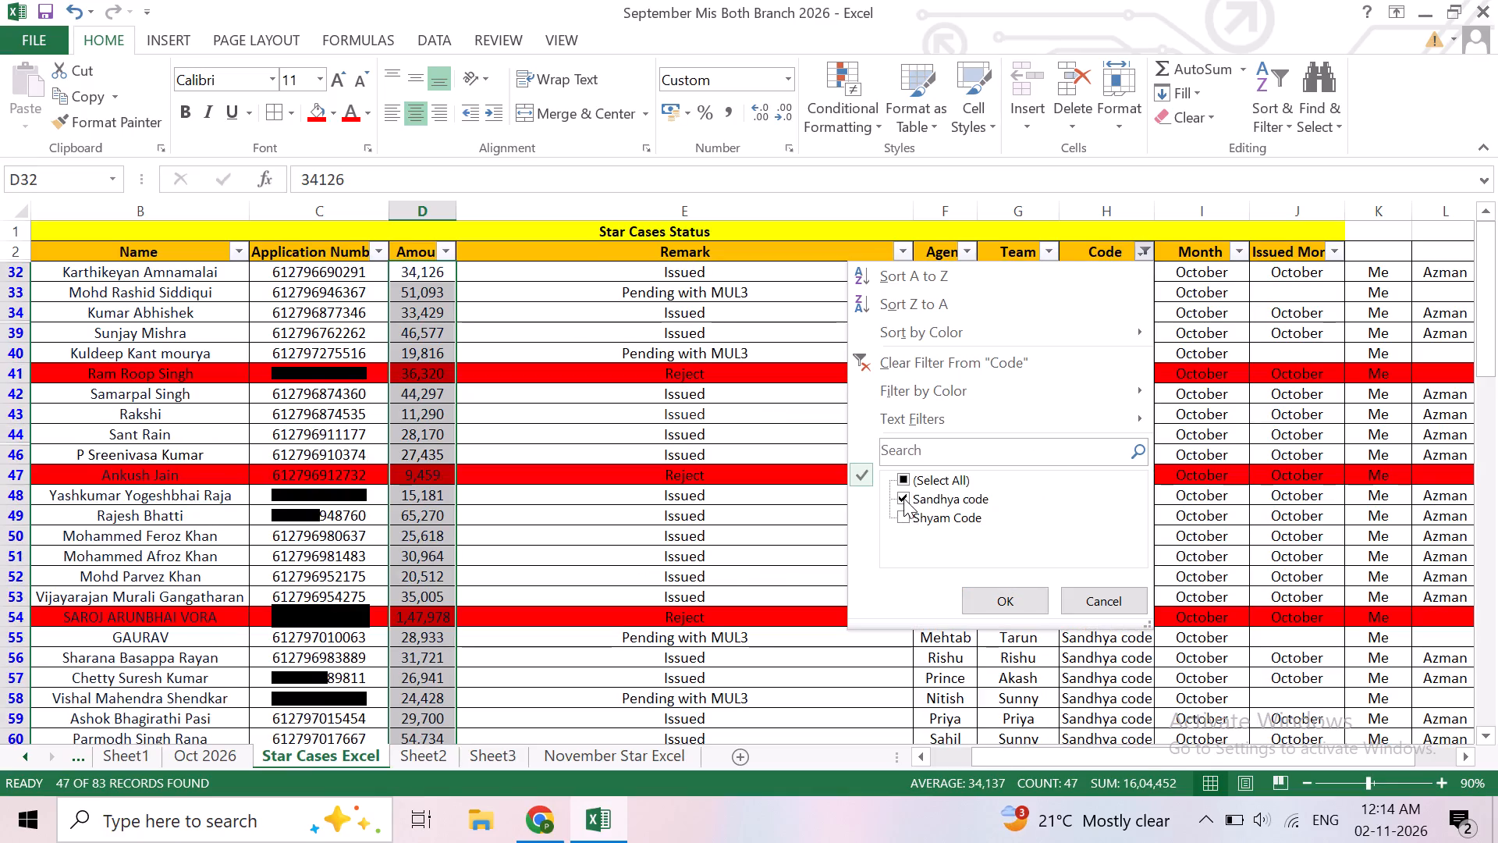
pyautogui.click(903, 514)
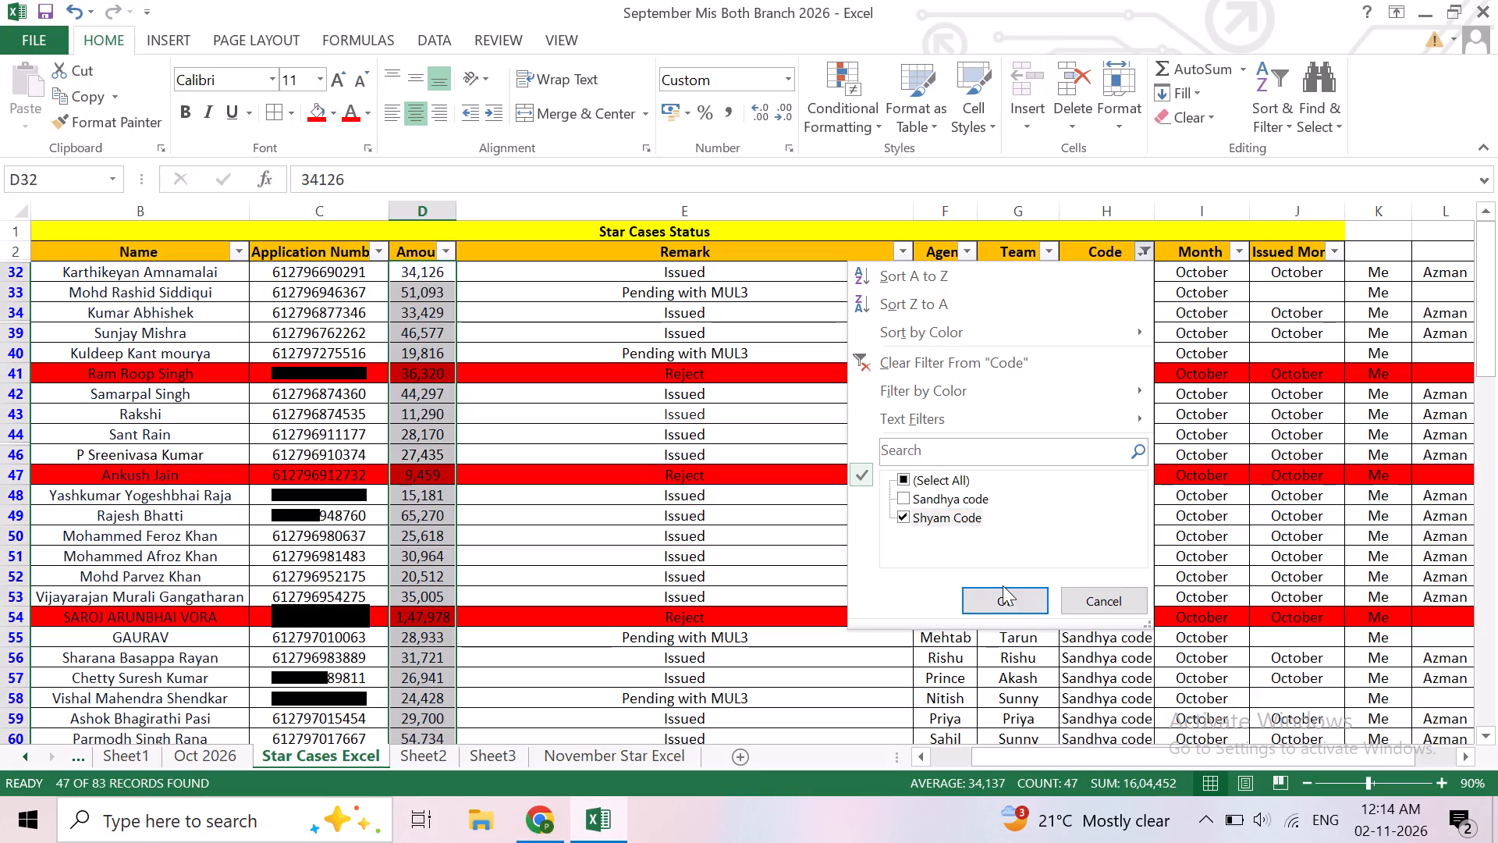
pyautogui.click(1006, 589)
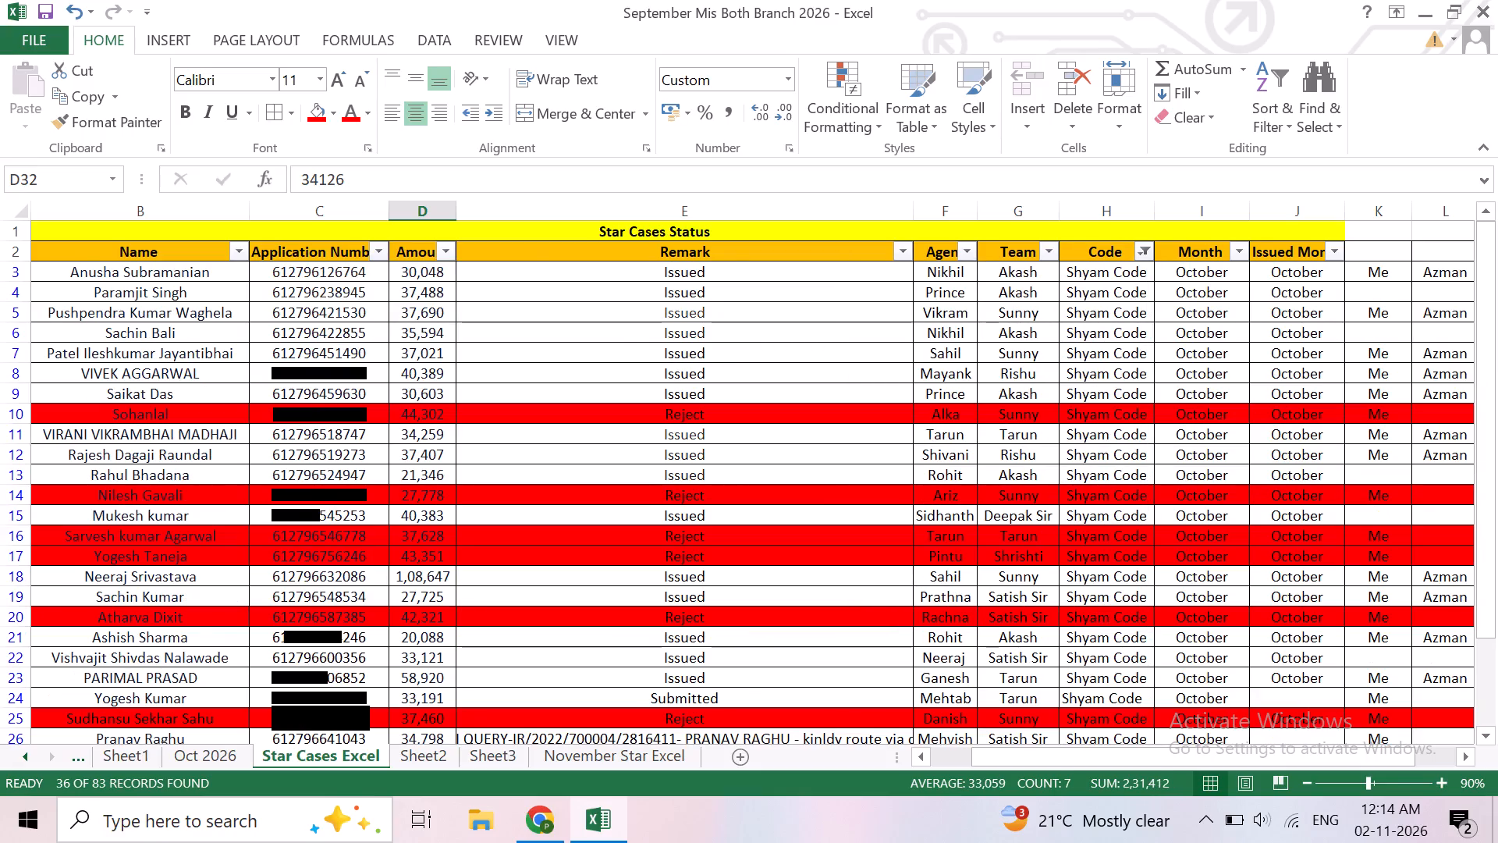
# Select all Amount values of the Shyam Code cases from row 3 down and check their total and rows.
pyautogui.click(425, 274)
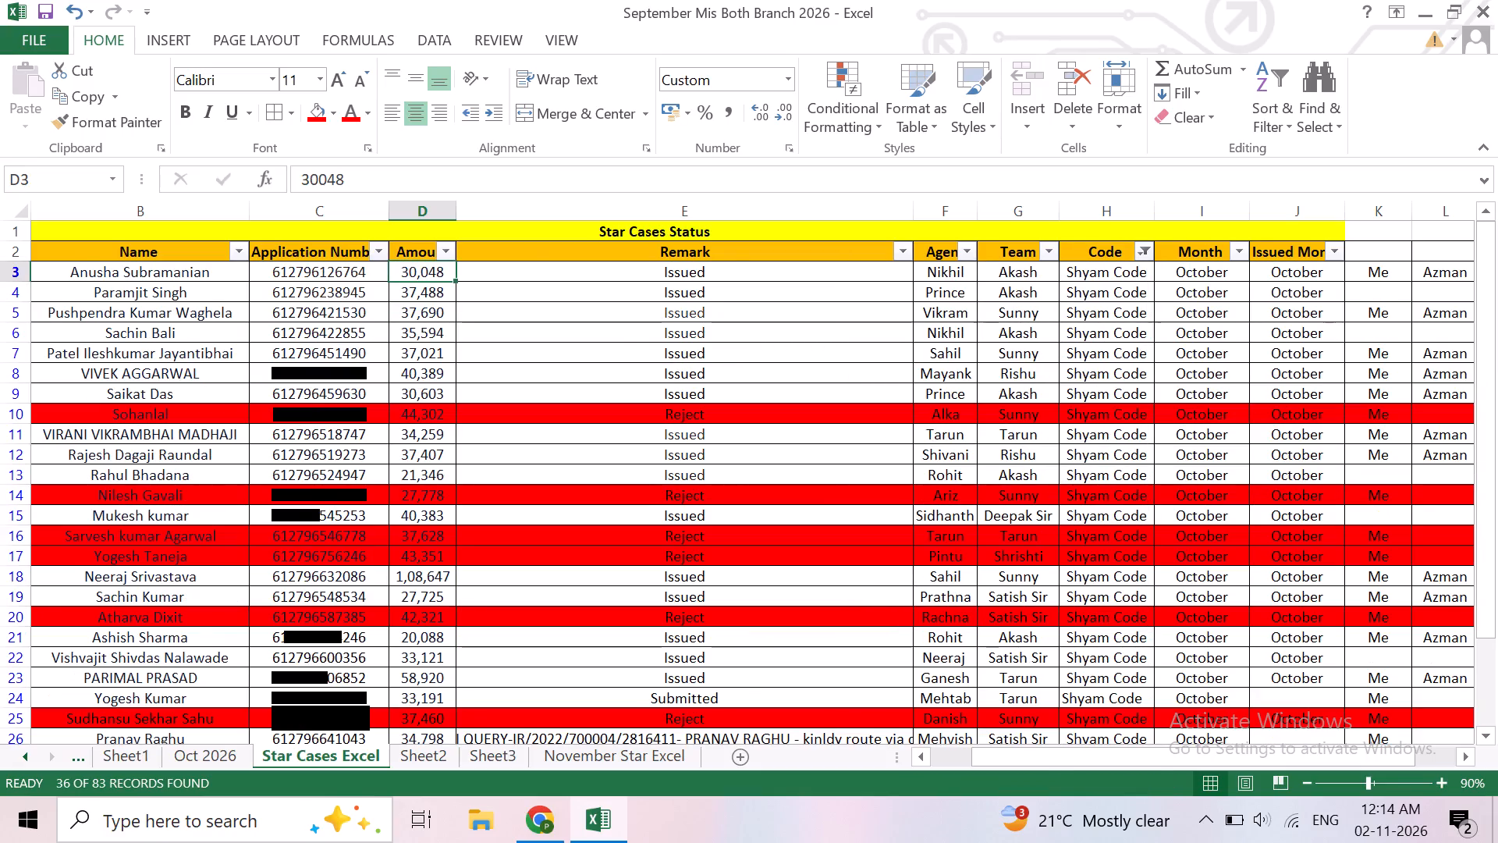
pyautogui.hotkey('ctrl', 'shift', 'Down')
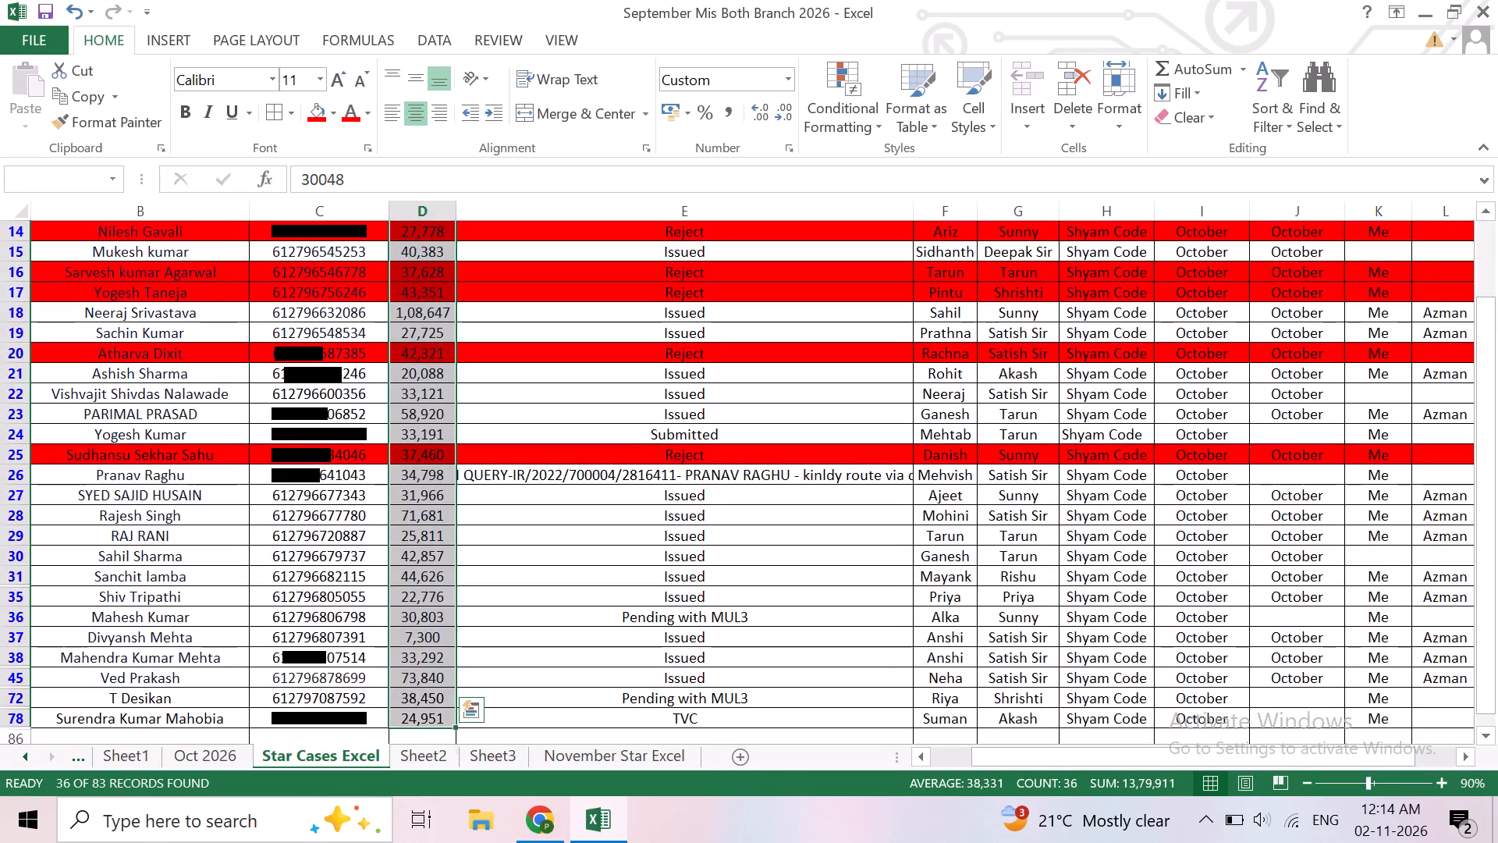
pyautogui.hscroll(1, 425, 274)
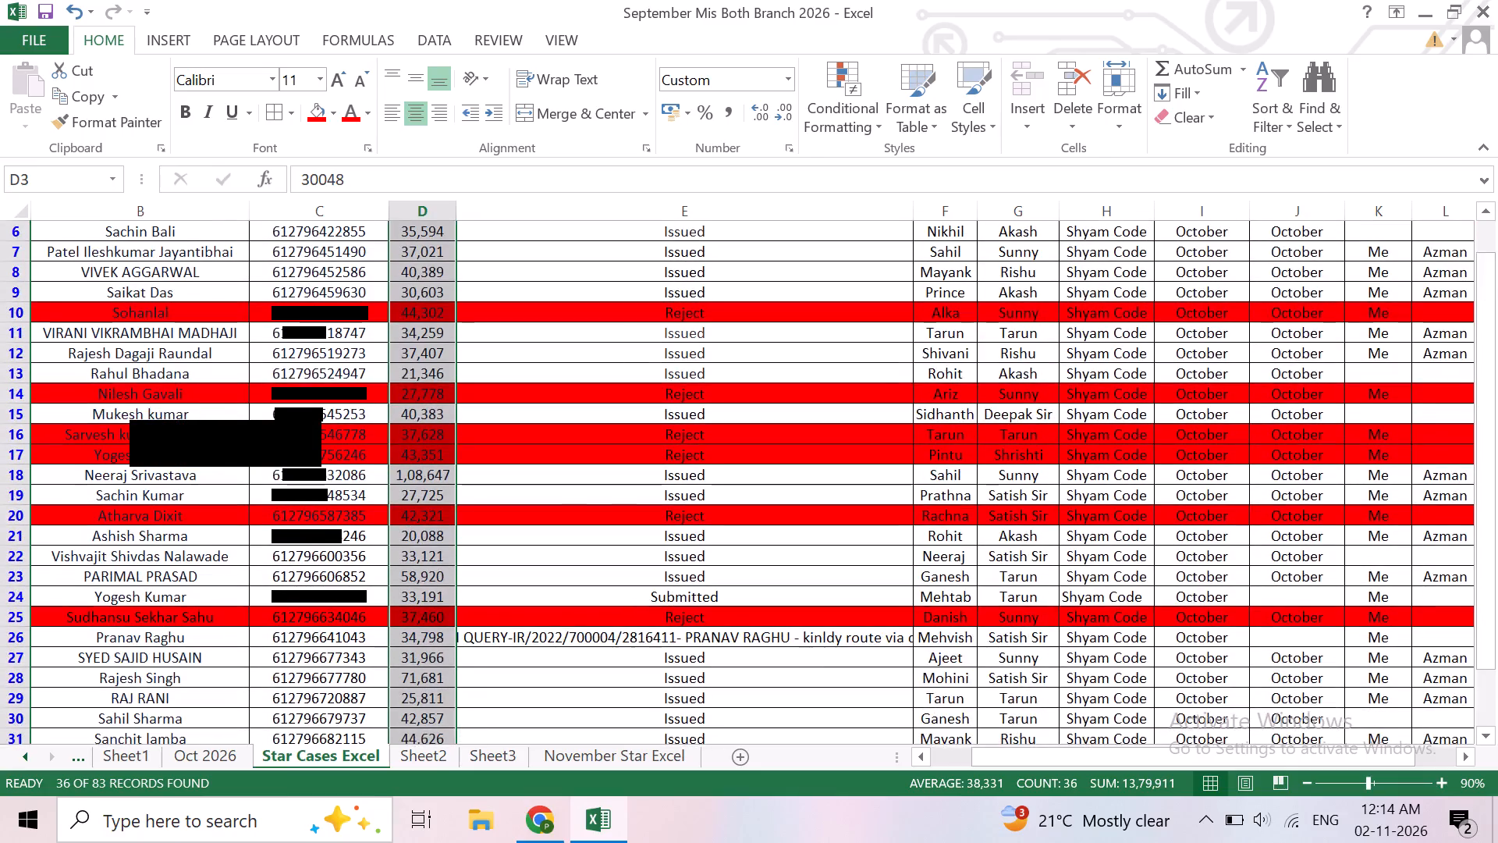
pyautogui.scroll(6, 425, 274)
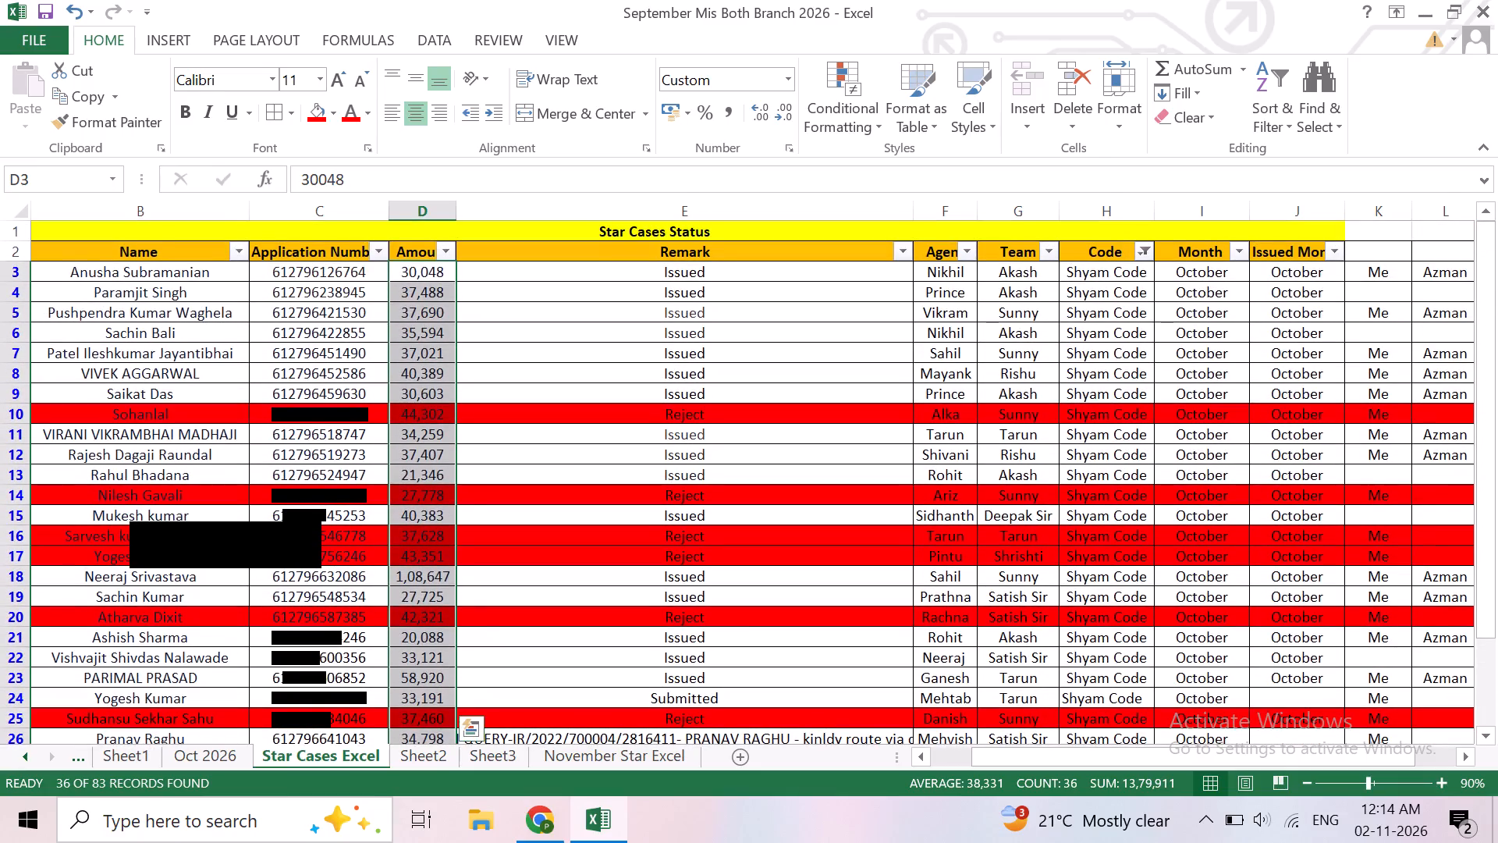
pyautogui.scroll(-3, 660, 507)
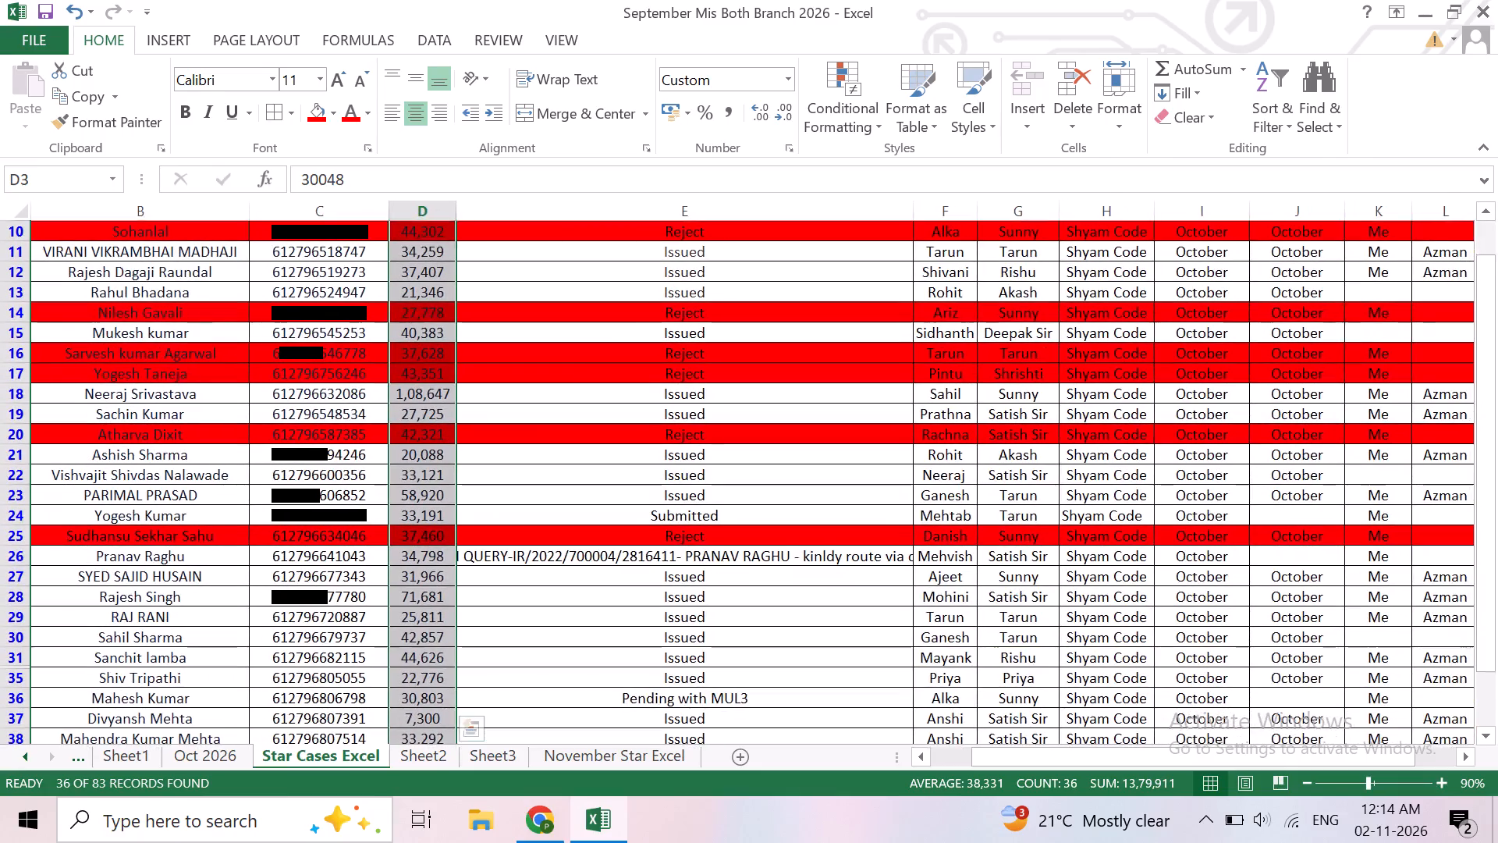
pyautogui.scroll(-3, 660, 507)
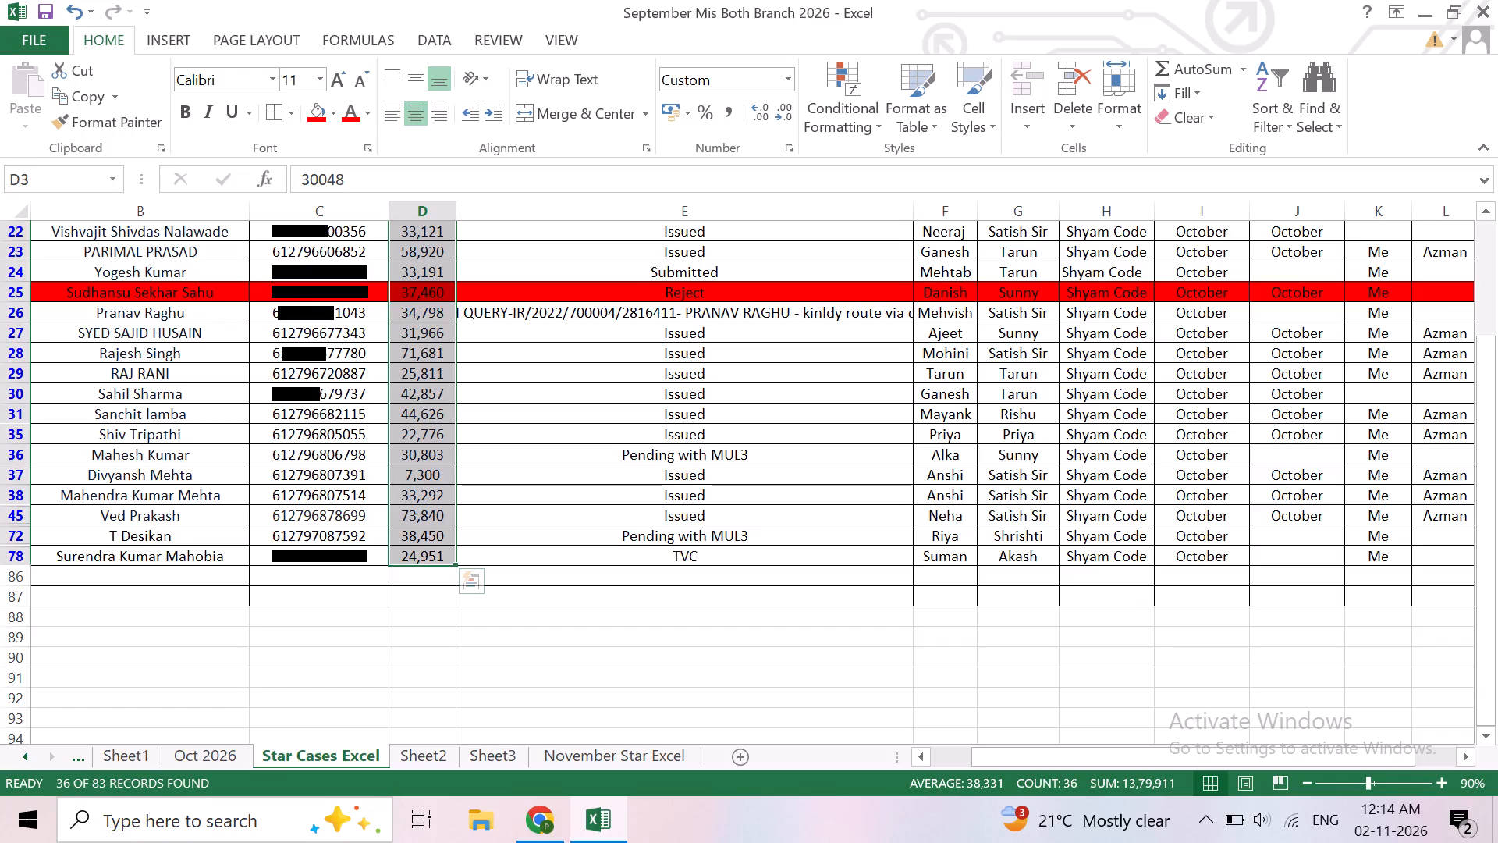
# Review the Shyam Code cases and their remarks, reading the full query remark in row 26.
pyautogui.click(740, 606)
pyautogui.scroll(2, 740, 609)
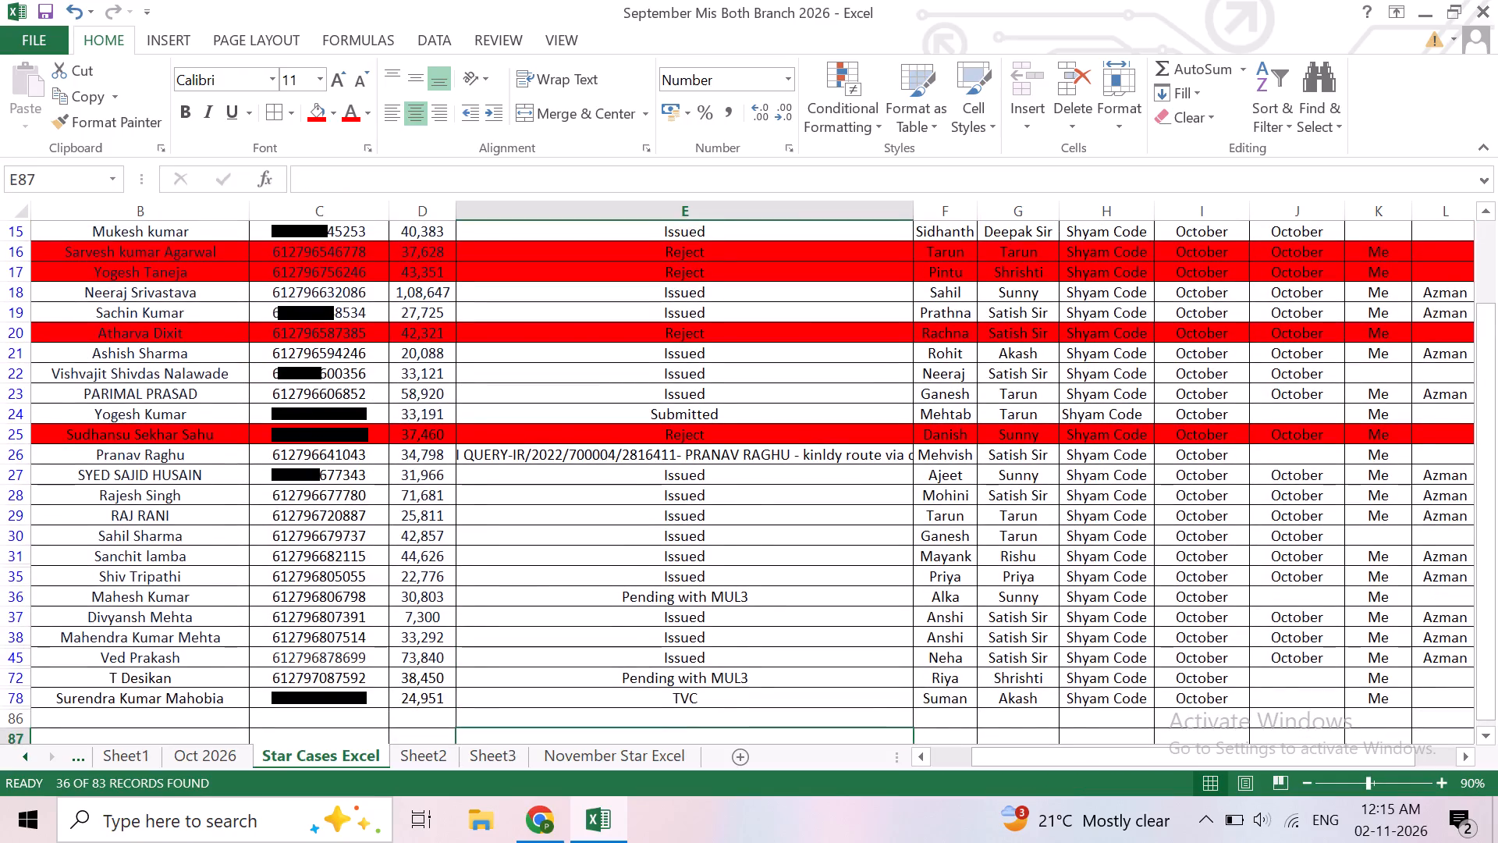
pyautogui.scroll(1, 740, 609)
pyautogui.hscroll(1, 740, 609)
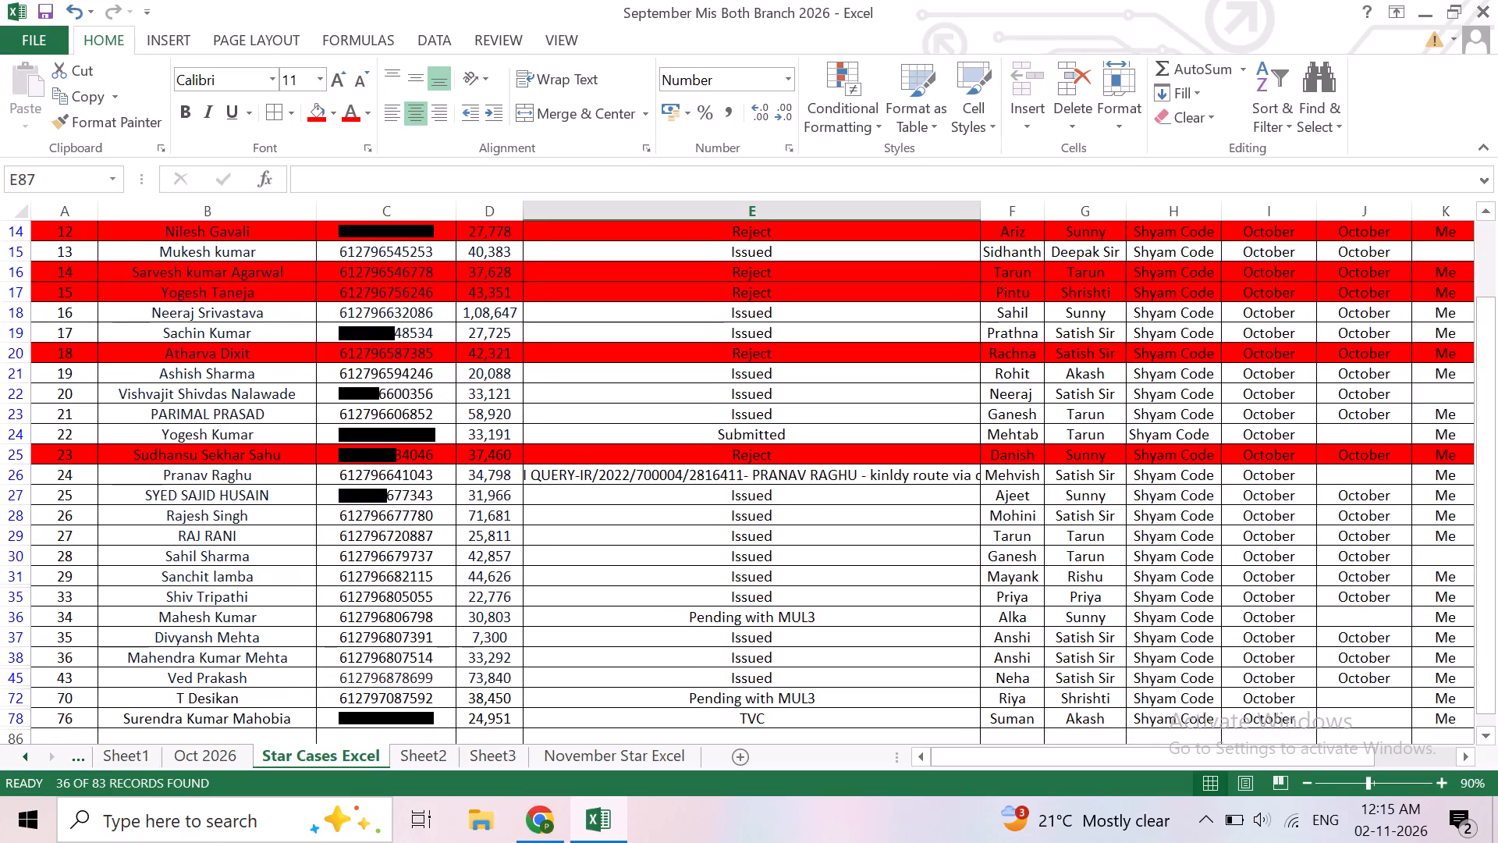
pyautogui.scroll(1, 740, 609)
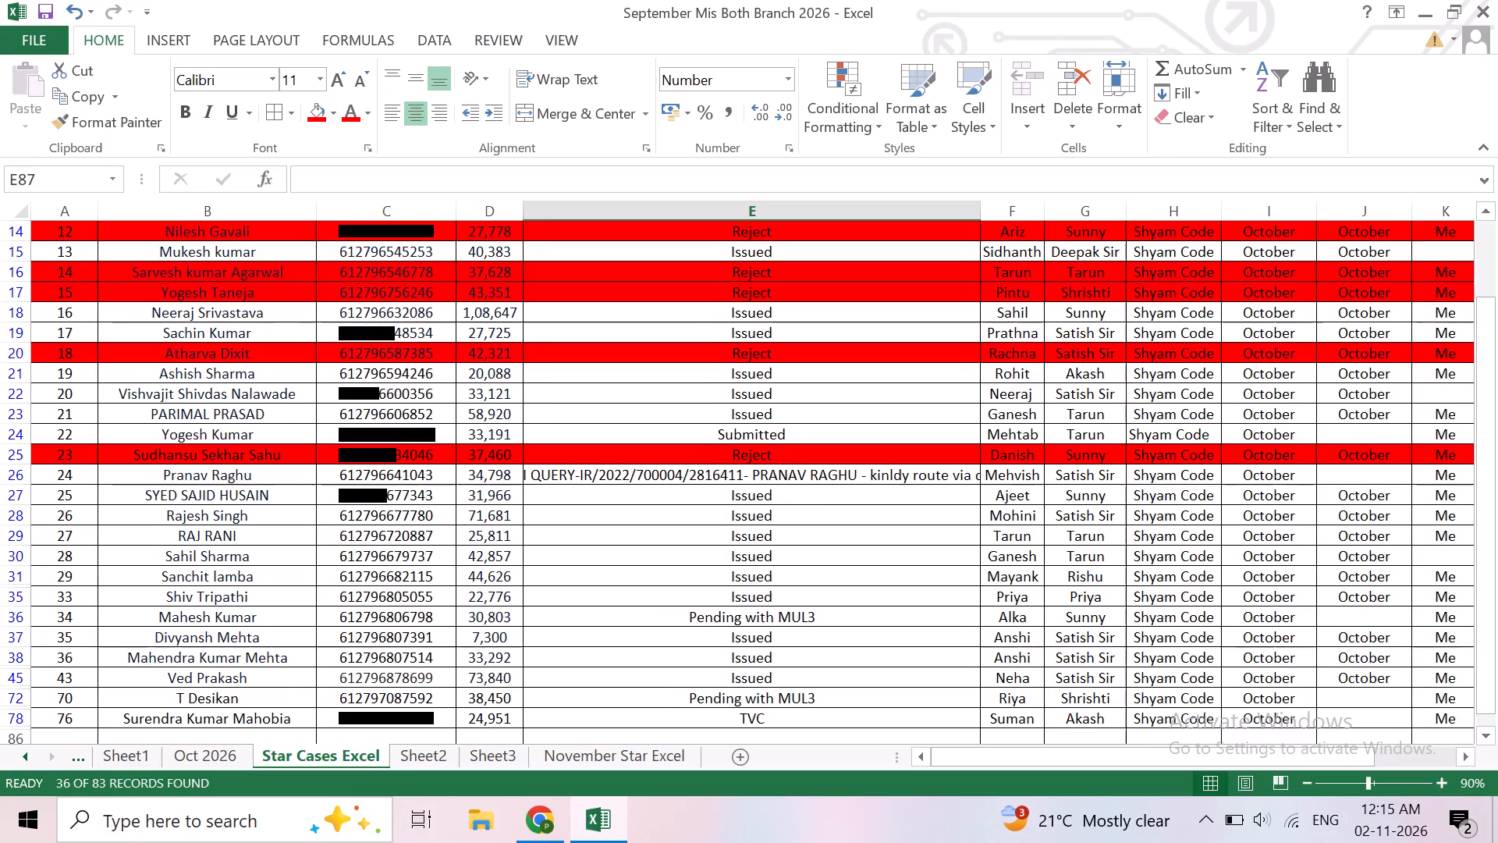
pyautogui.scroll(4, 740, 609)
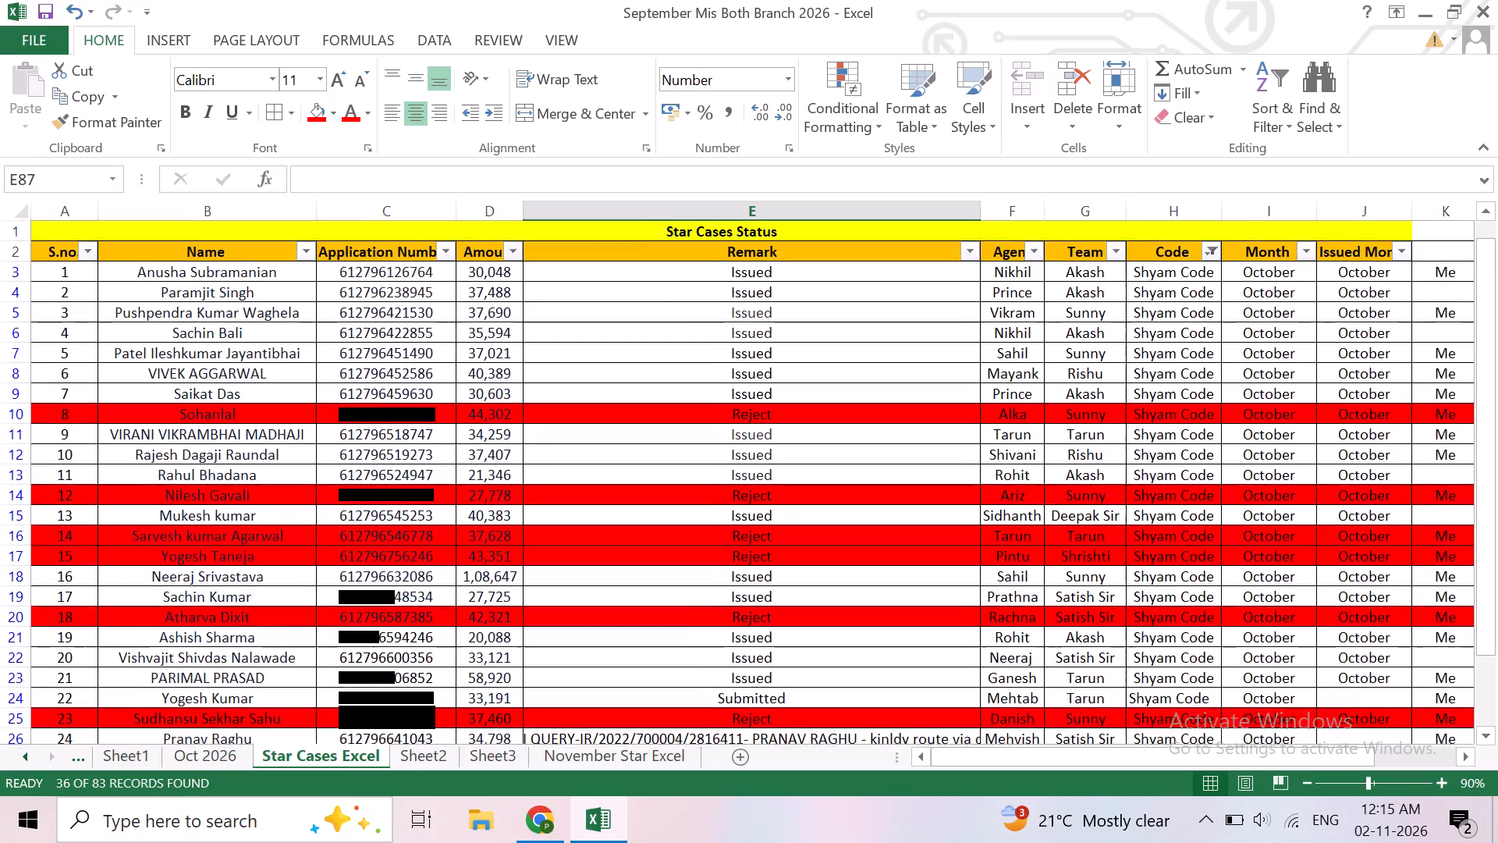
pyautogui.scroll(1, 740, 609)
pyautogui.scroll(-4, 740, 609)
pyautogui.scroll(1, 740, 609)
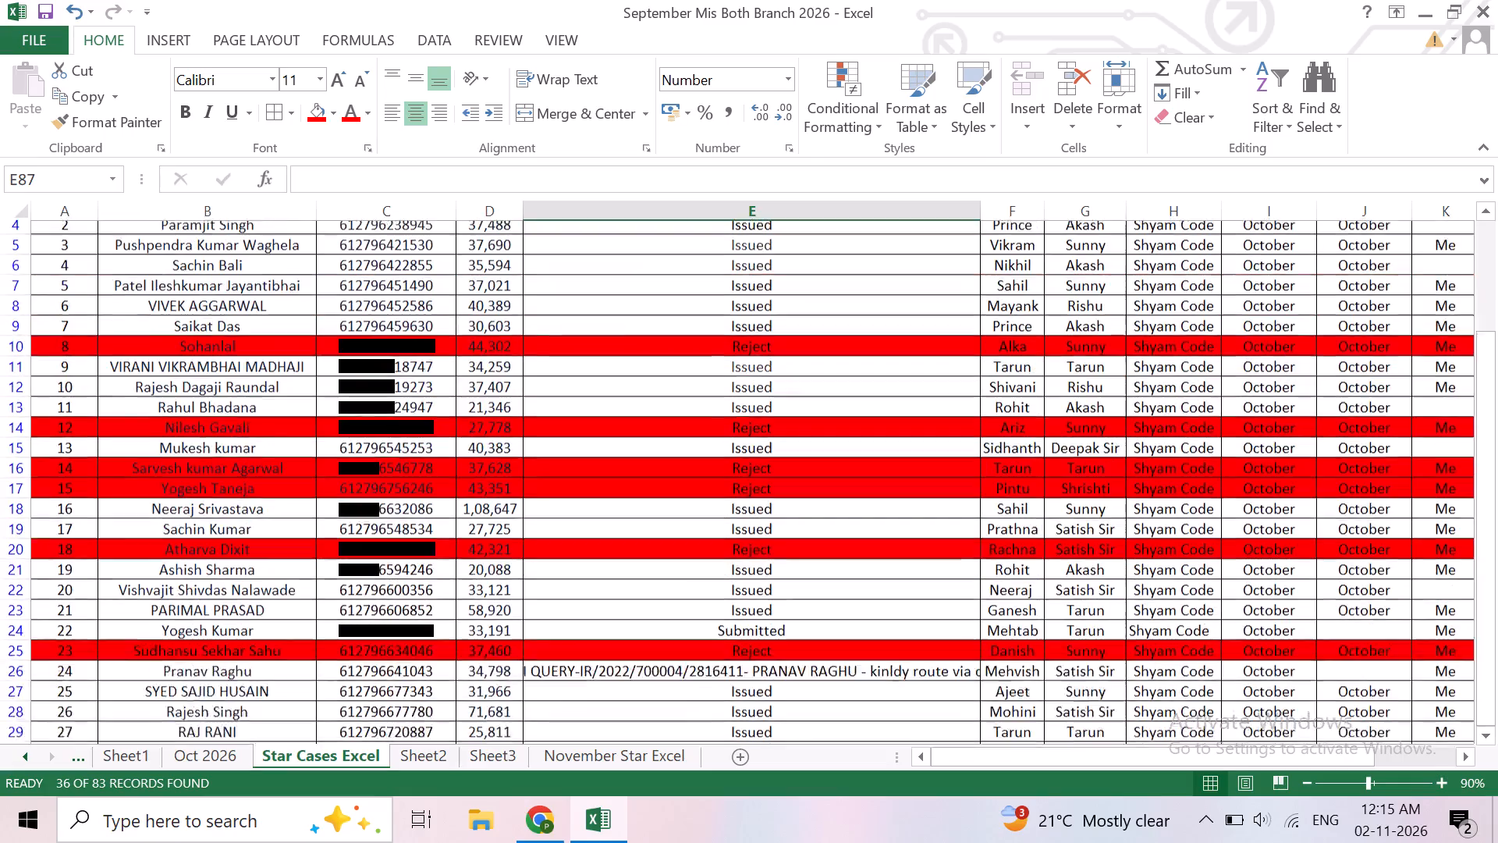
pyautogui.scroll(-1, 740, 609)
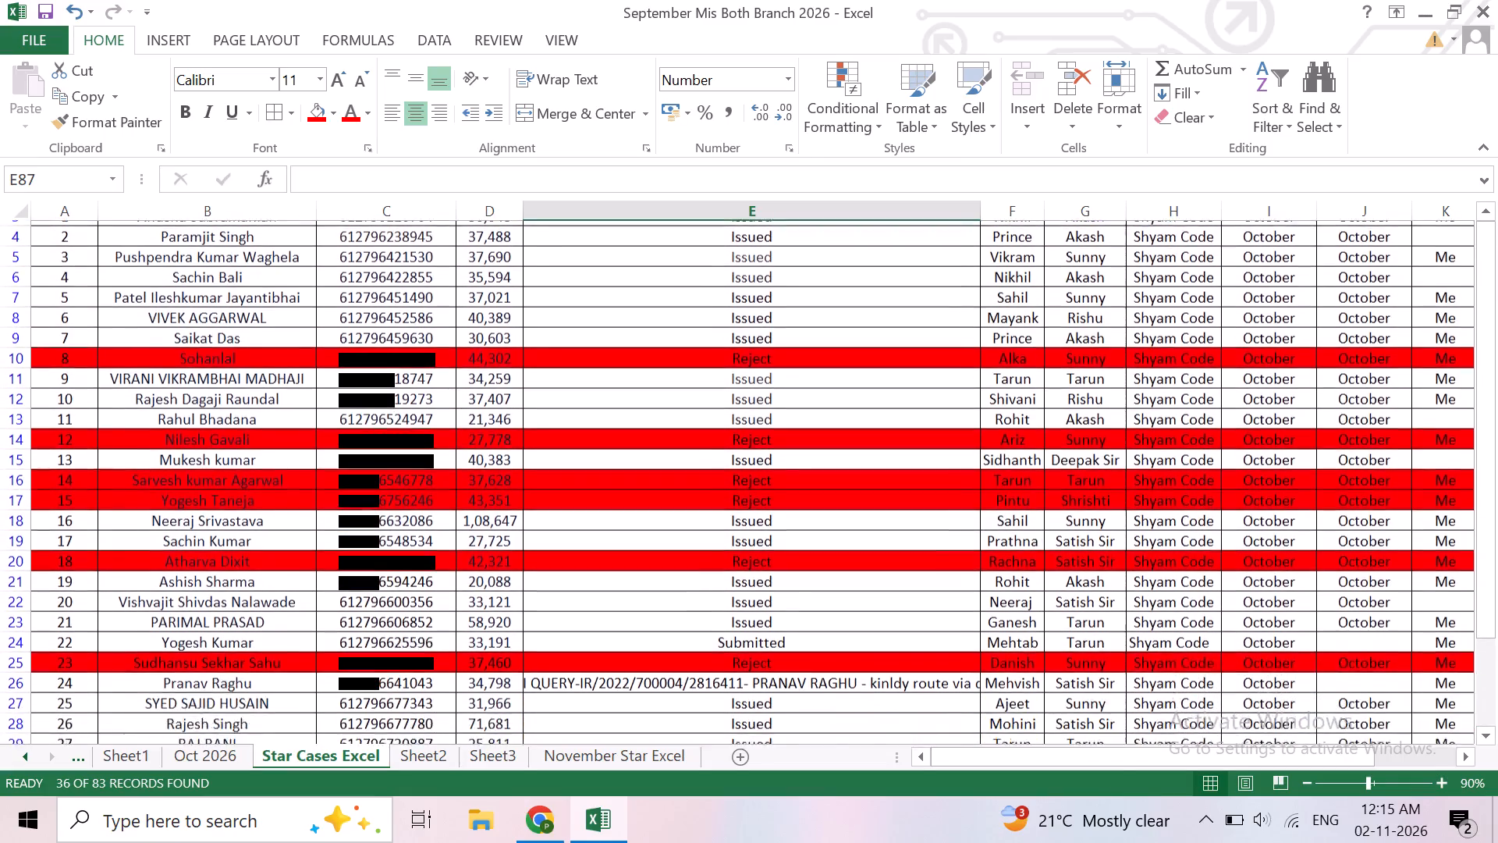
pyautogui.scroll(-2, 740, 609)
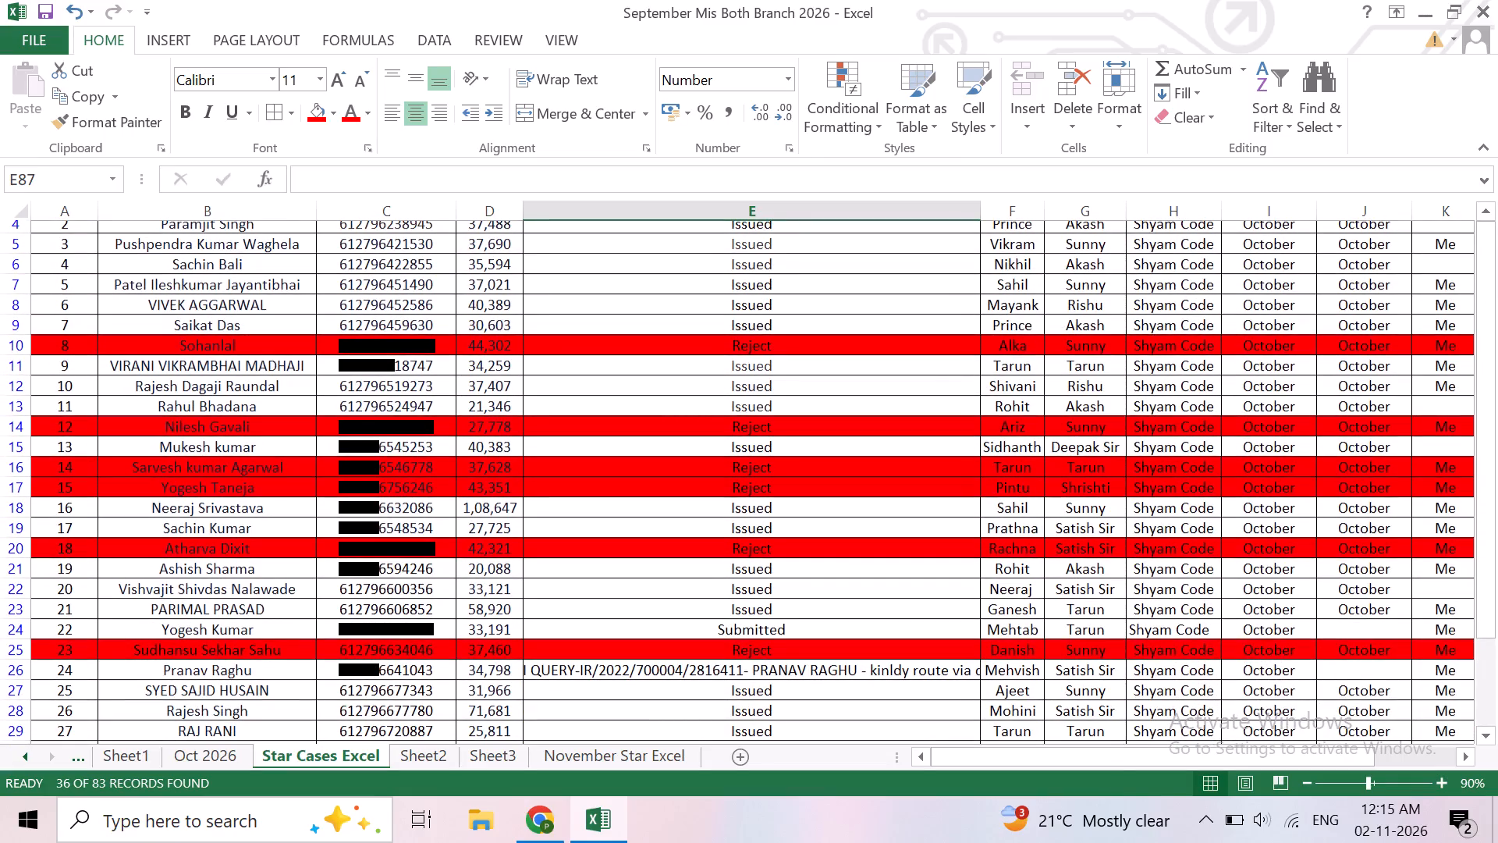
pyautogui.scroll(-2, 740, 609)
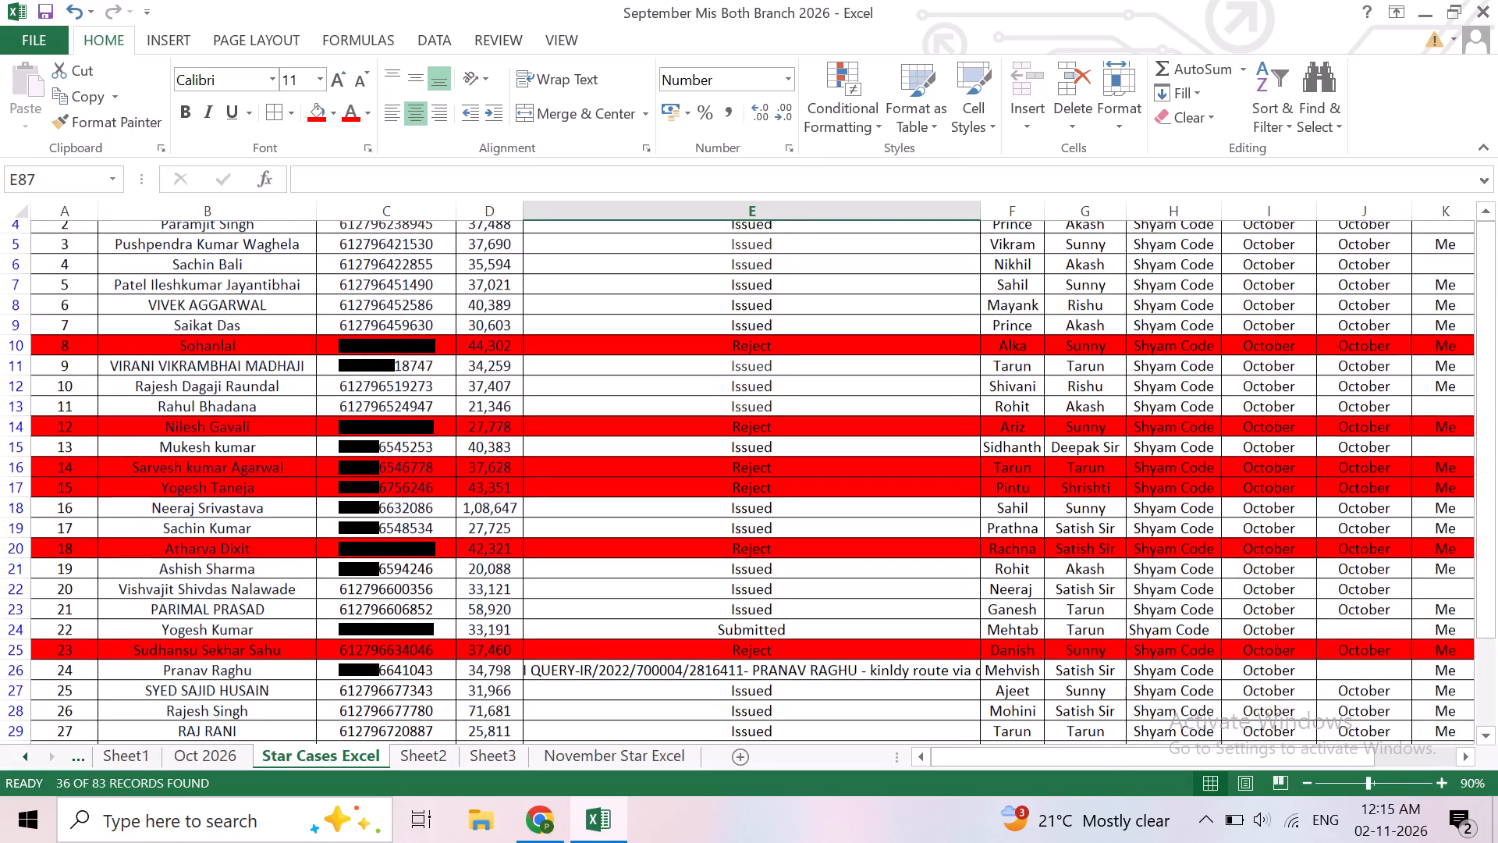
pyautogui.scroll(-2, 740, 609)
pyautogui.click(663, 674)
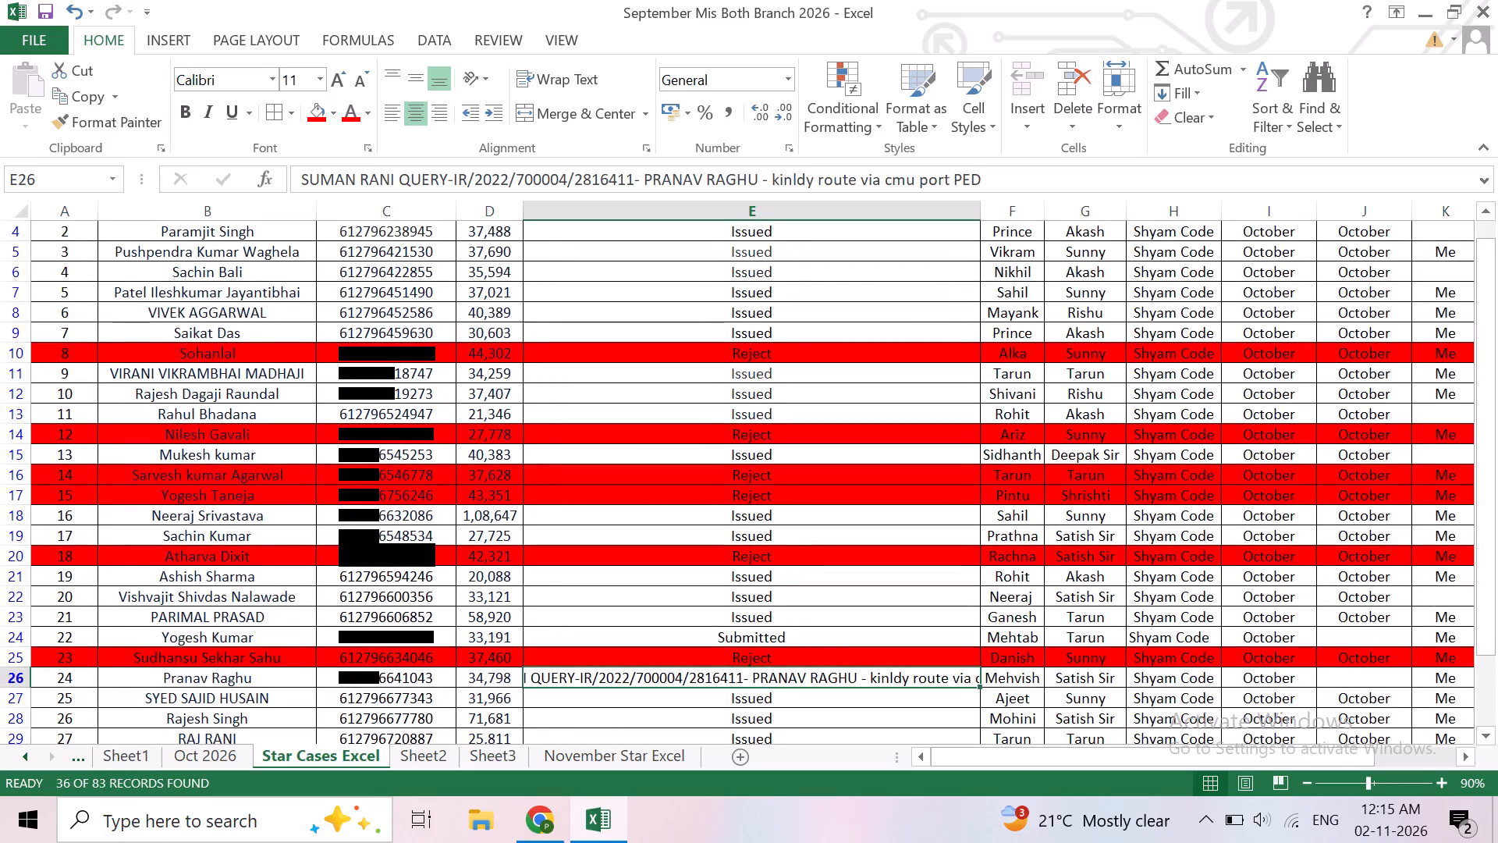
pyautogui.scroll(2, 663, 674)
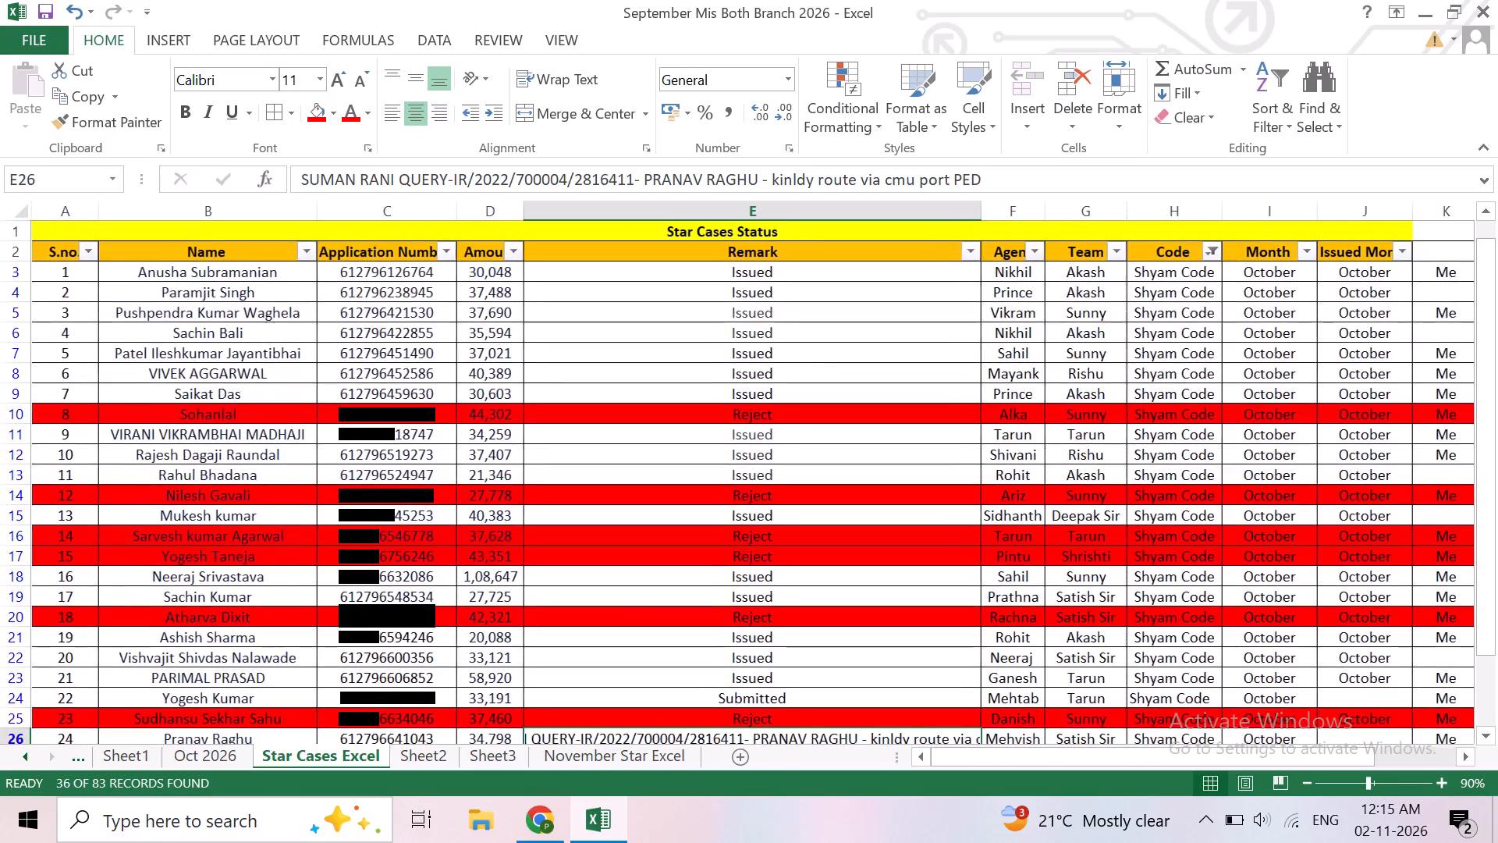
pyautogui.scroll(-3, 663, 674)
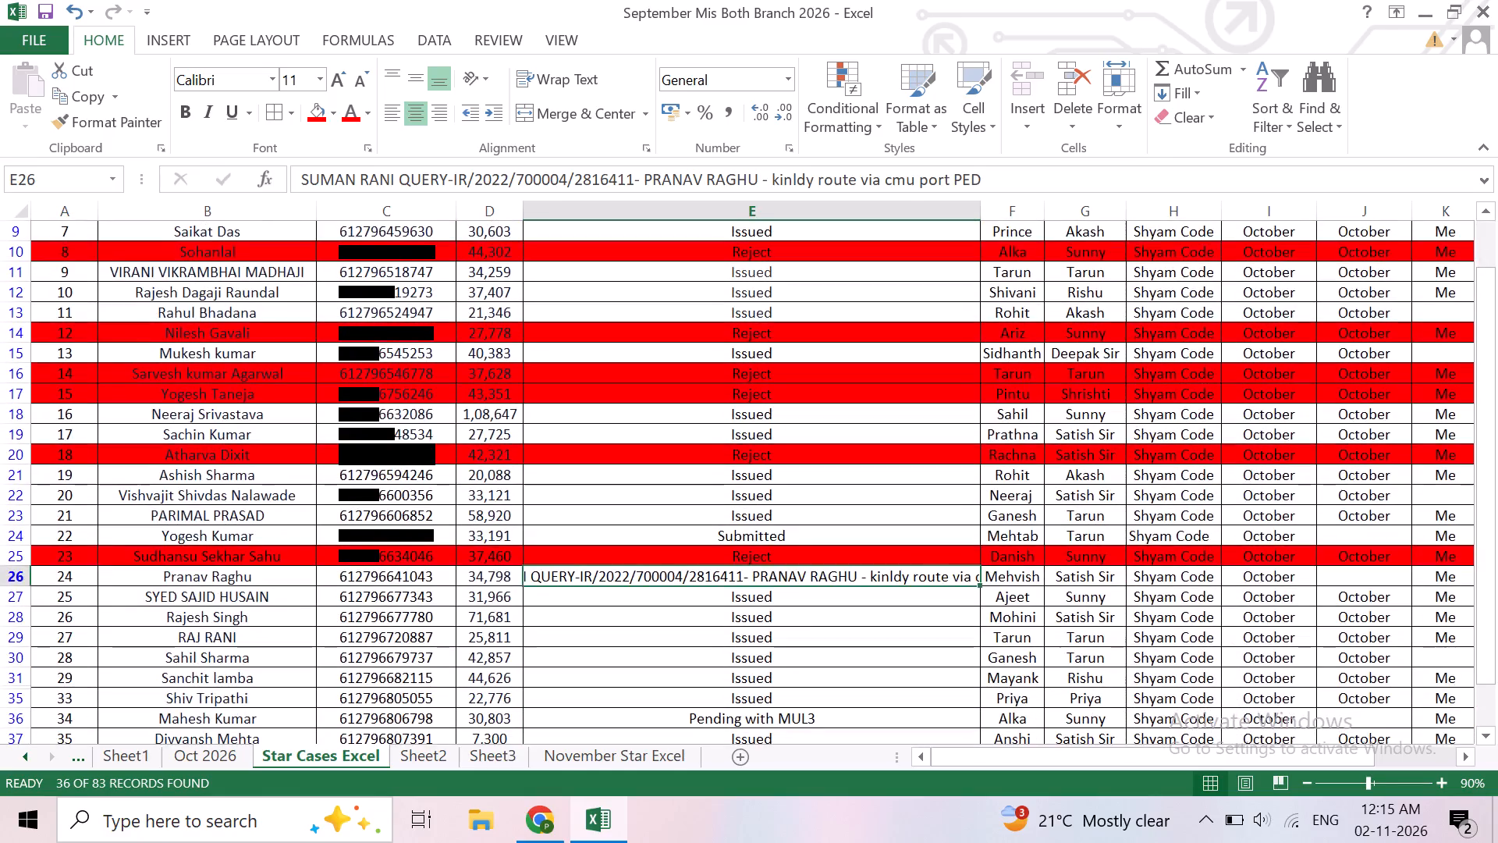
# Reset the Code filter to include both Sandhya code and Shyam Code cases.
pyautogui.scroll(2, 663, 674)
pyautogui.hscroll(-2, 663, 674)
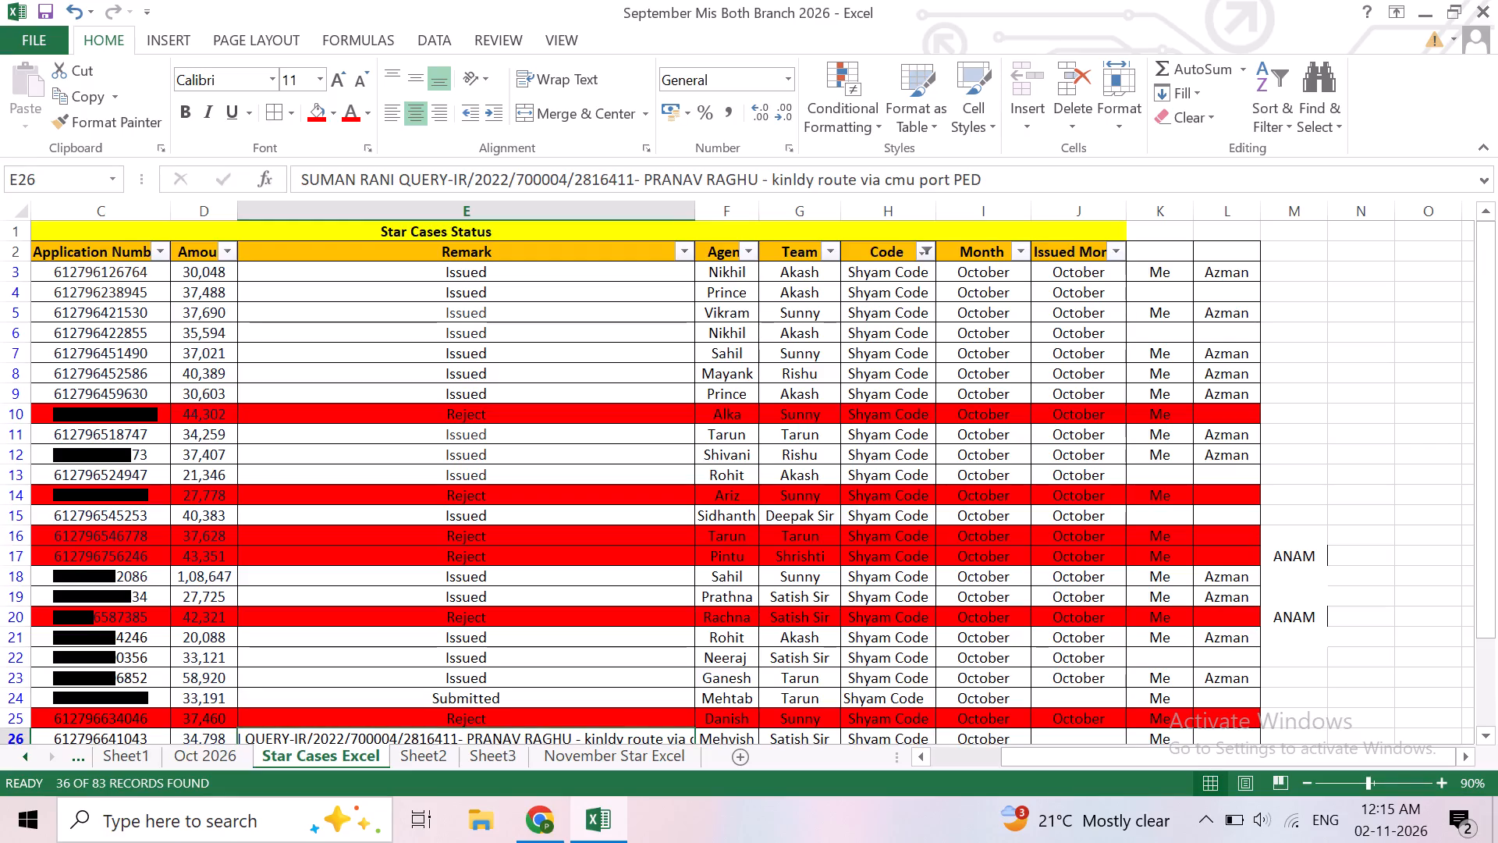
pyautogui.click(918, 258)
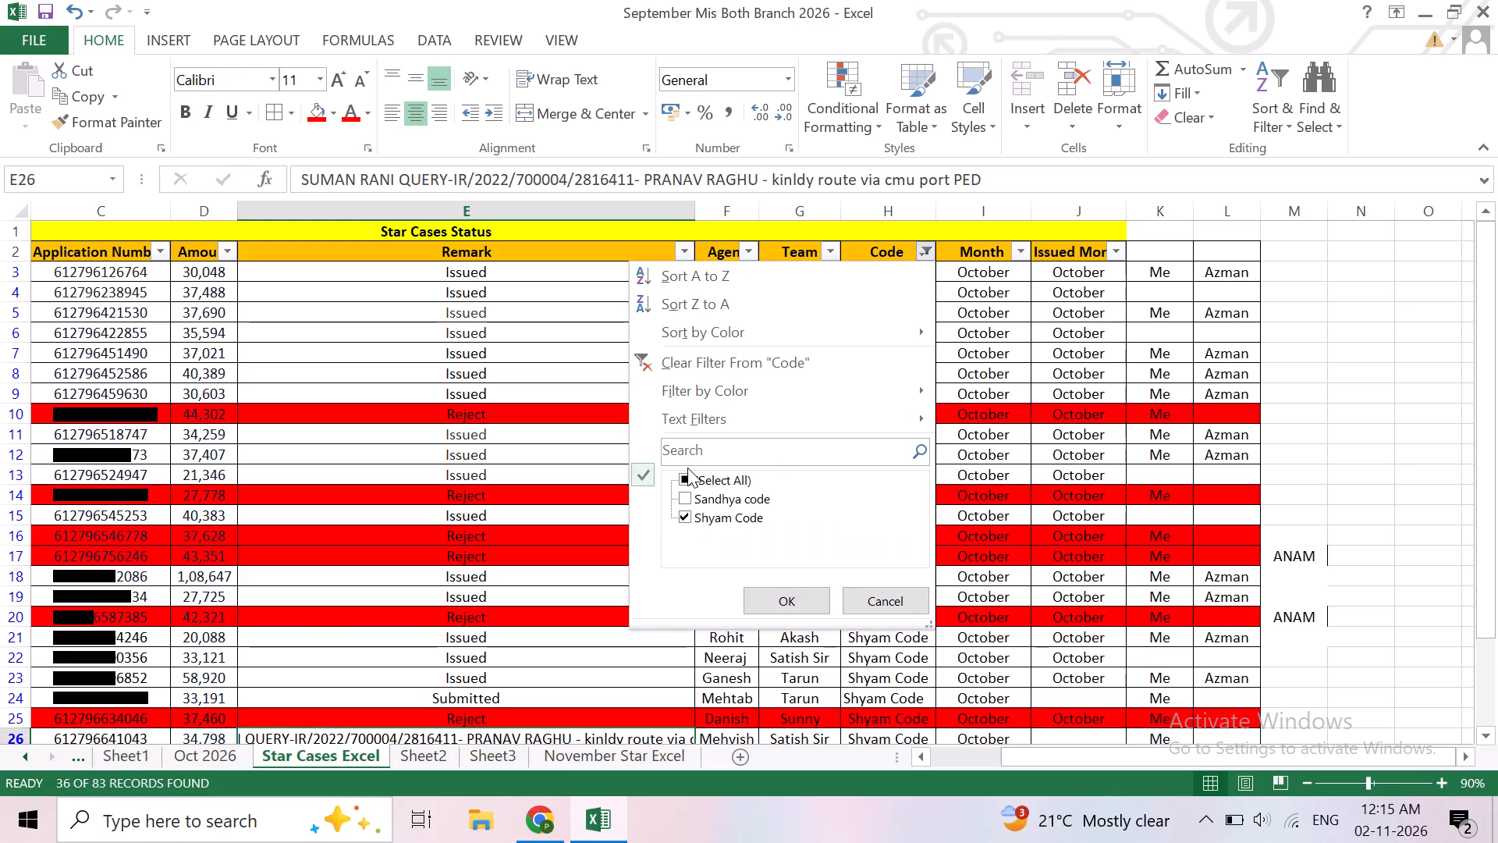
pyautogui.click(687, 468)
pyautogui.click(688, 476)
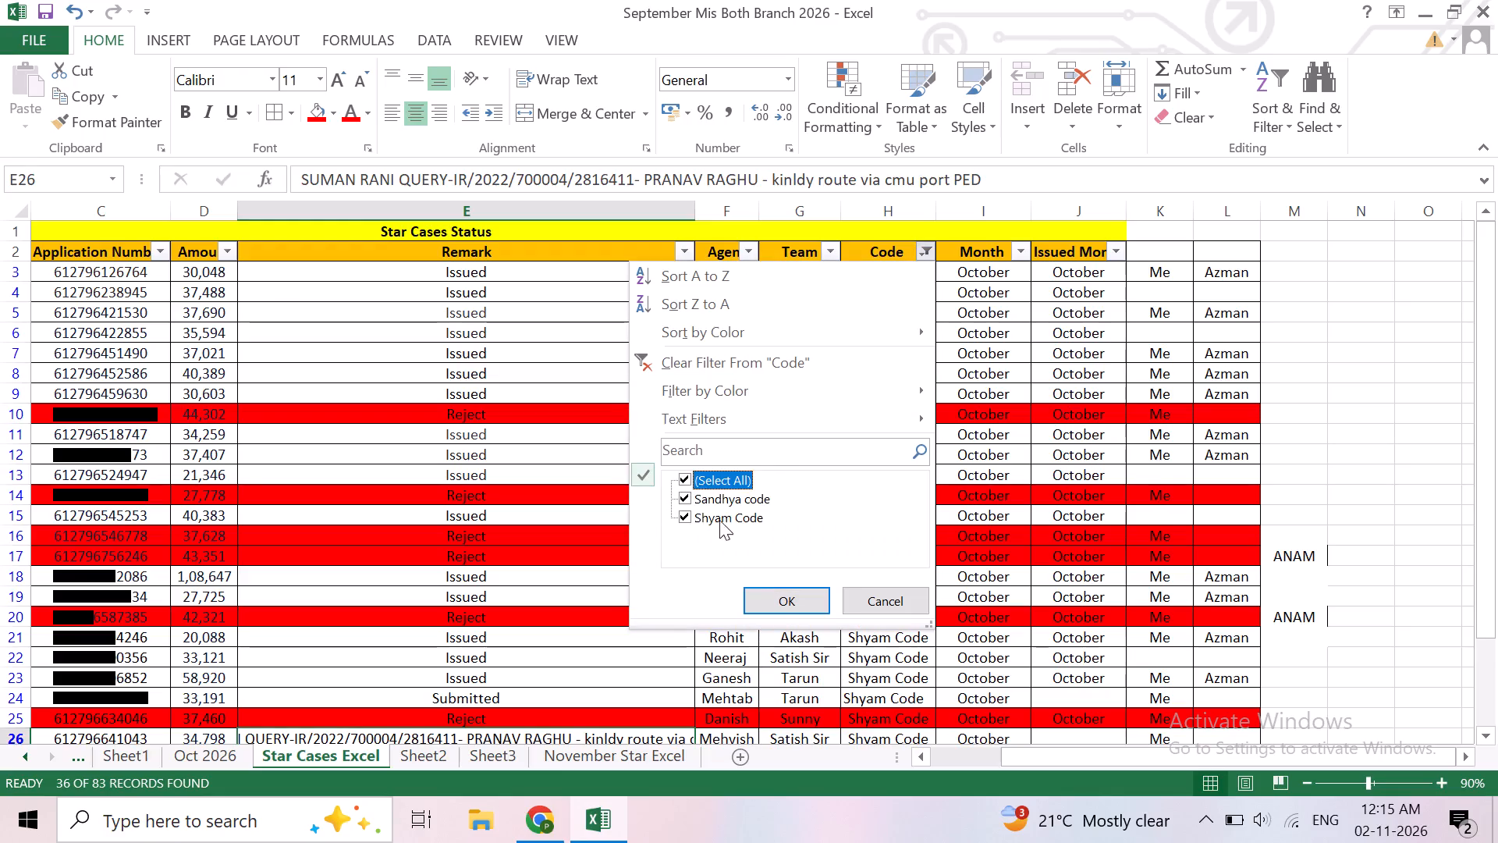
pyautogui.click(776, 600)
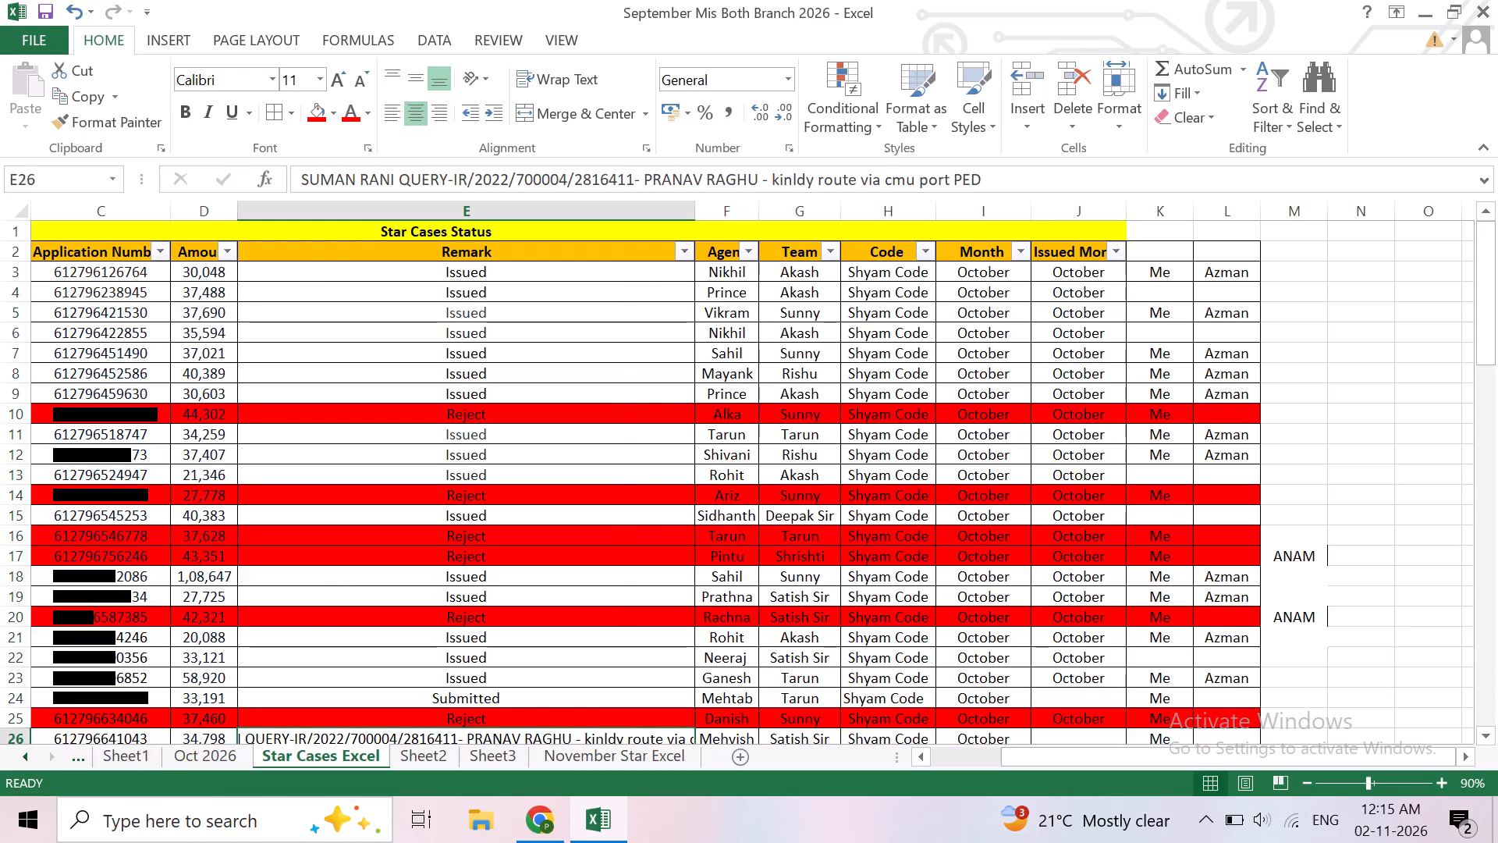
# Select all Amount values in the Star Cases table from row 3 down and check the total for both codes.
pyautogui.hscroll(3, 577, 380)
pyautogui.click(418, 270)
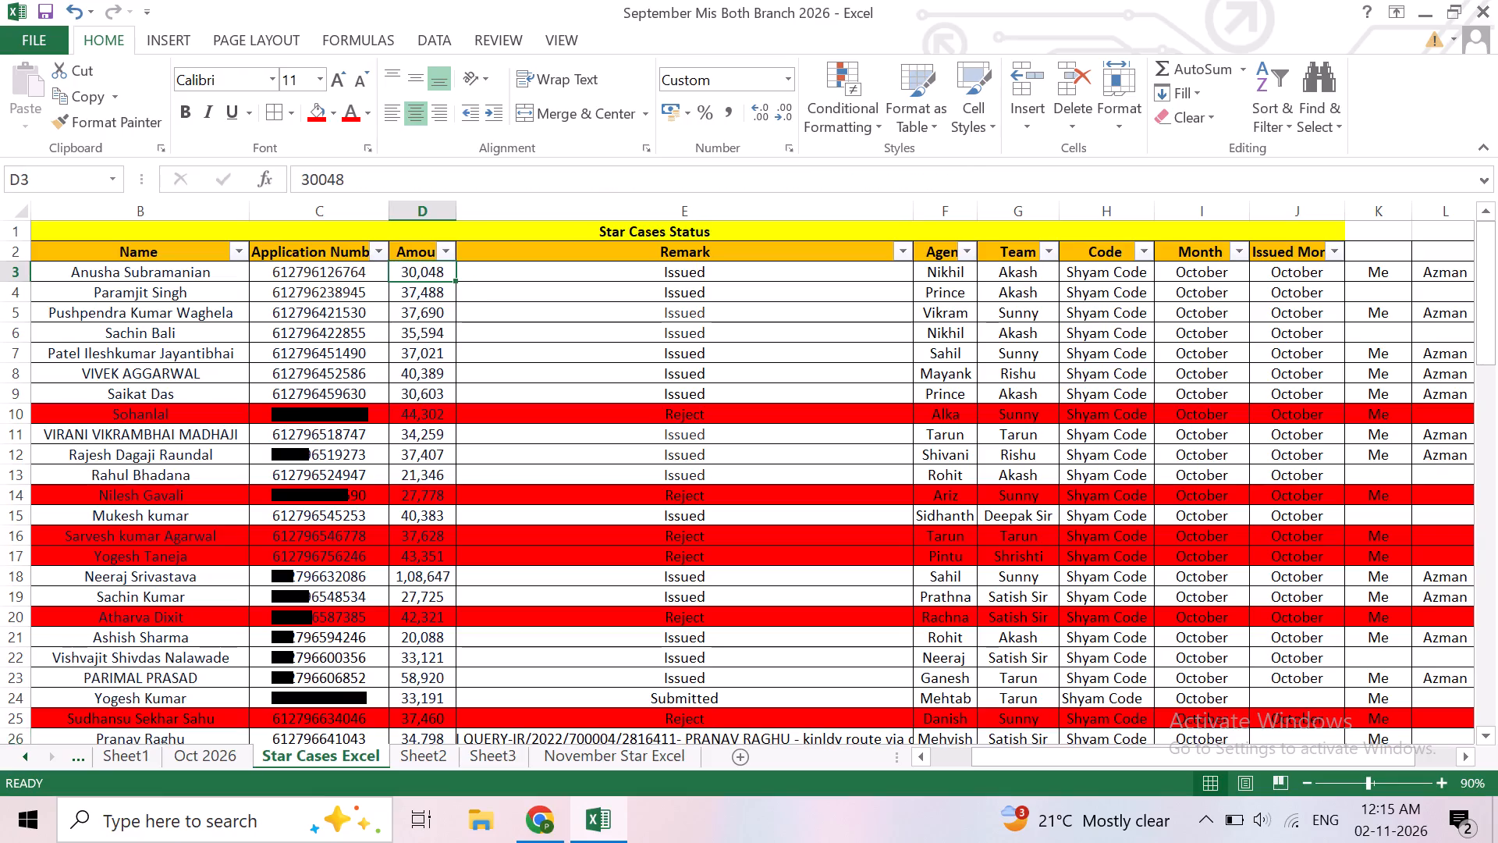
pyautogui.hotkey('ctrl', 'shift', 'Down')
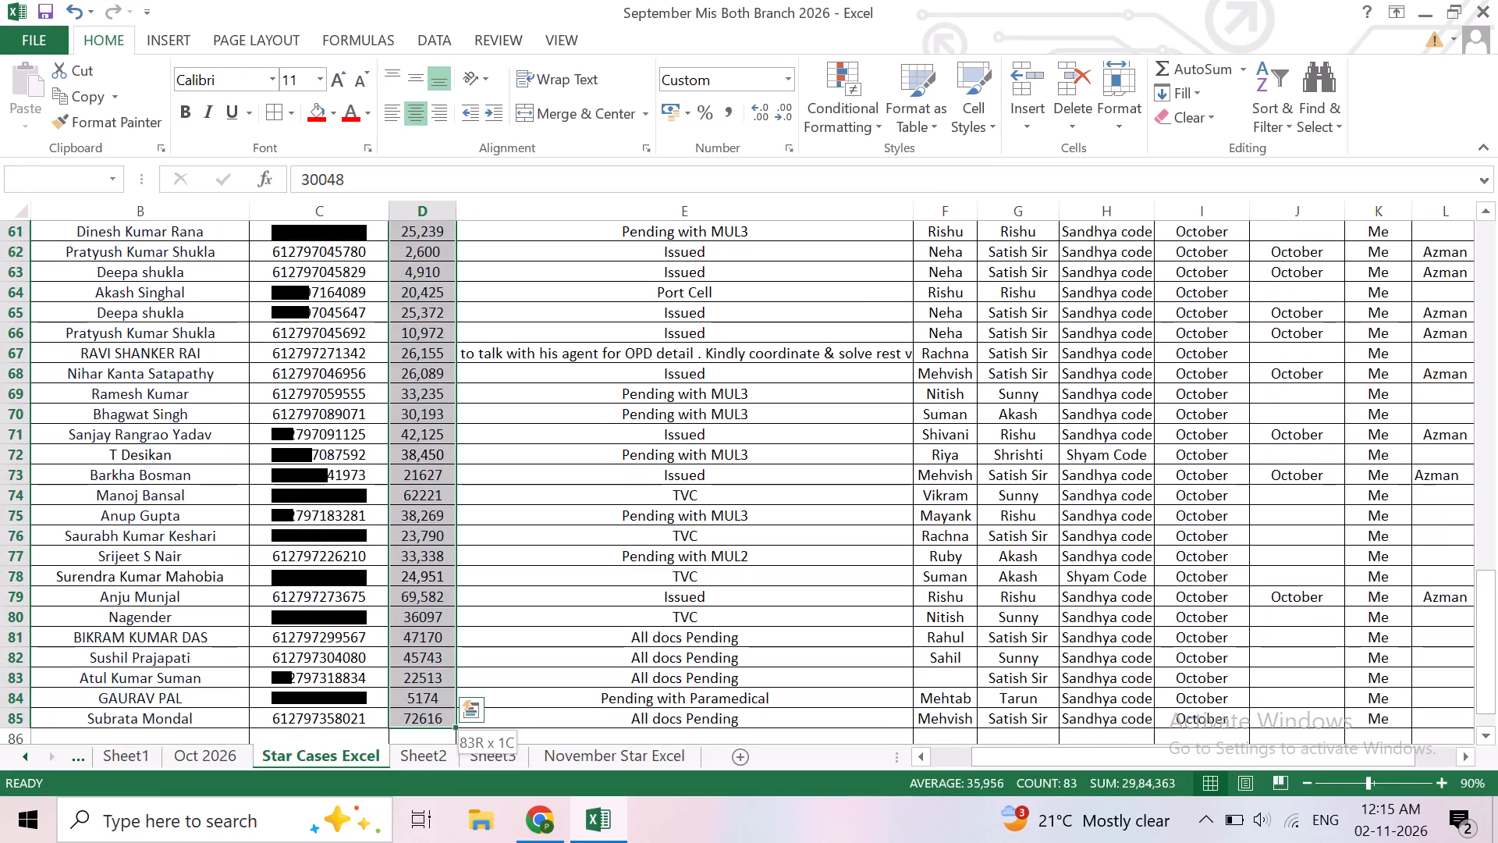
pyautogui.hscroll(1, 788, 393)
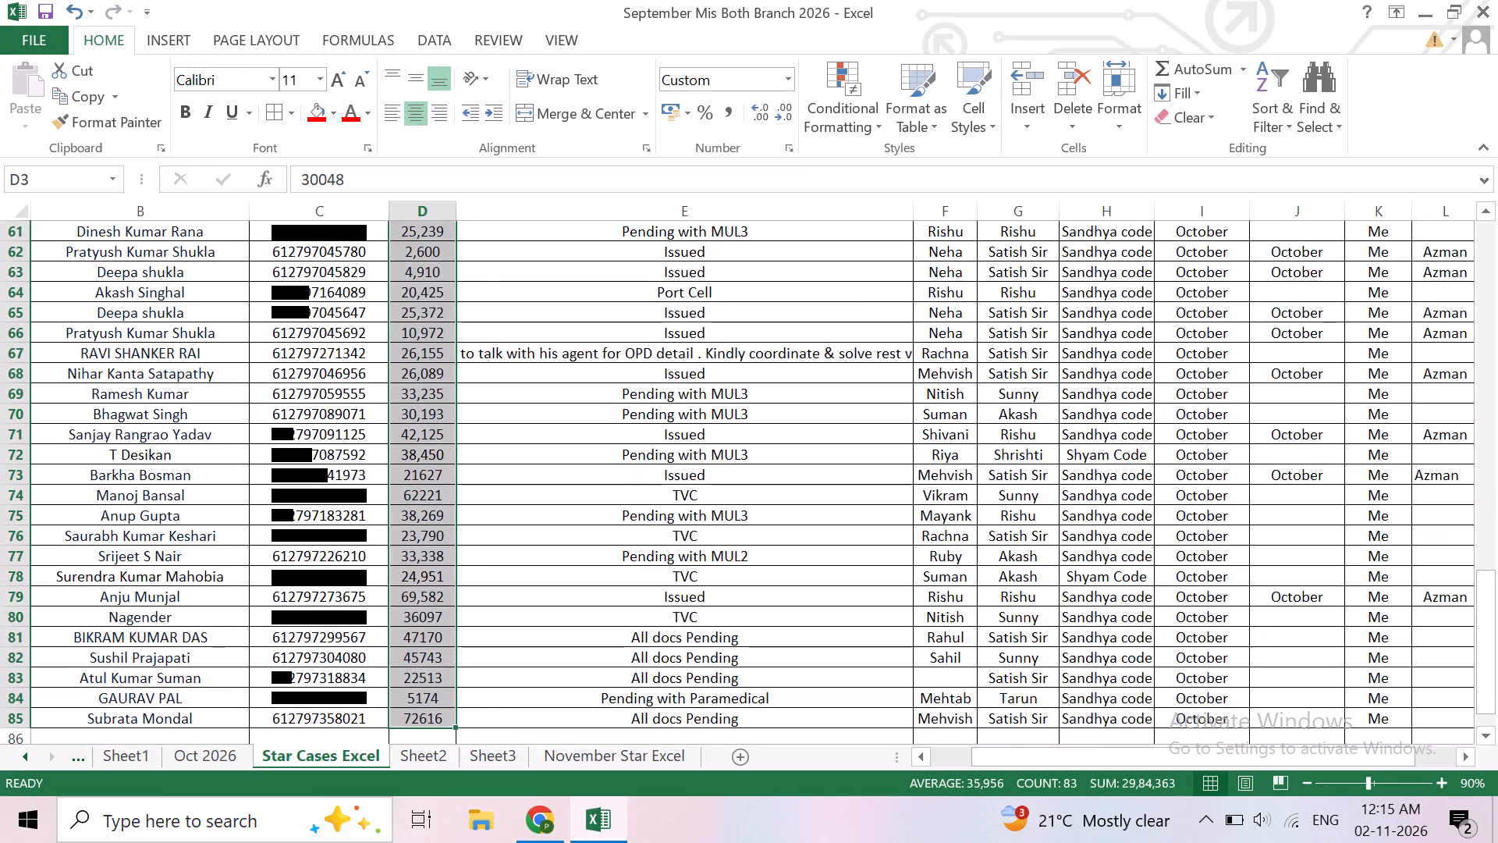
pyautogui.hscroll(1, 788, 393)
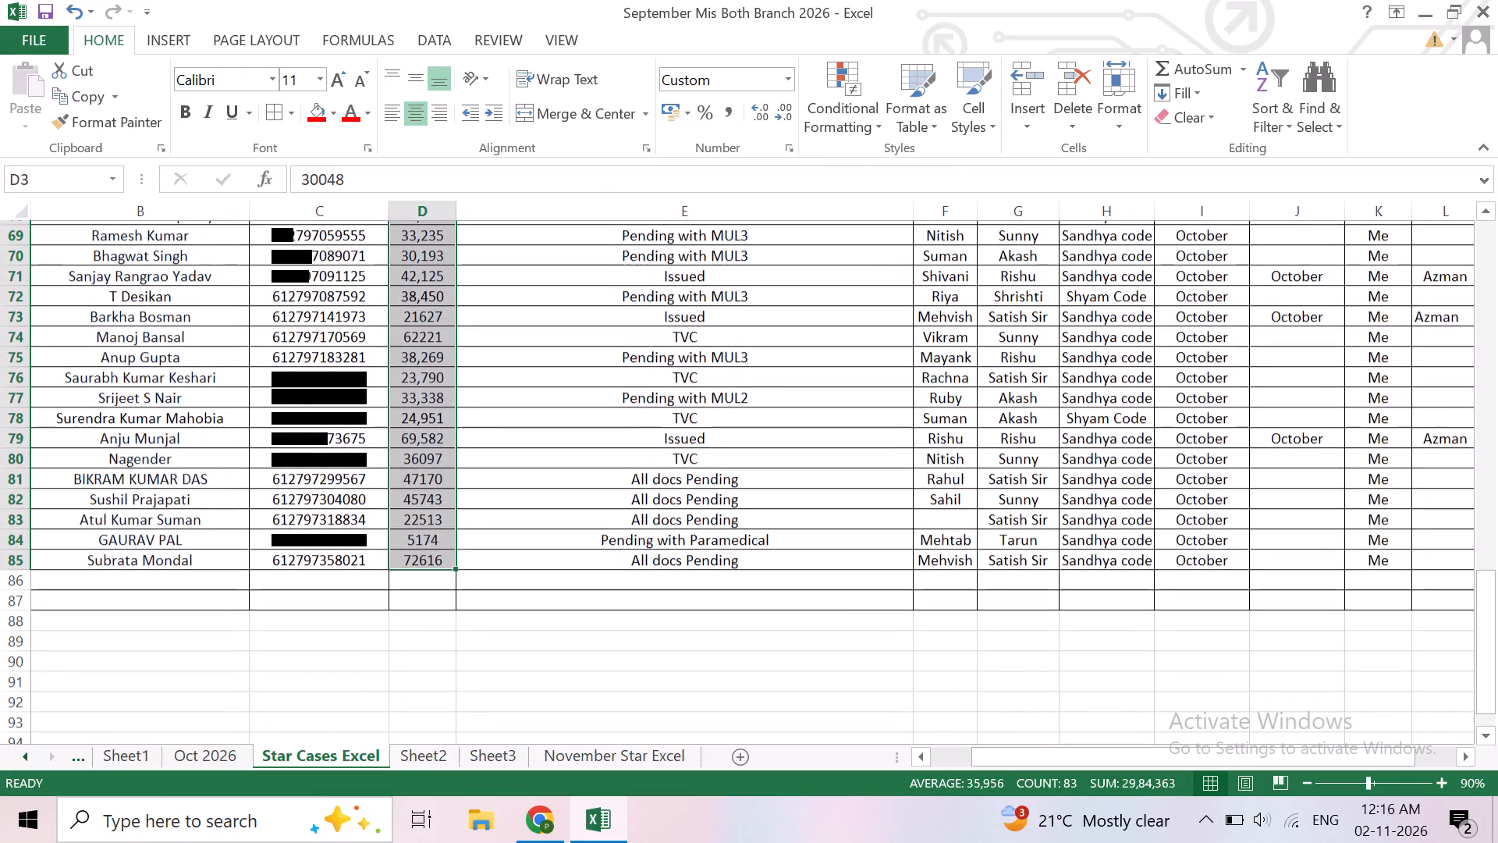
pyautogui.hscroll(3, 788, 393)
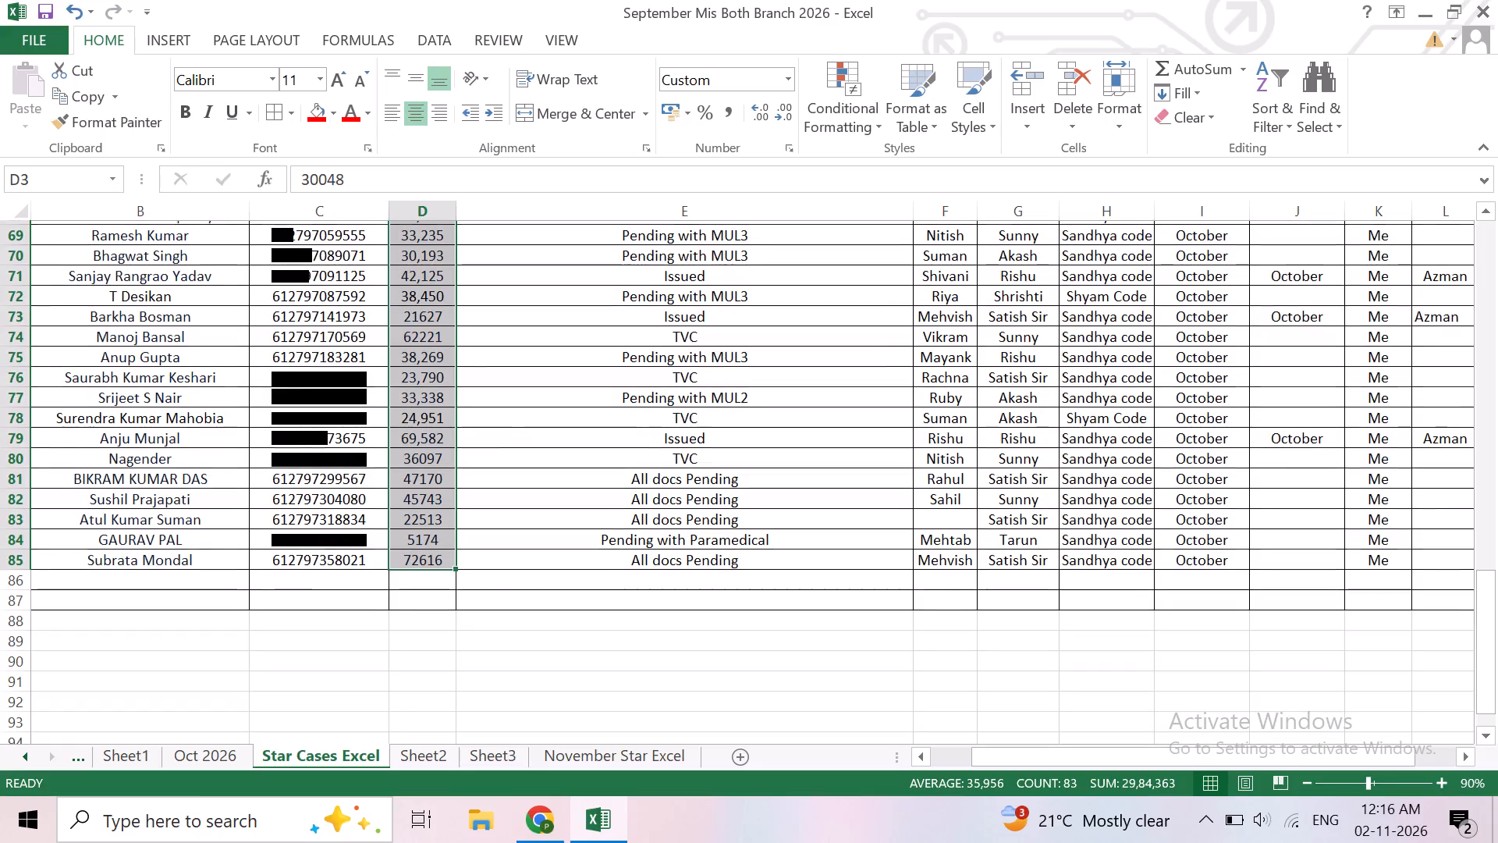
pyautogui.hscroll(2, 788, 393)
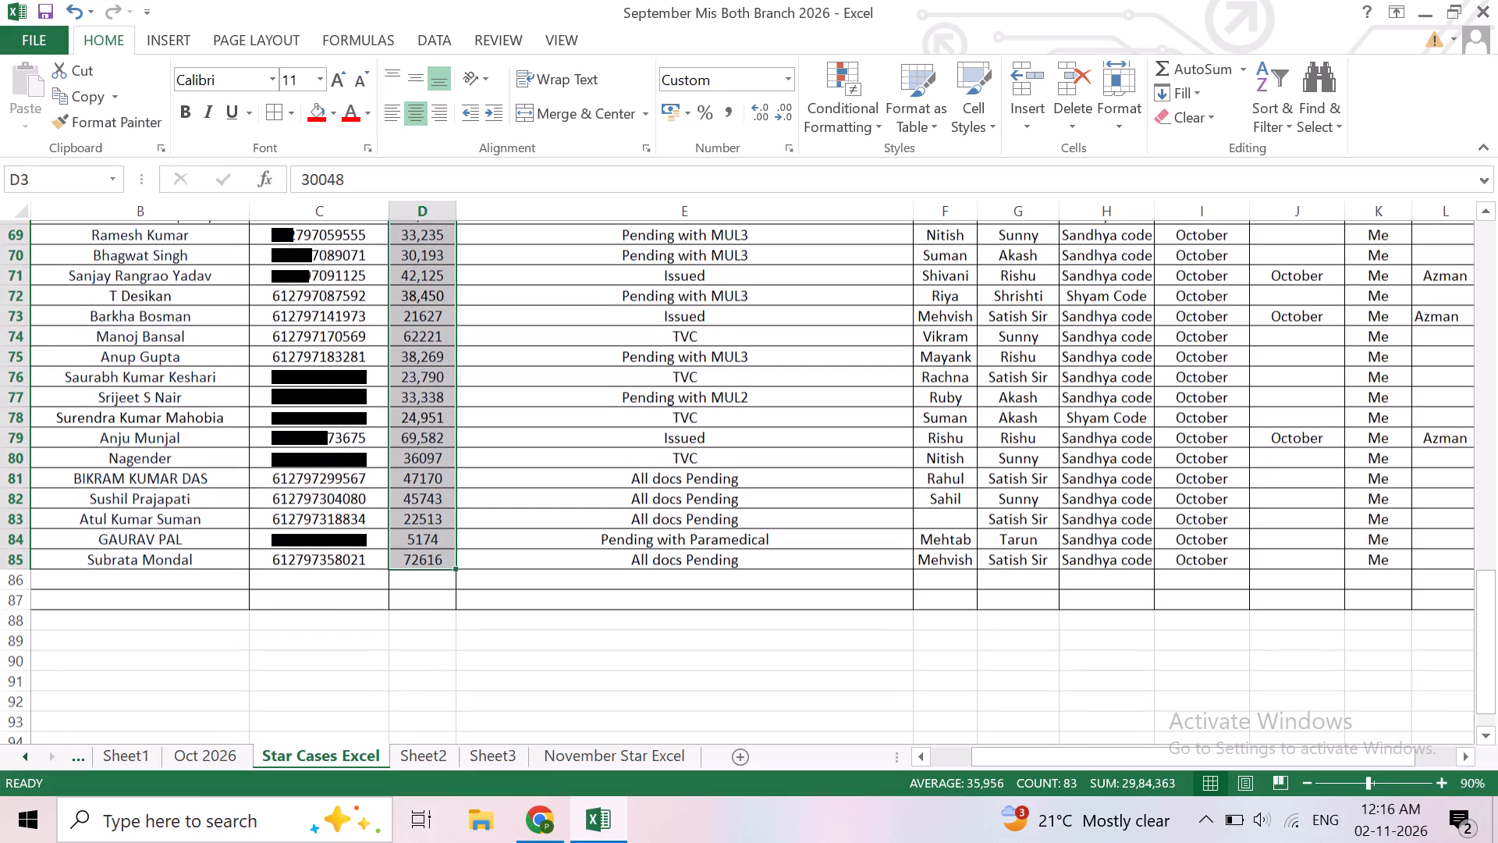
pyautogui.hscroll(1, 788, 393)
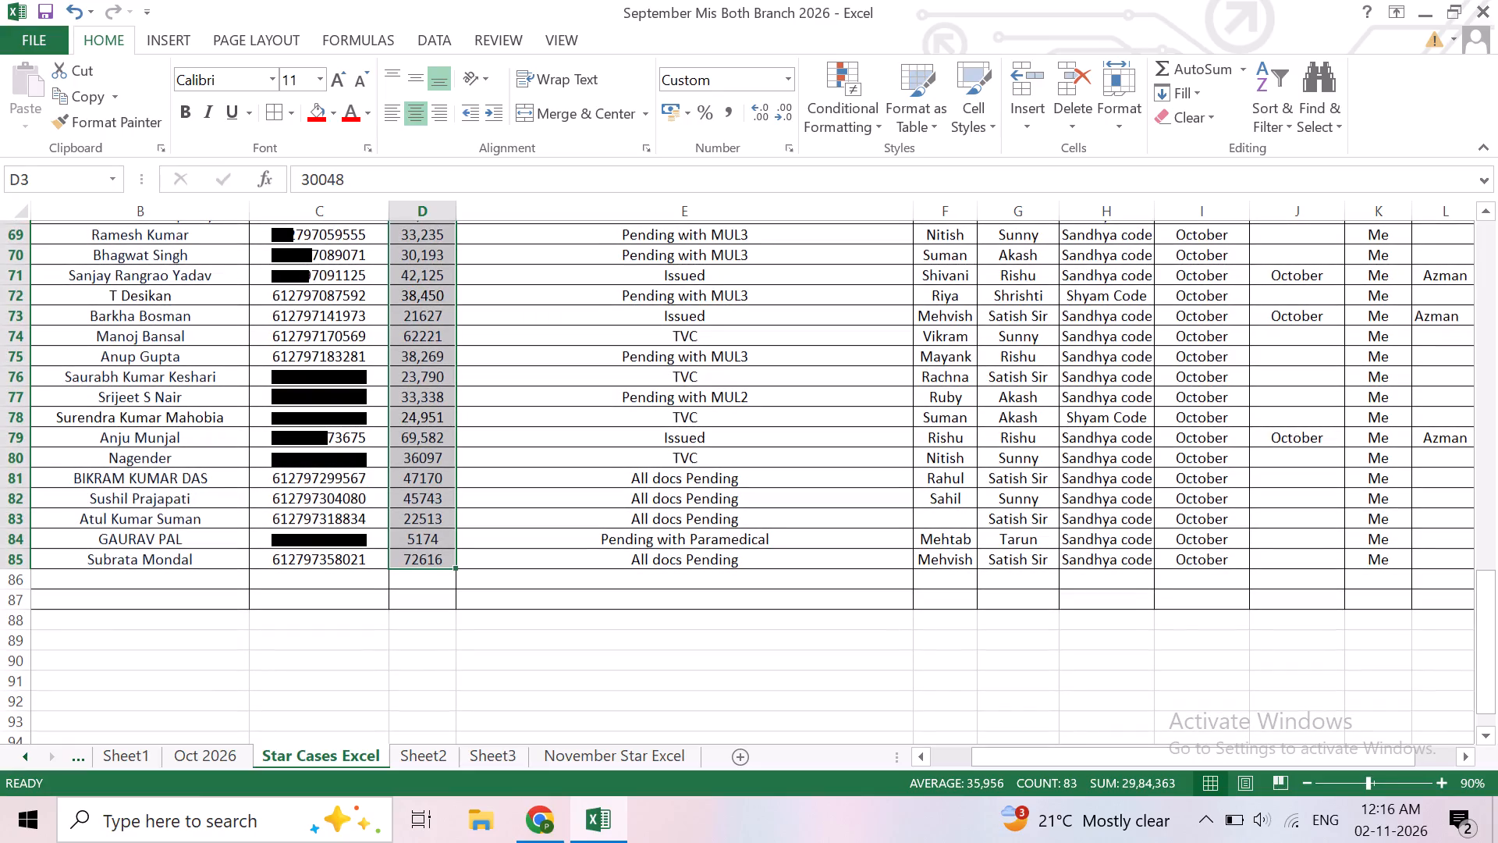
pyautogui.hscroll(2, 788, 393)
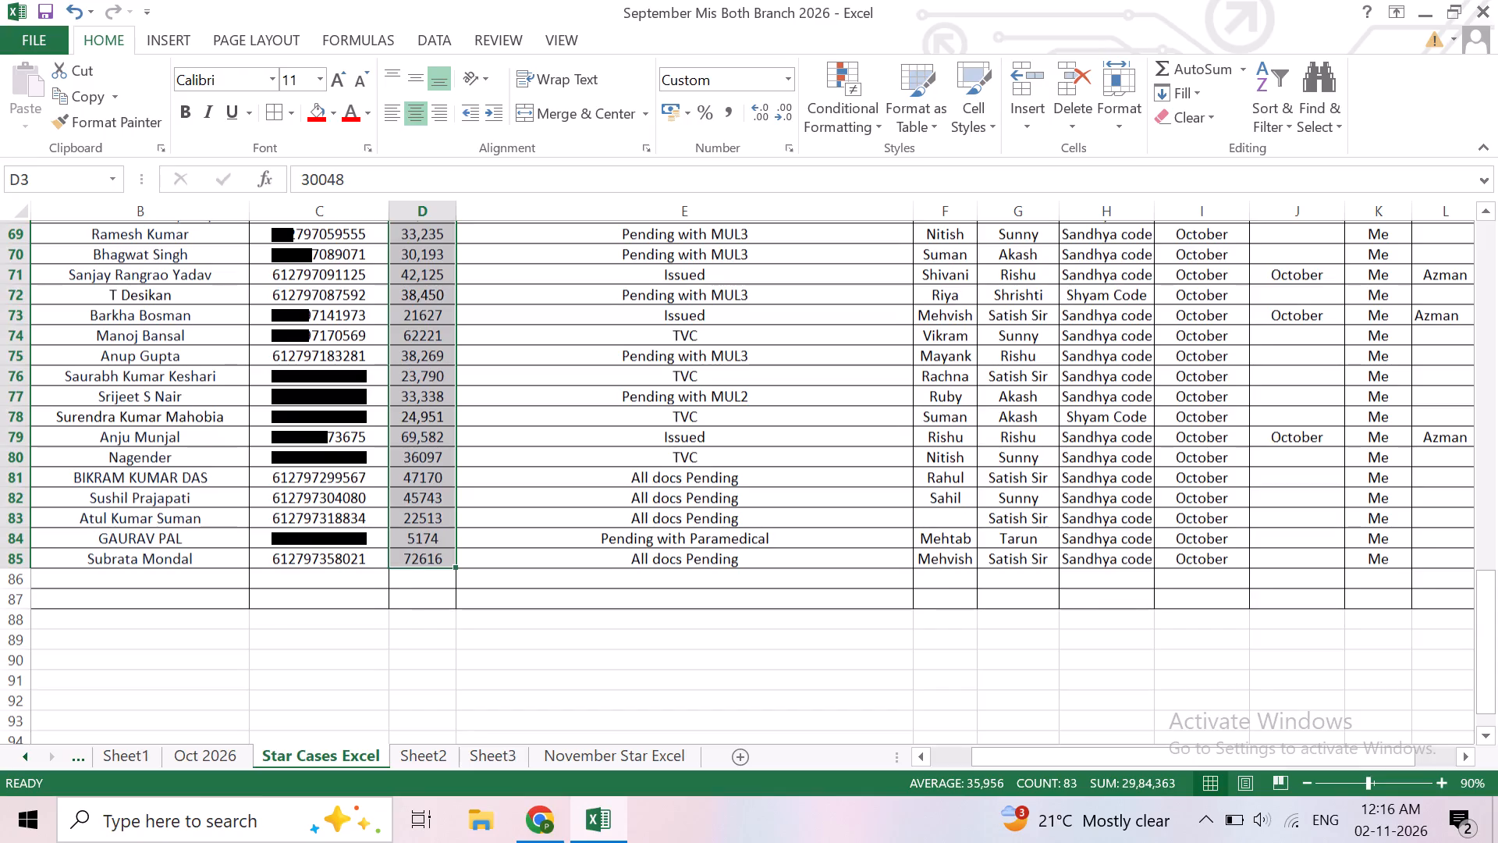
pyautogui.hscroll(1, 788, 393)
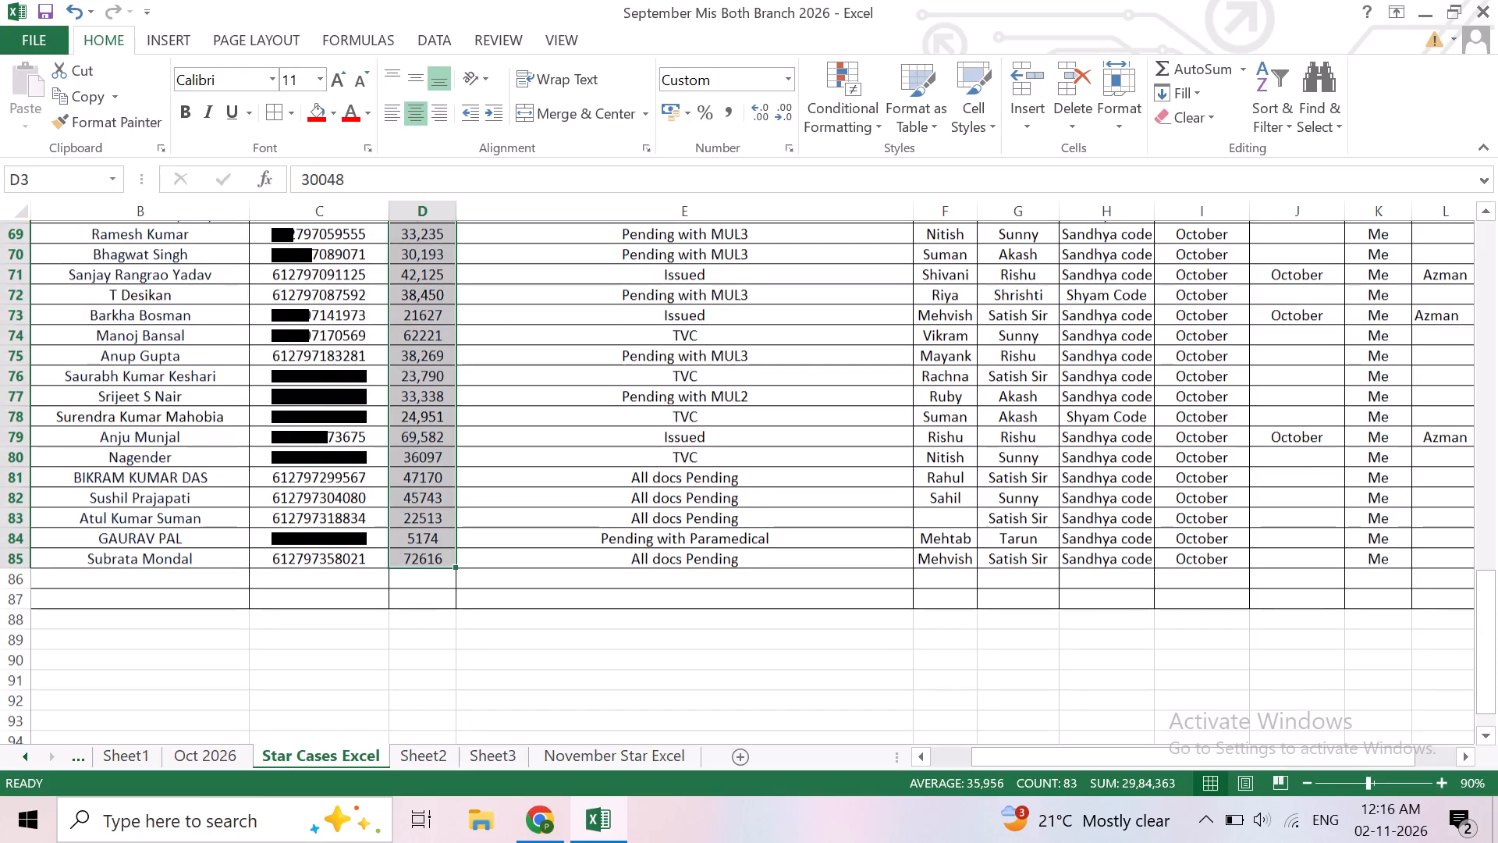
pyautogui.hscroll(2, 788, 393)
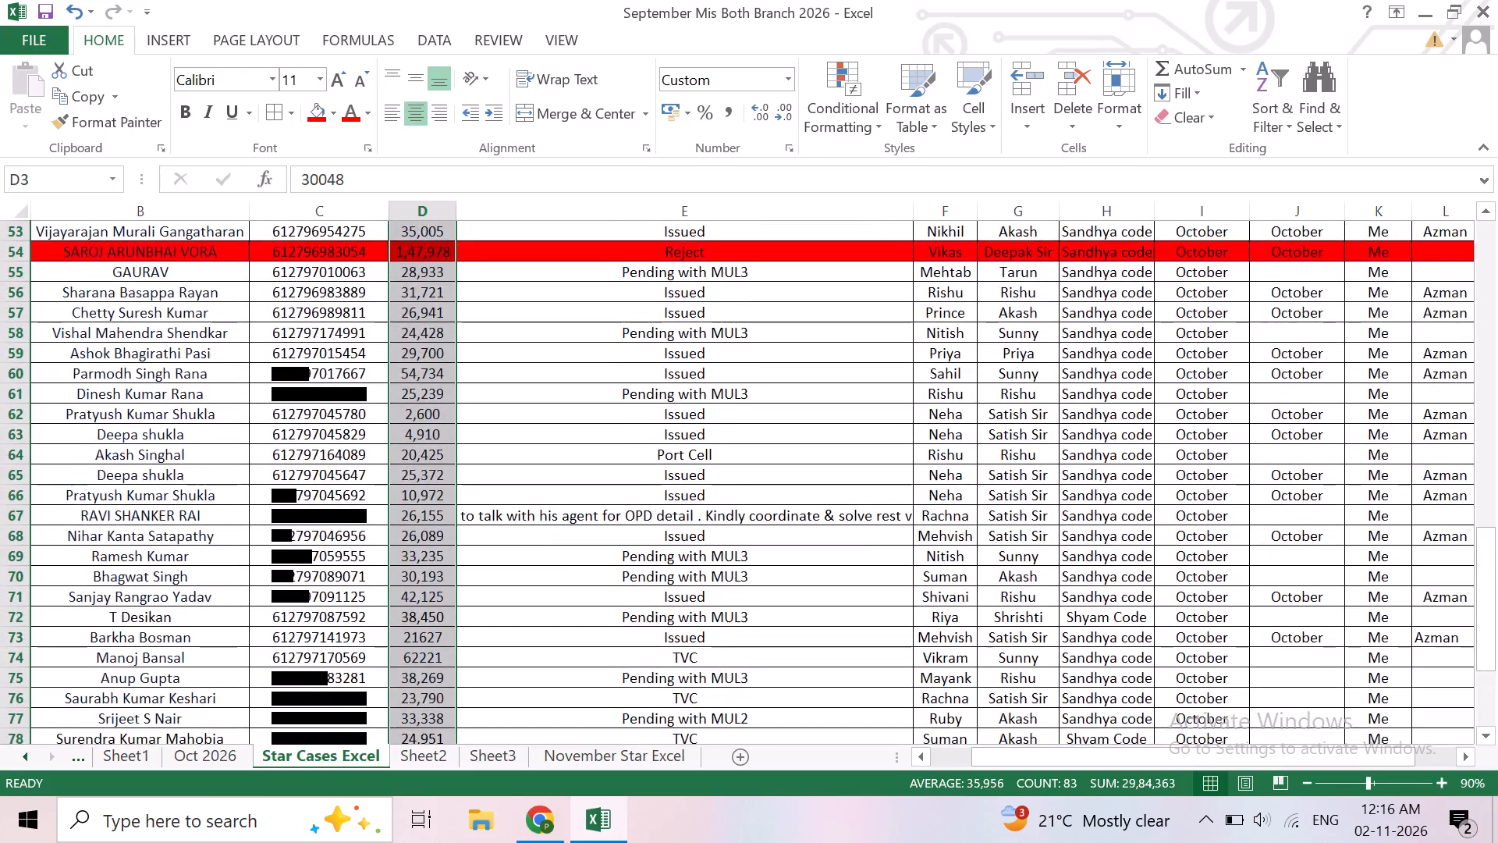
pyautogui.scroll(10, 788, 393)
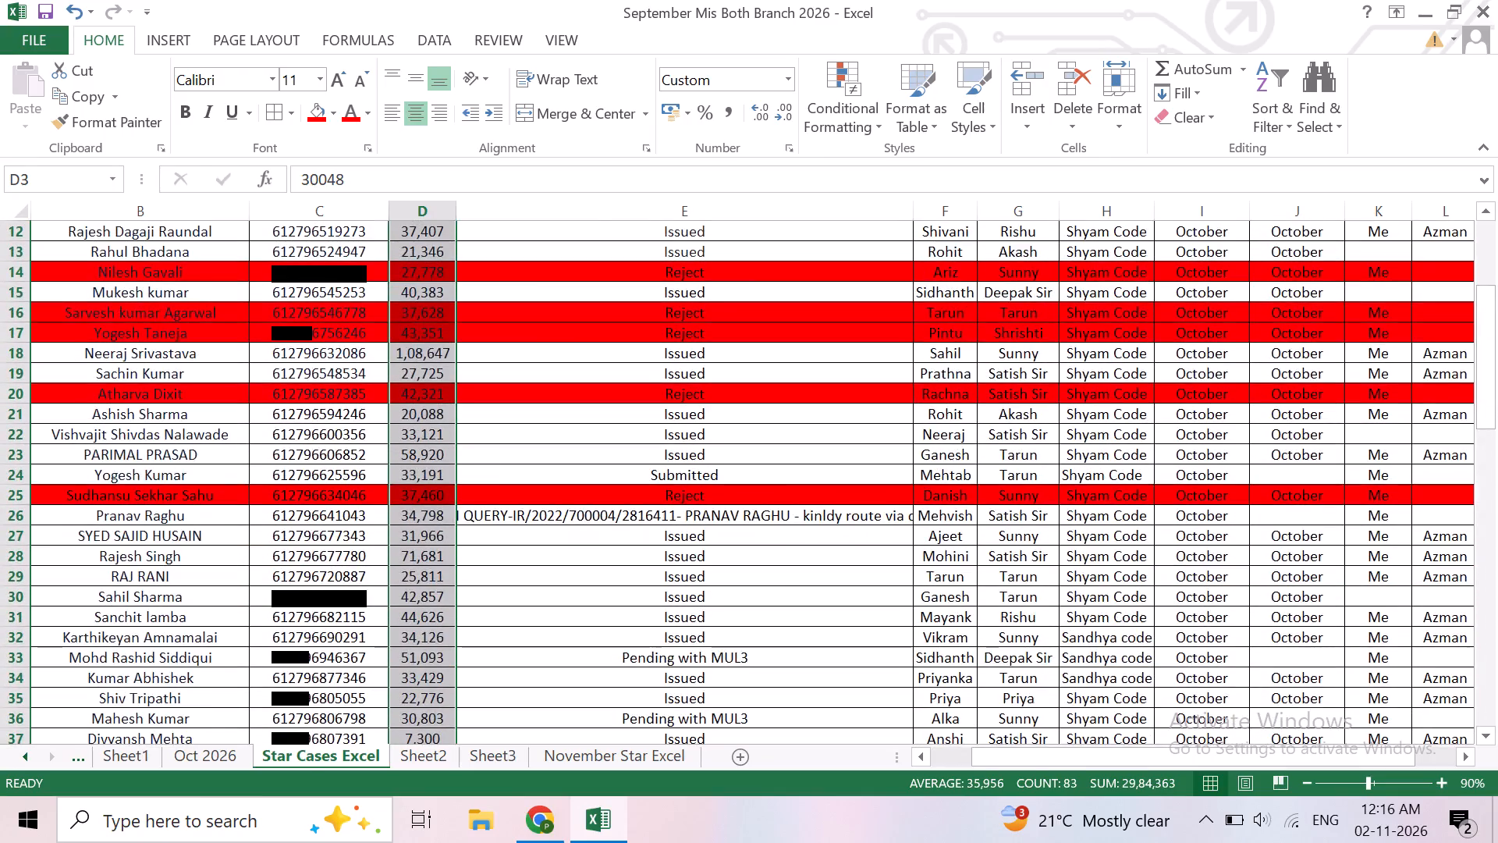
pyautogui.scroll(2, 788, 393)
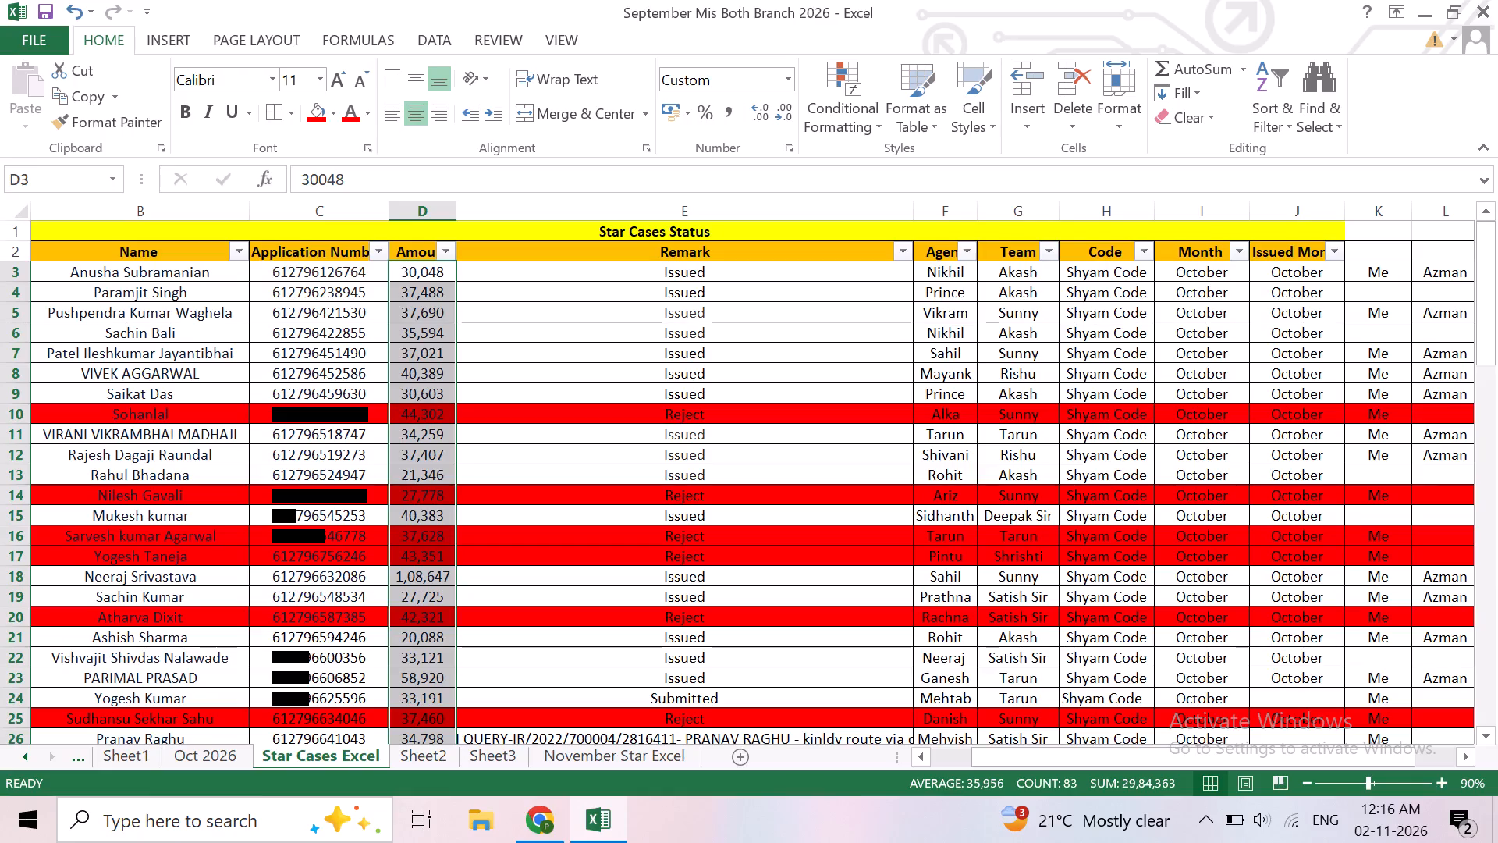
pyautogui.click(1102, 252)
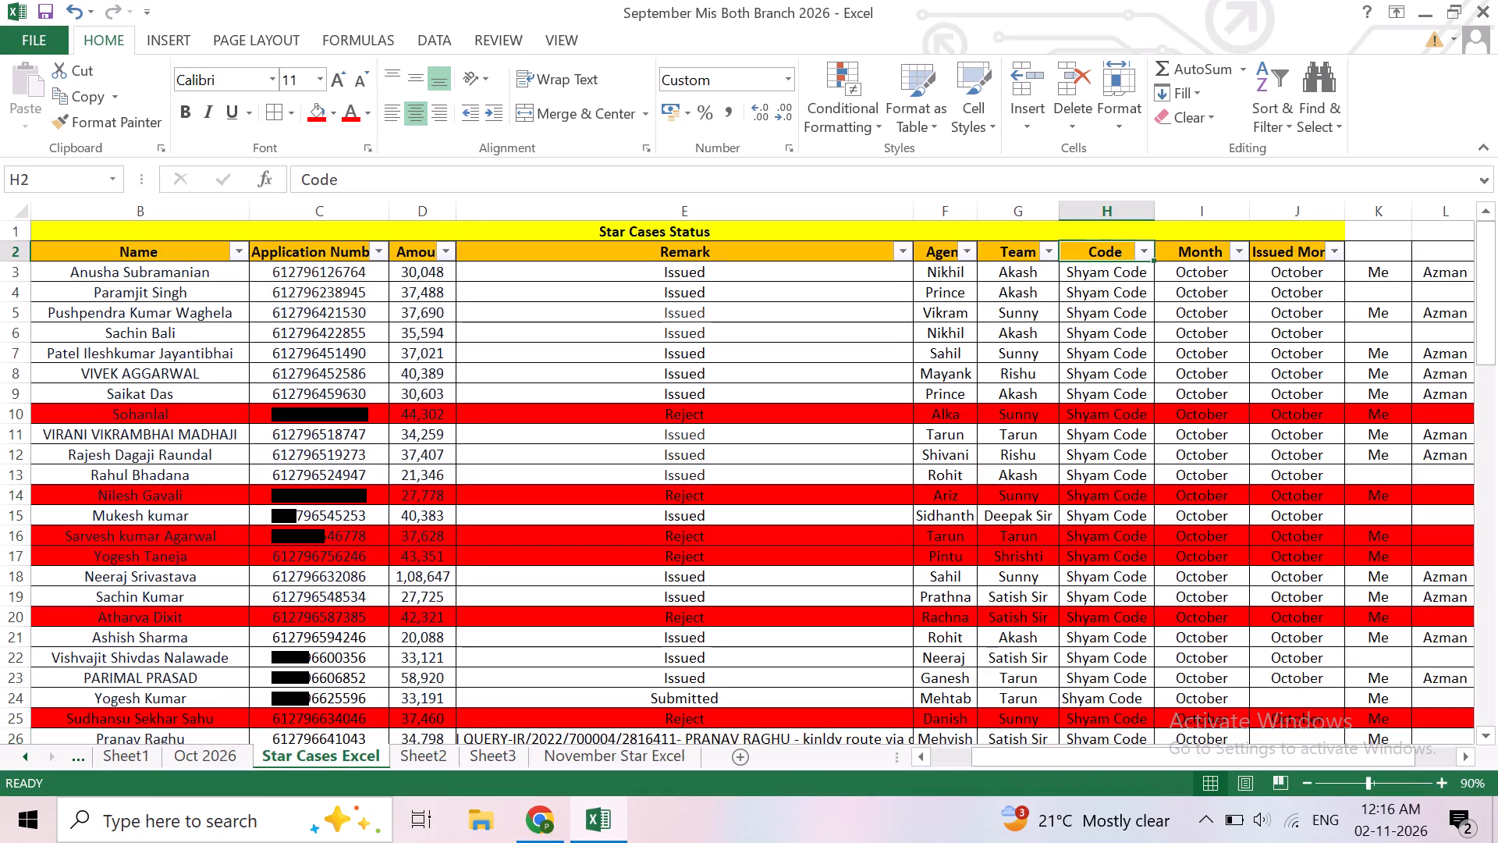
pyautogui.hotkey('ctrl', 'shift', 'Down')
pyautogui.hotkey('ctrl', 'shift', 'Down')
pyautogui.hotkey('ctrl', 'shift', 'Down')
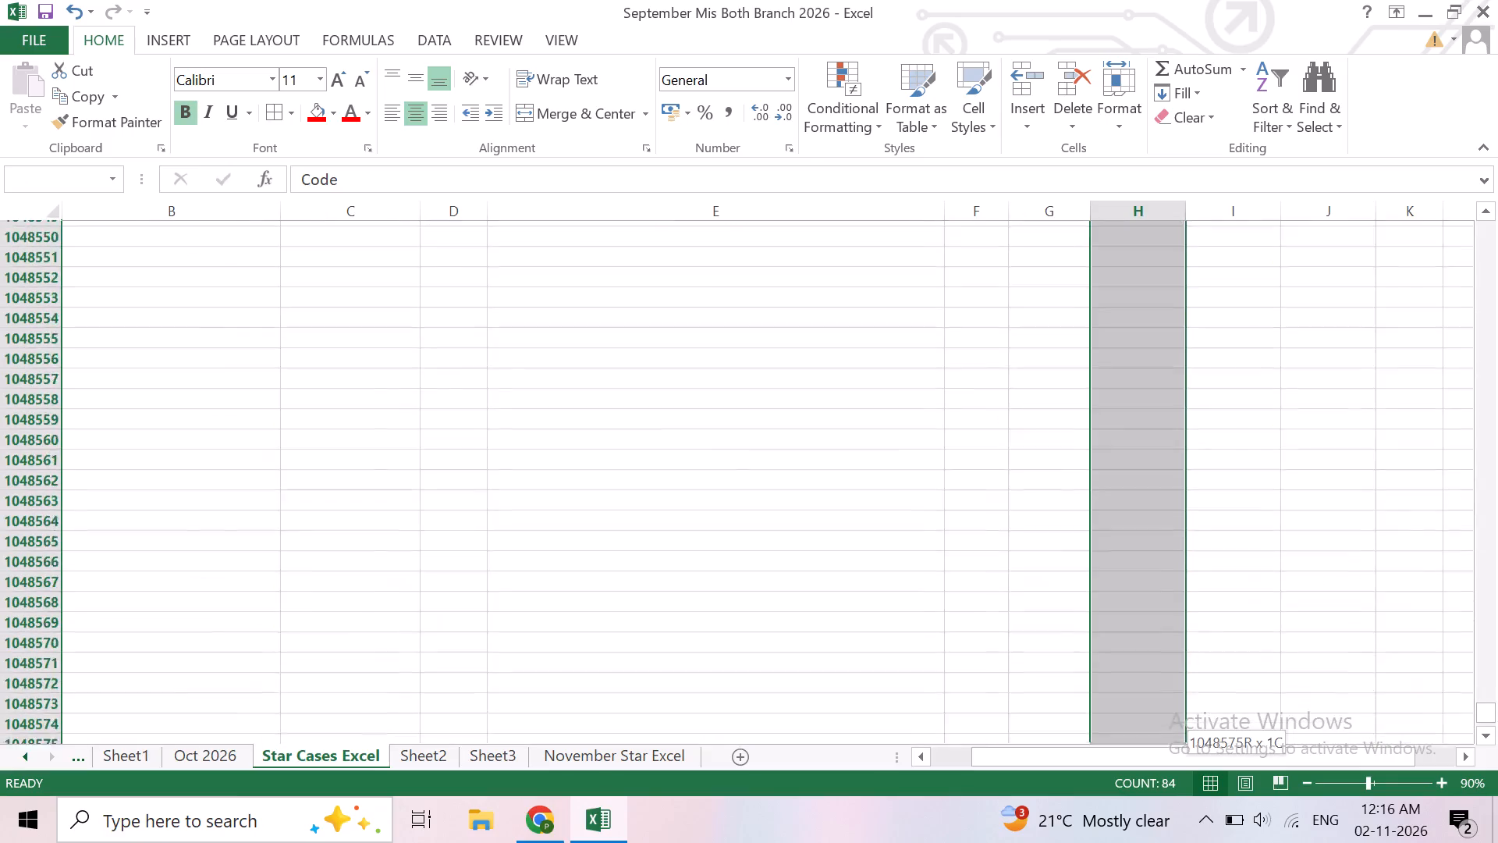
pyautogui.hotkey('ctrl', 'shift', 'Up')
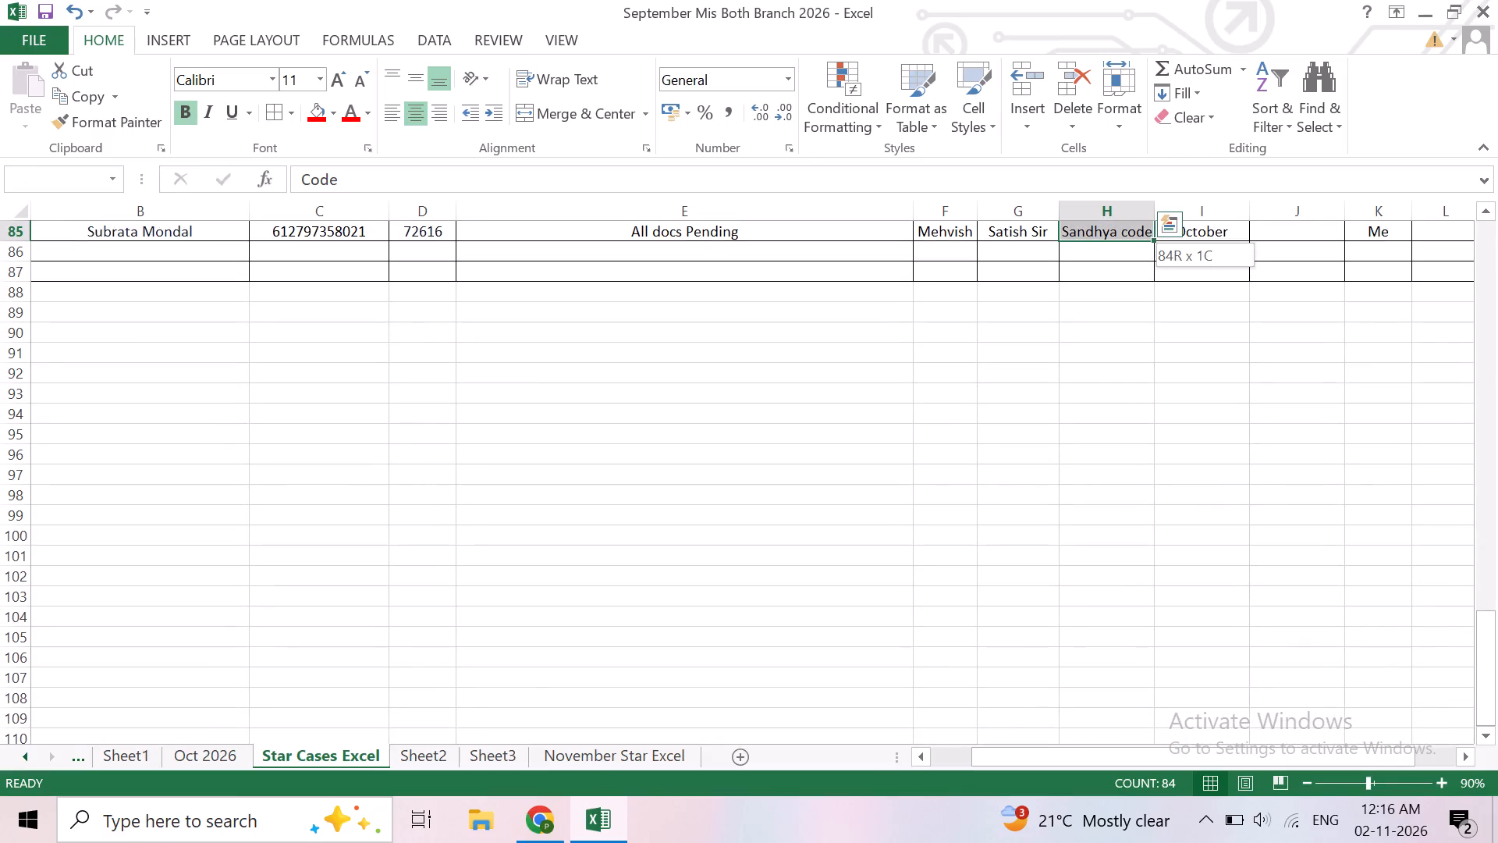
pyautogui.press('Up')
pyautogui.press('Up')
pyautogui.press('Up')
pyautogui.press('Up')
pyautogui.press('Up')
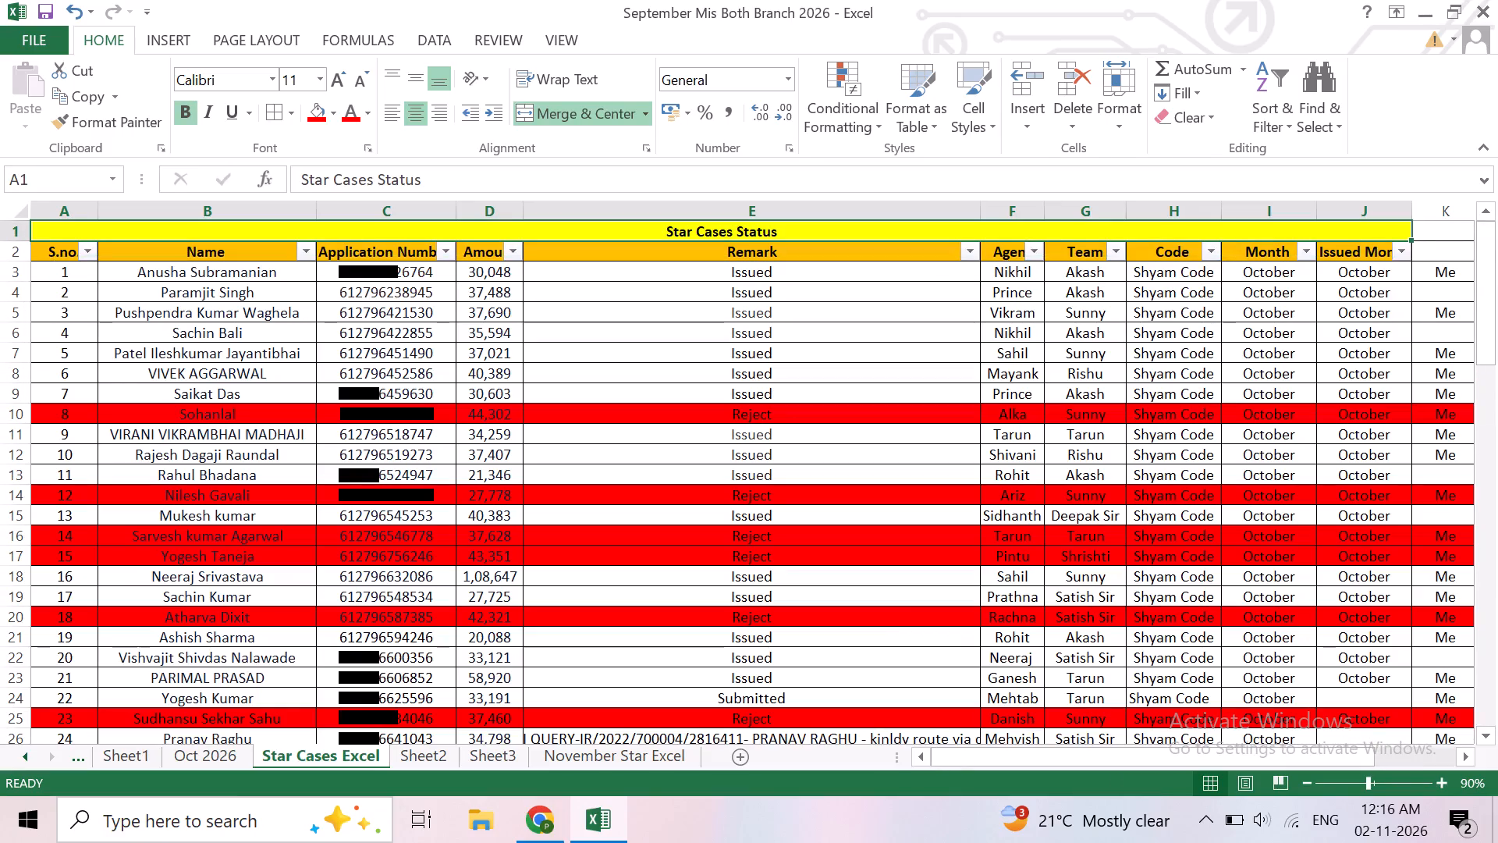
# Insert an empty column before the Code column in the Star Cases table.
pyautogui.click(1159, 240)
pyautogui.click(1159, 206)
pyautogui.rightClick(1159, 206)
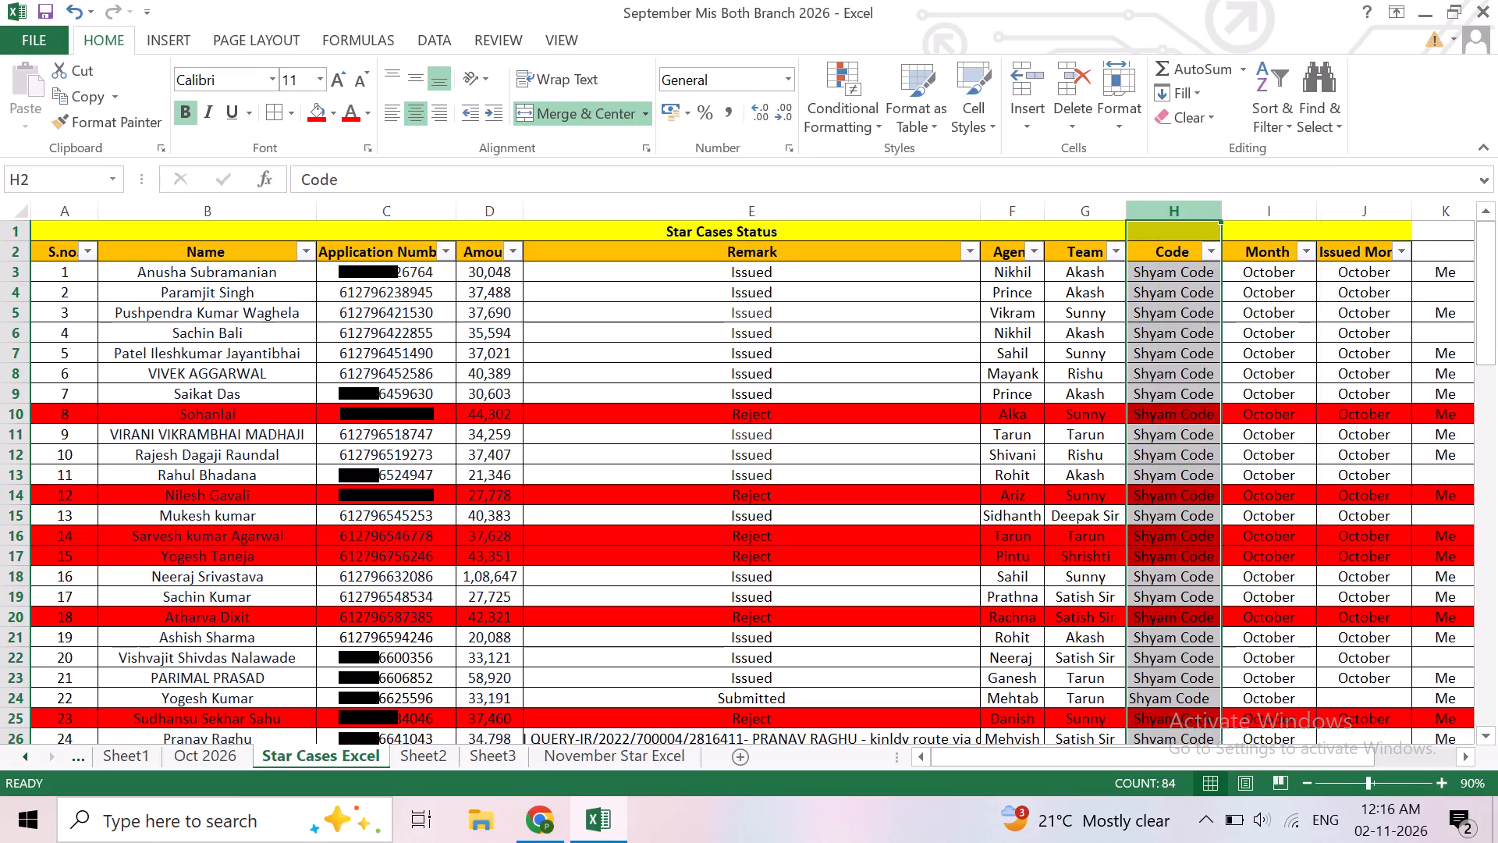
pyautogui.click(1223, 372)
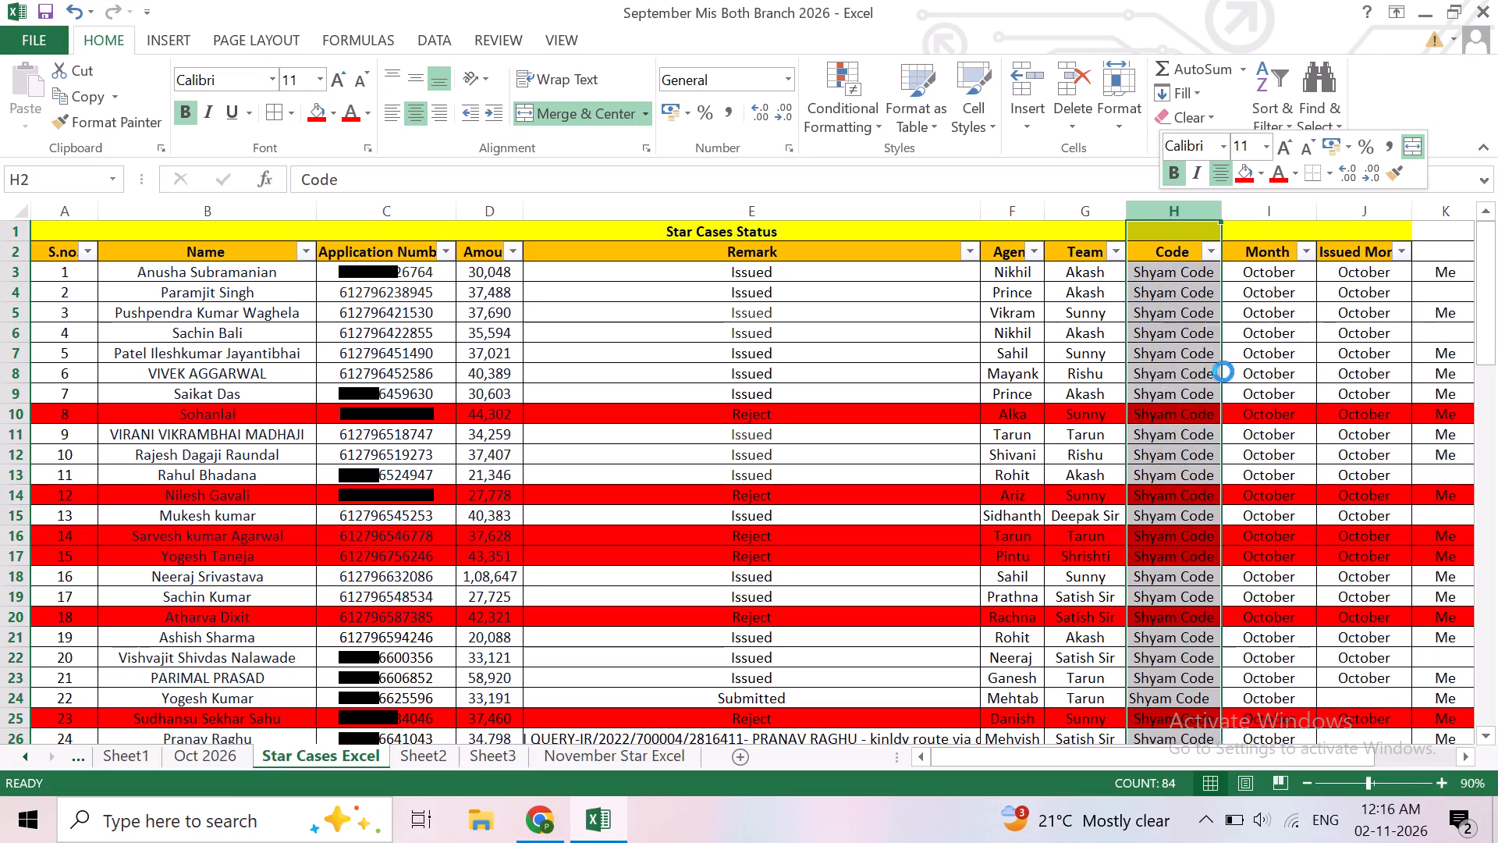
# Move the Month header and all its values into the empty column H, between Team and Code.
pyautogui.click(1360, 249)
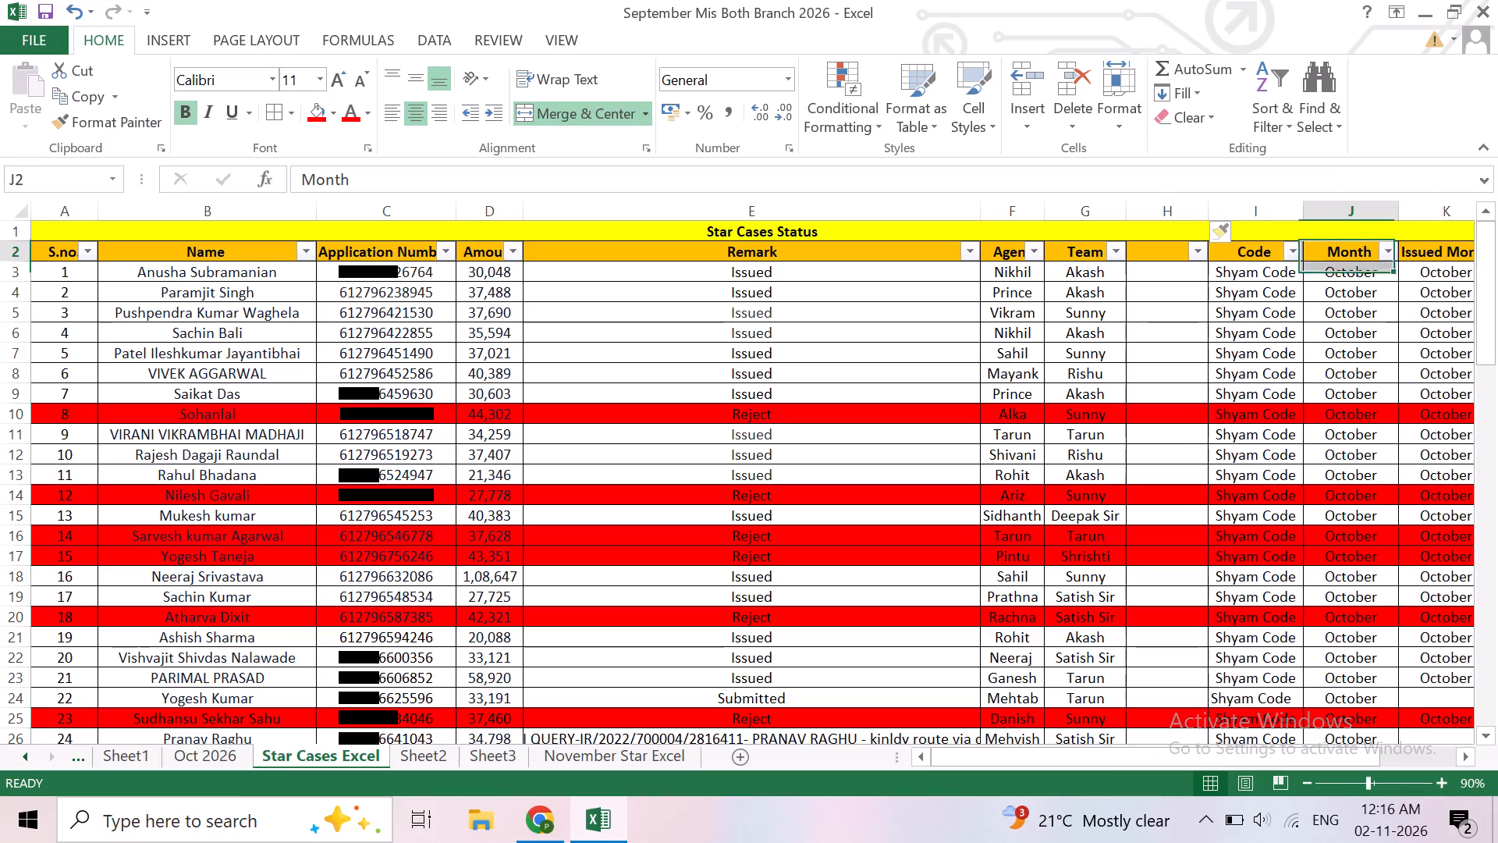
pyautogui.hotkey('ctrl', 'shift', 'Down')
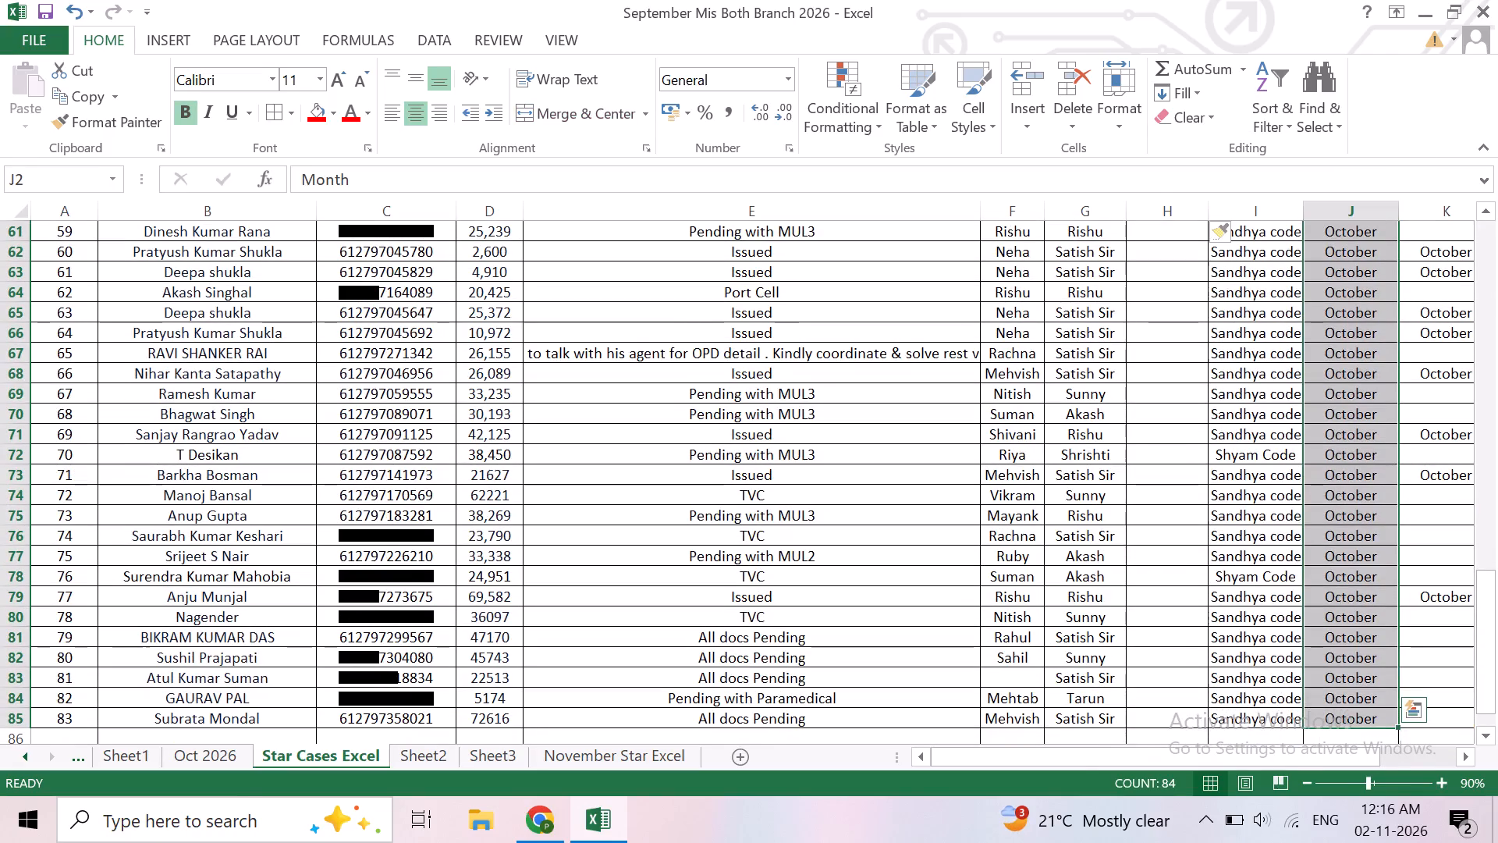
pyautogui.hotkey('ctrl', 'x')
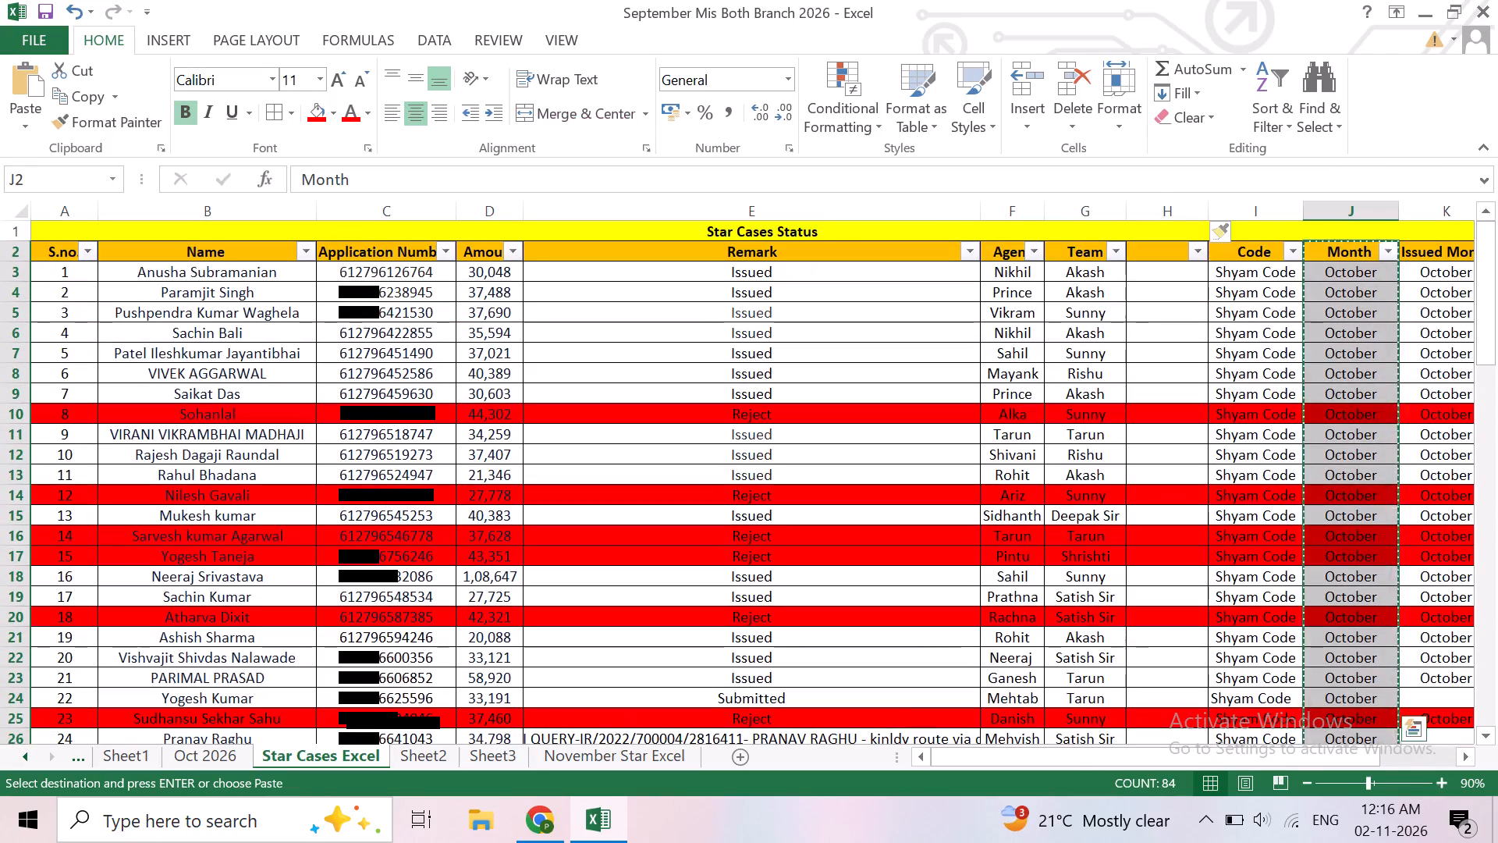
pyautogui.click(1169, 246)
pyautogui.hotkey('ctrl', 'v')
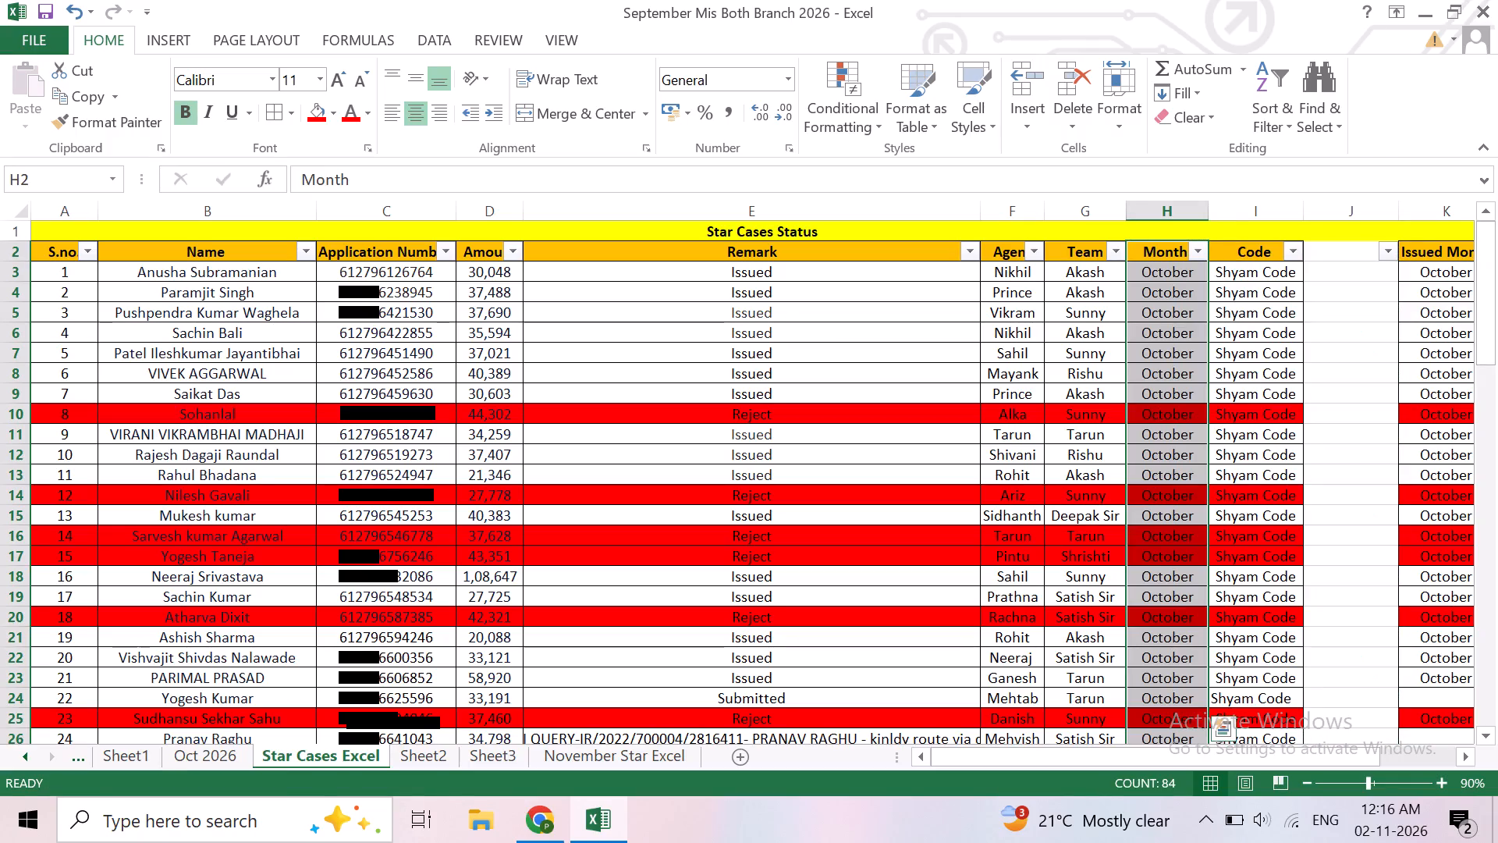
# Check the moved Month values in column H against the case rows, down to the last case in row 85.
pyautogui.scroll(-7, 1497, 467)
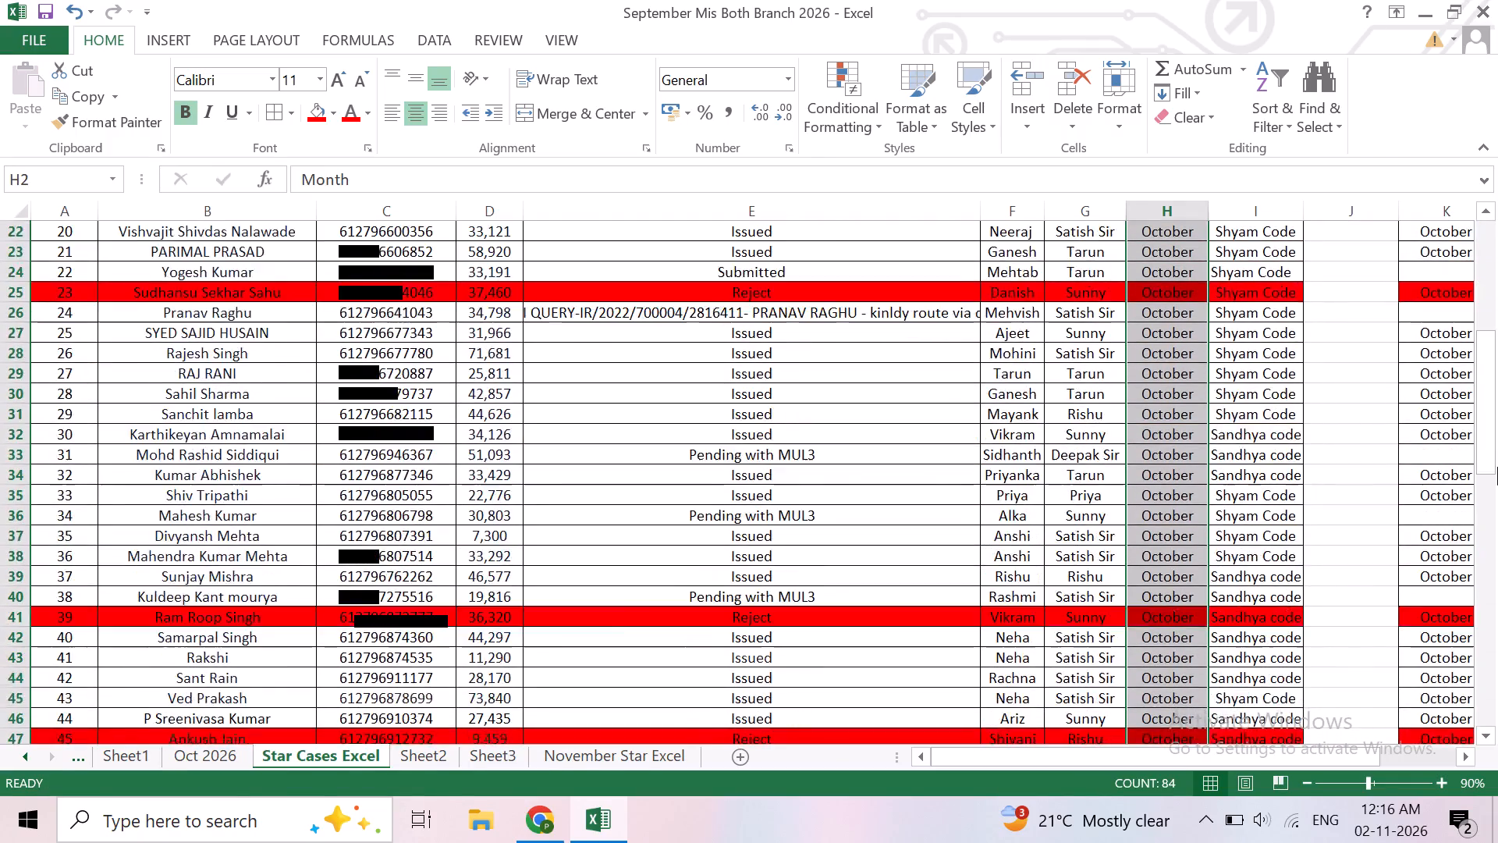
pyautogui.scroll(-6, 1497, 467)
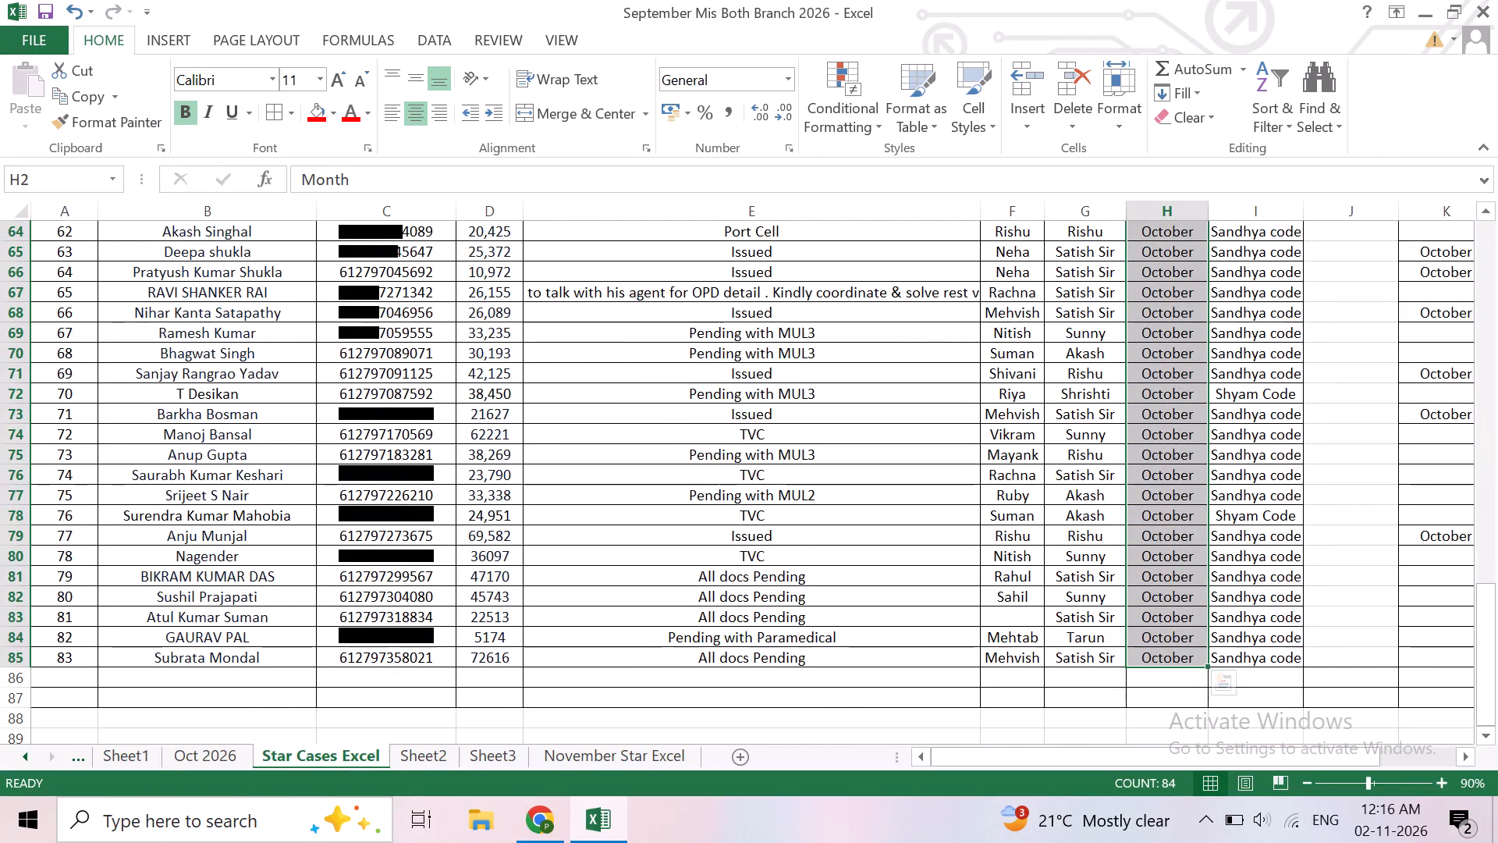
pyautogui.click(1380, 506)
pyautogui.scroll(4, 1380, 506)
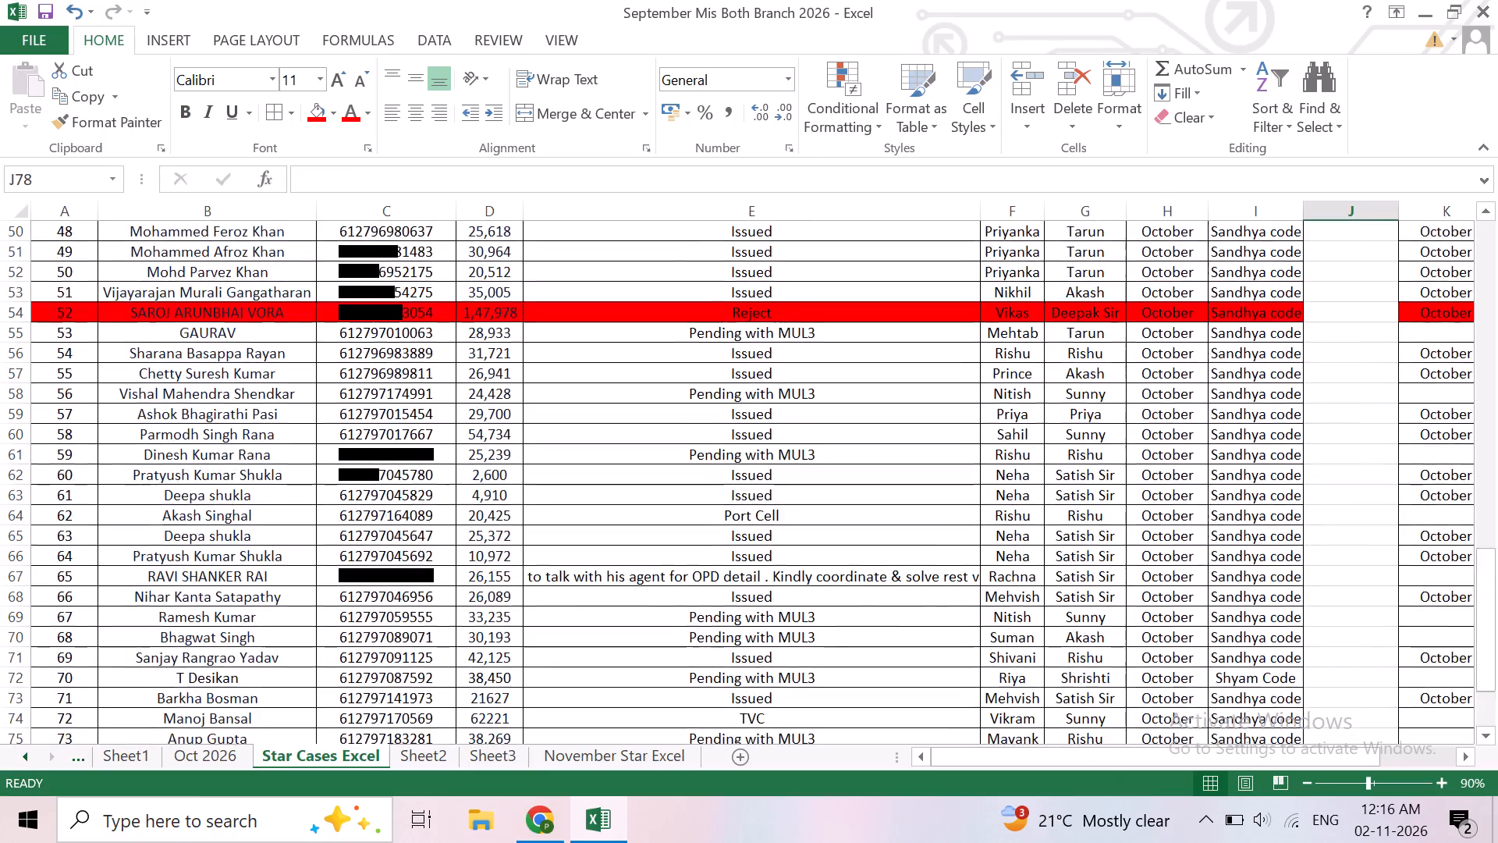
pyautogui.scroll(14, 1380, 506)
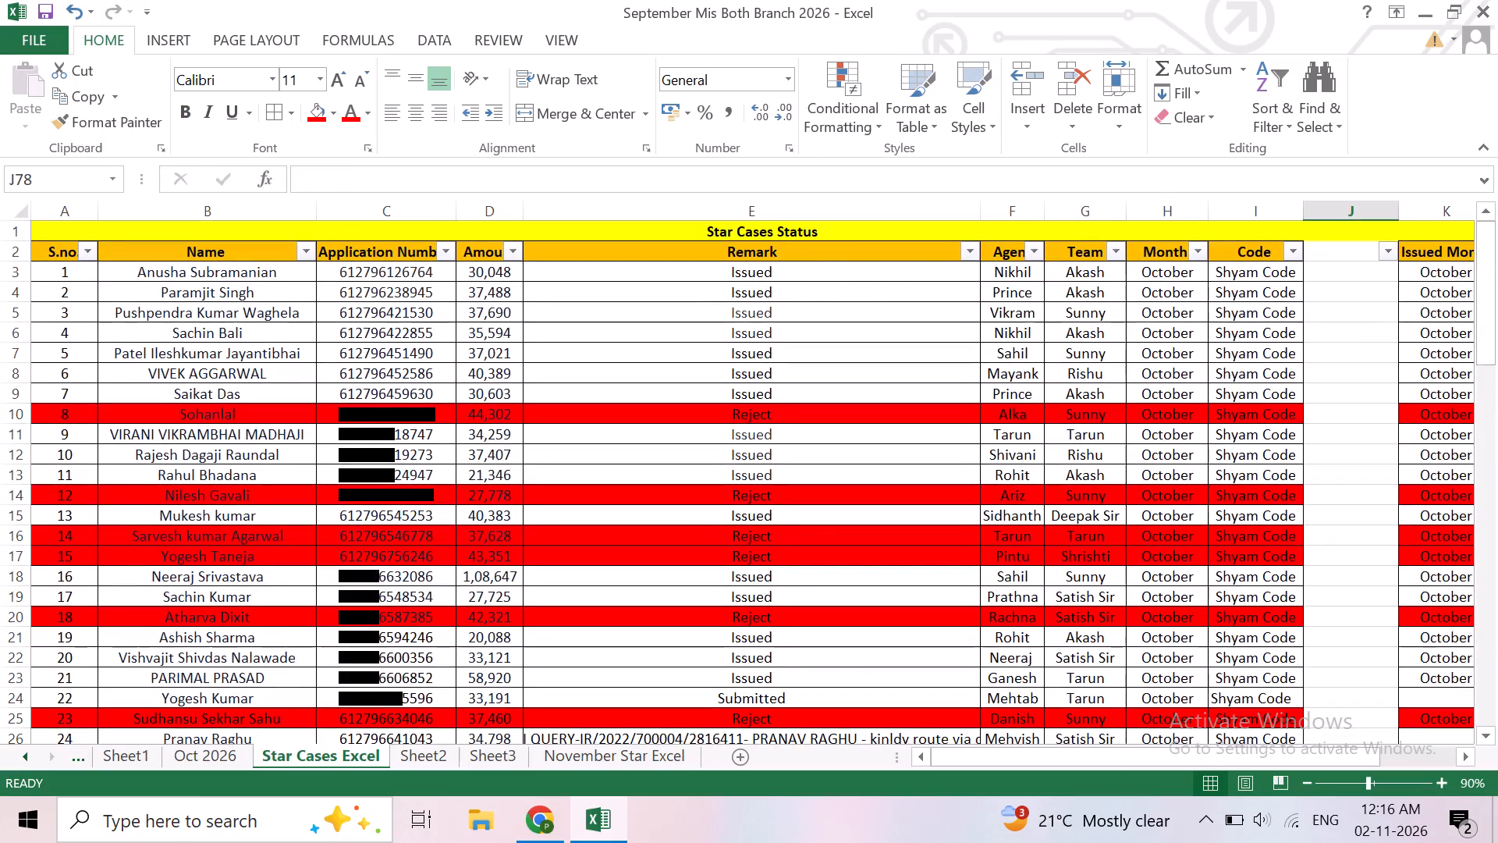
# Delete the empty column J between Code and Issued Month.
pyautogui.click(1340, 207)
pyautogui.rightClick(1340, 207)
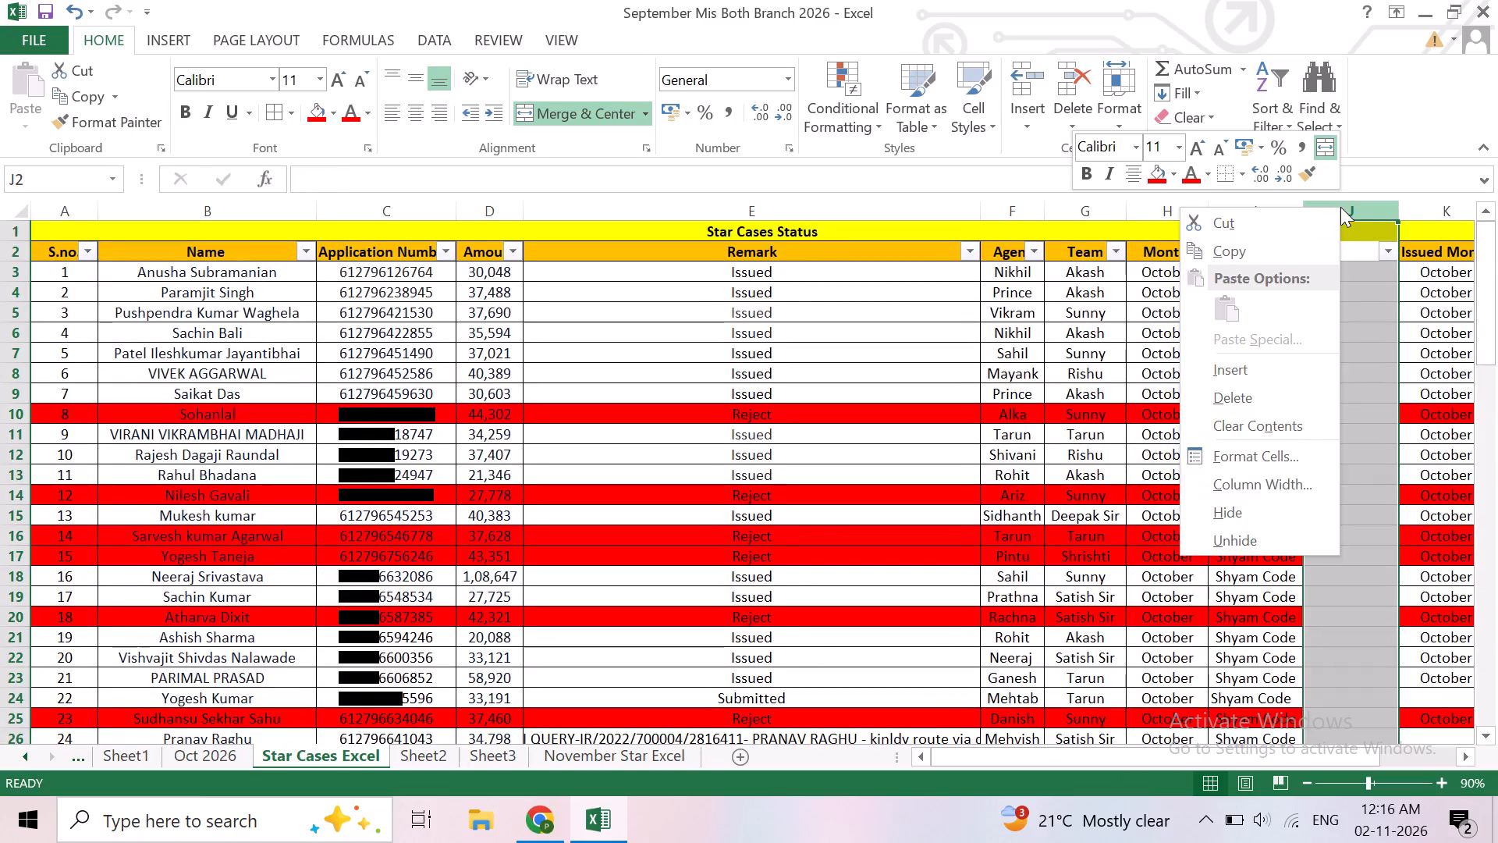
pyautogui.click(1296, 400)
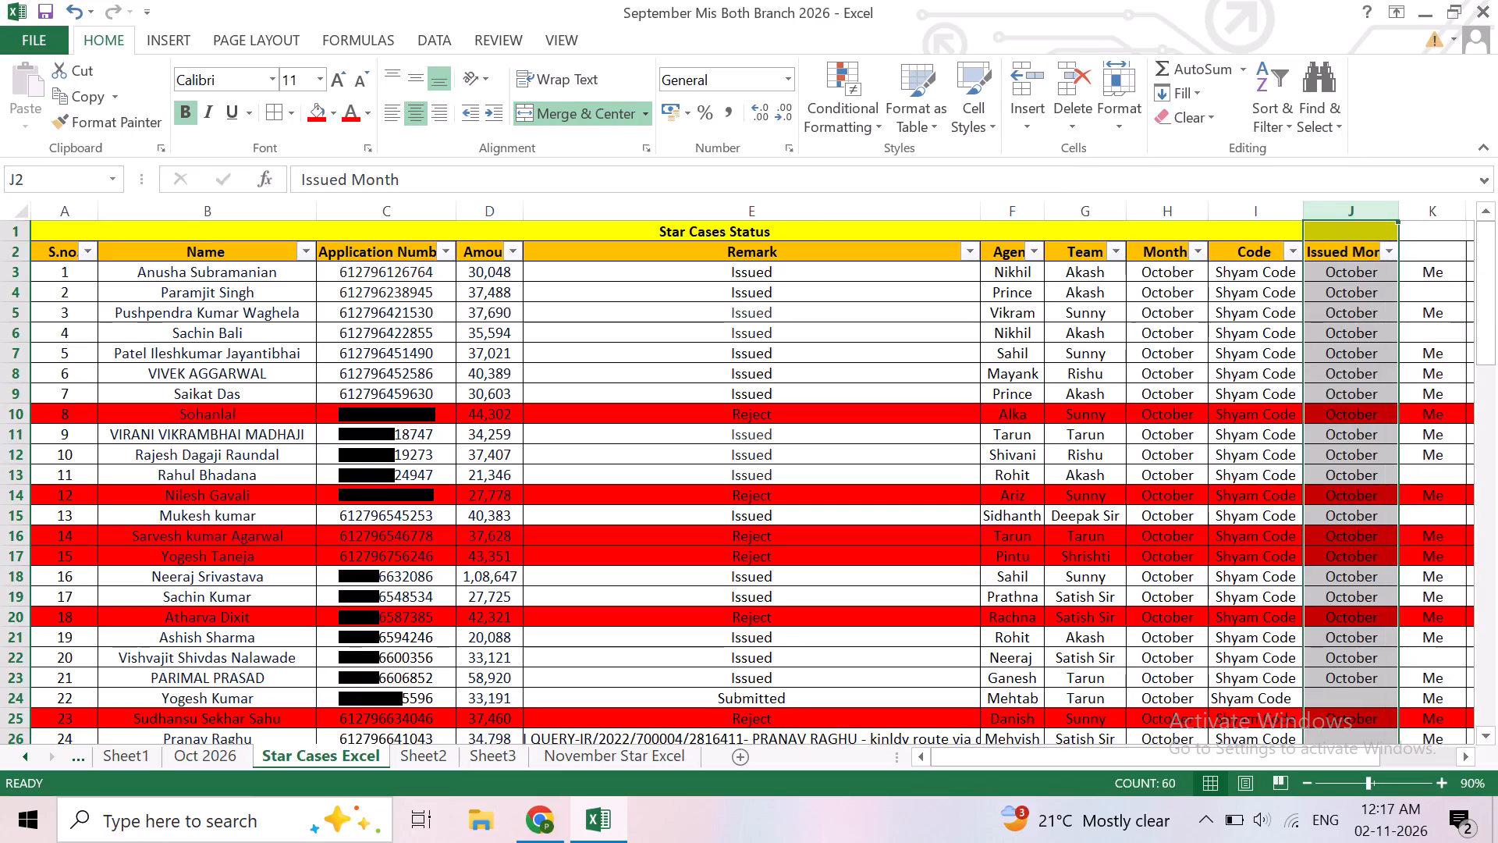
# Save the workbook.
pyautogui.click(1419, 405)
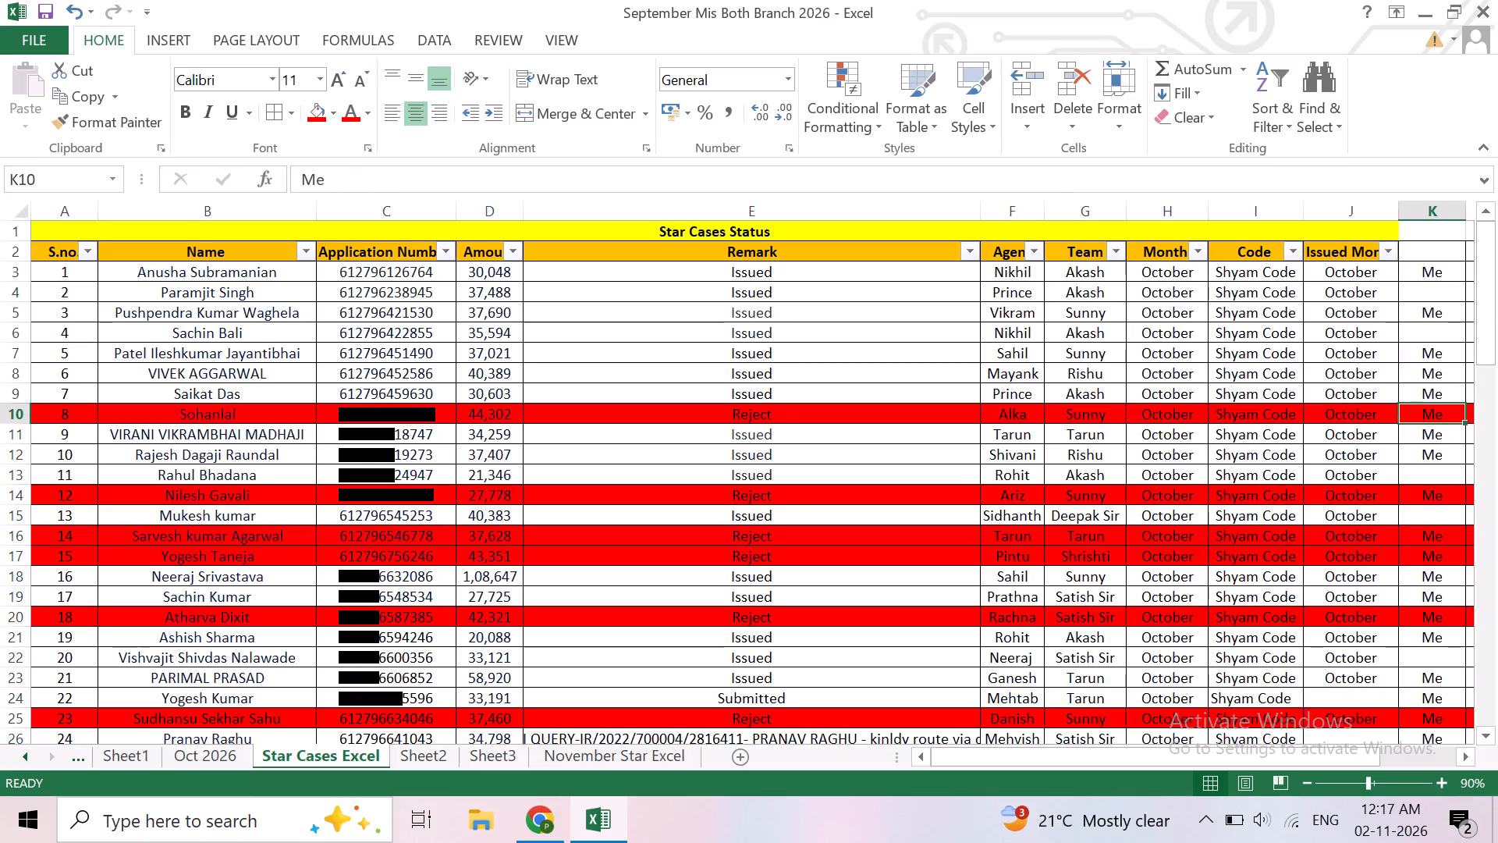
pyautogui.hotkey('ctrl', 's')
pyautogui.hotkey('ctrl', 's')
pyautogui.hotkey('ctrl', 's')
pyautogui.hotkey('ctrl', 's')
pyautogui.hotkey('ctrl', 's')
pyautogui.hotkey('ctrl', 's')
pyautogui.hotkey('ctrl', 's')
pyautogui.hotkey('ctrl', 's')
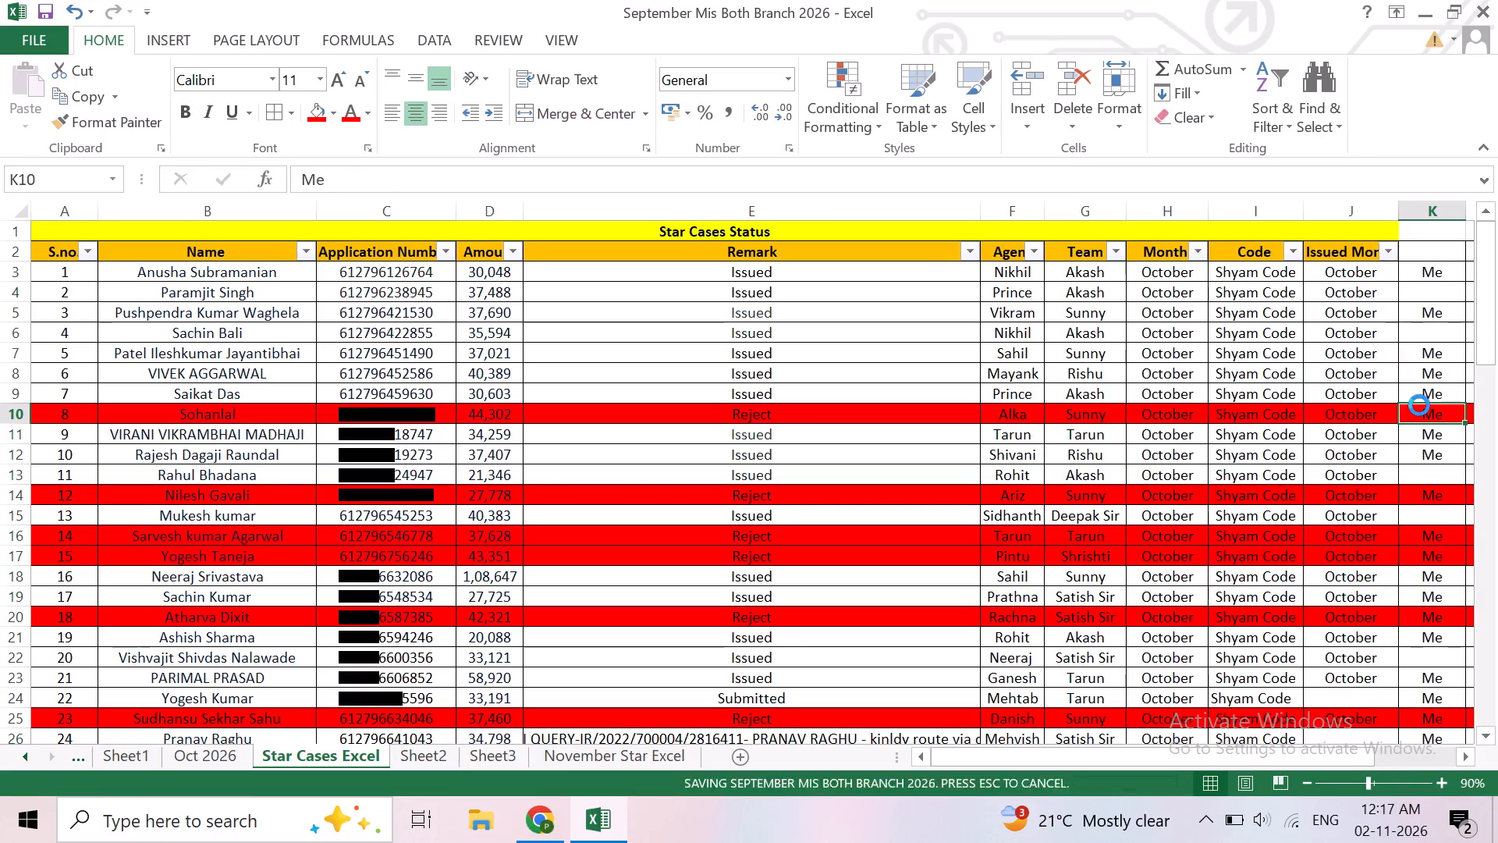
pyautogui.hotkey('ctrl', 's')
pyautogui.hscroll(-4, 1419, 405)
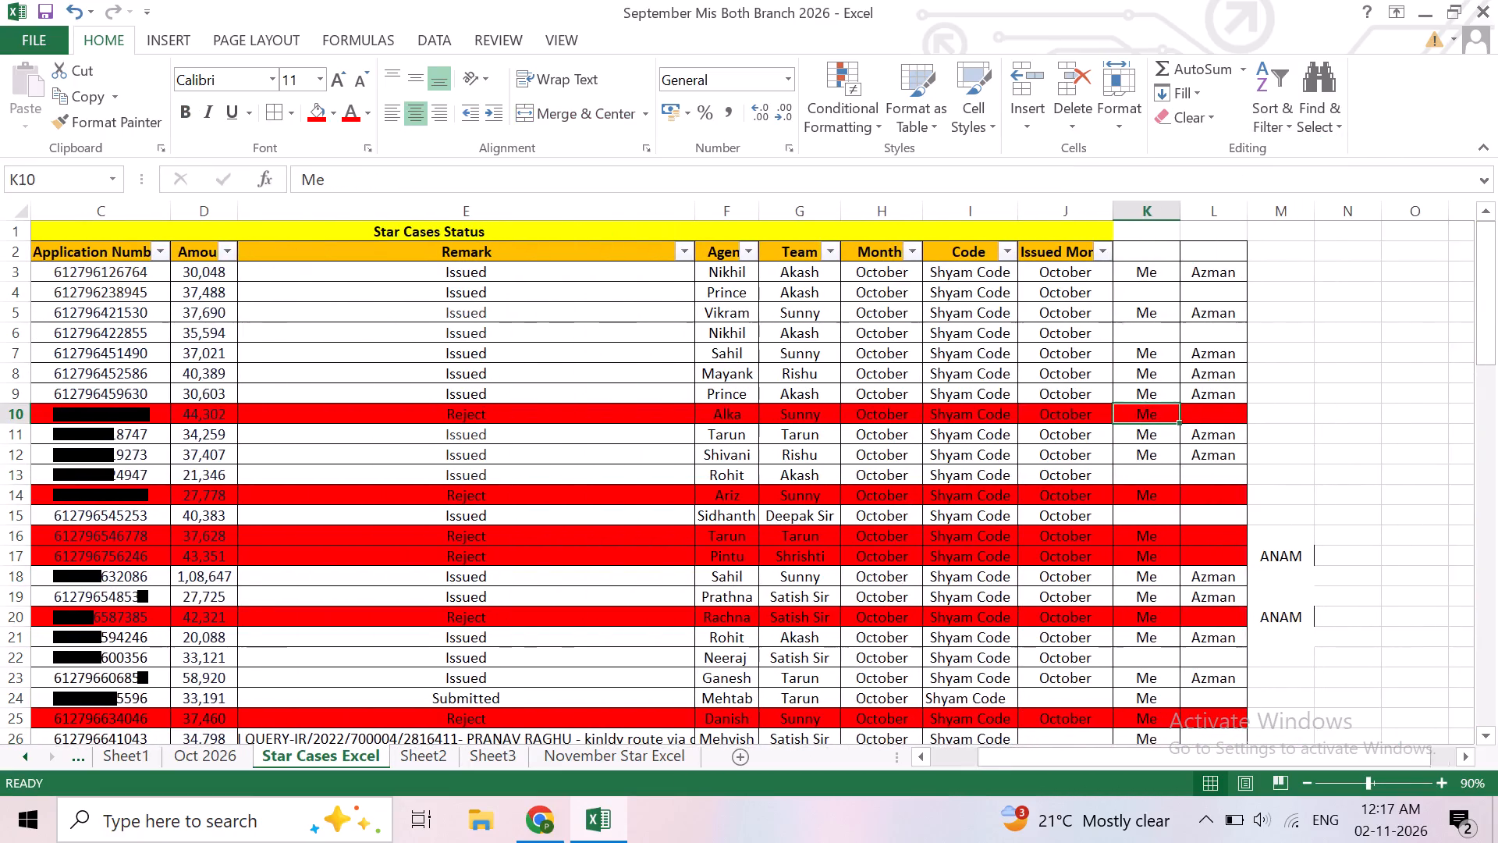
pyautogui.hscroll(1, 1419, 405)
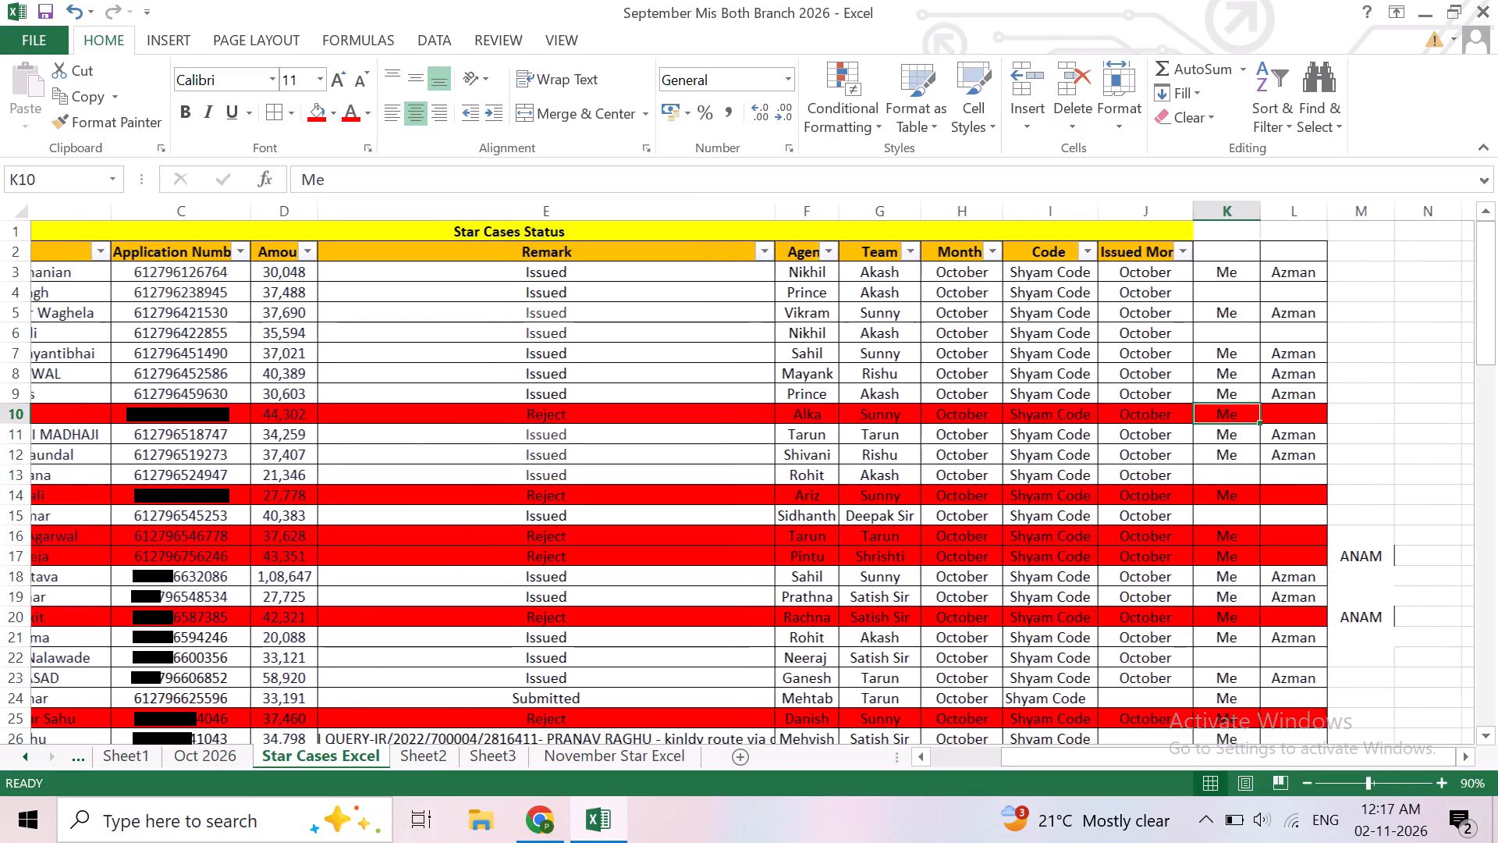
# Save the workbook with the rearranged Month, Code and Issued Month columns.
pyautogui.hscroll(1, 1419, 405)
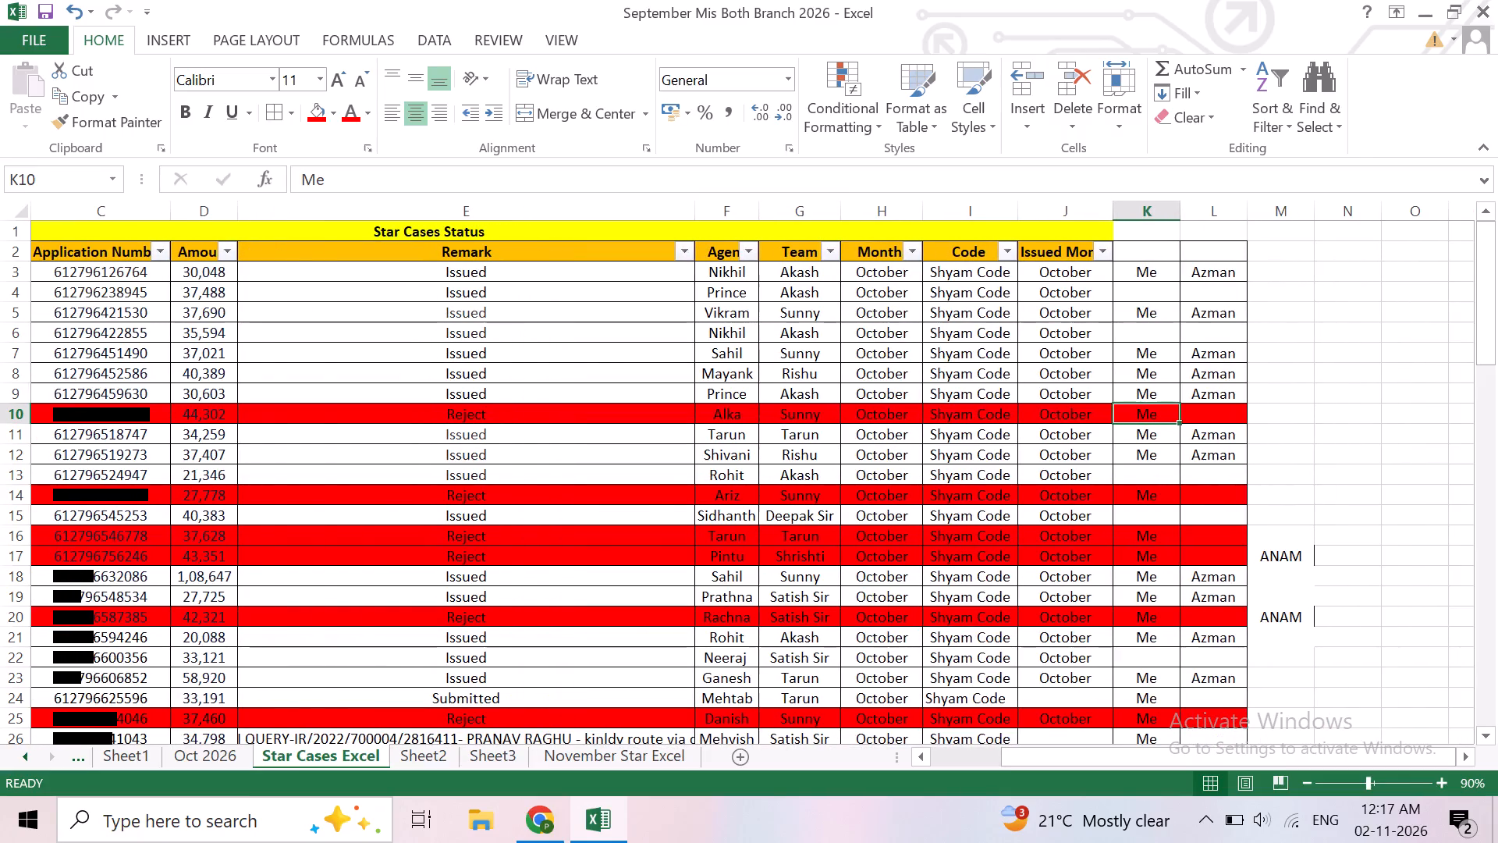
pyautogui.click(989, 431)
pyautogui.hotkey('ctrl', 's')
pyautogui.hotkey('ctrl', 's')
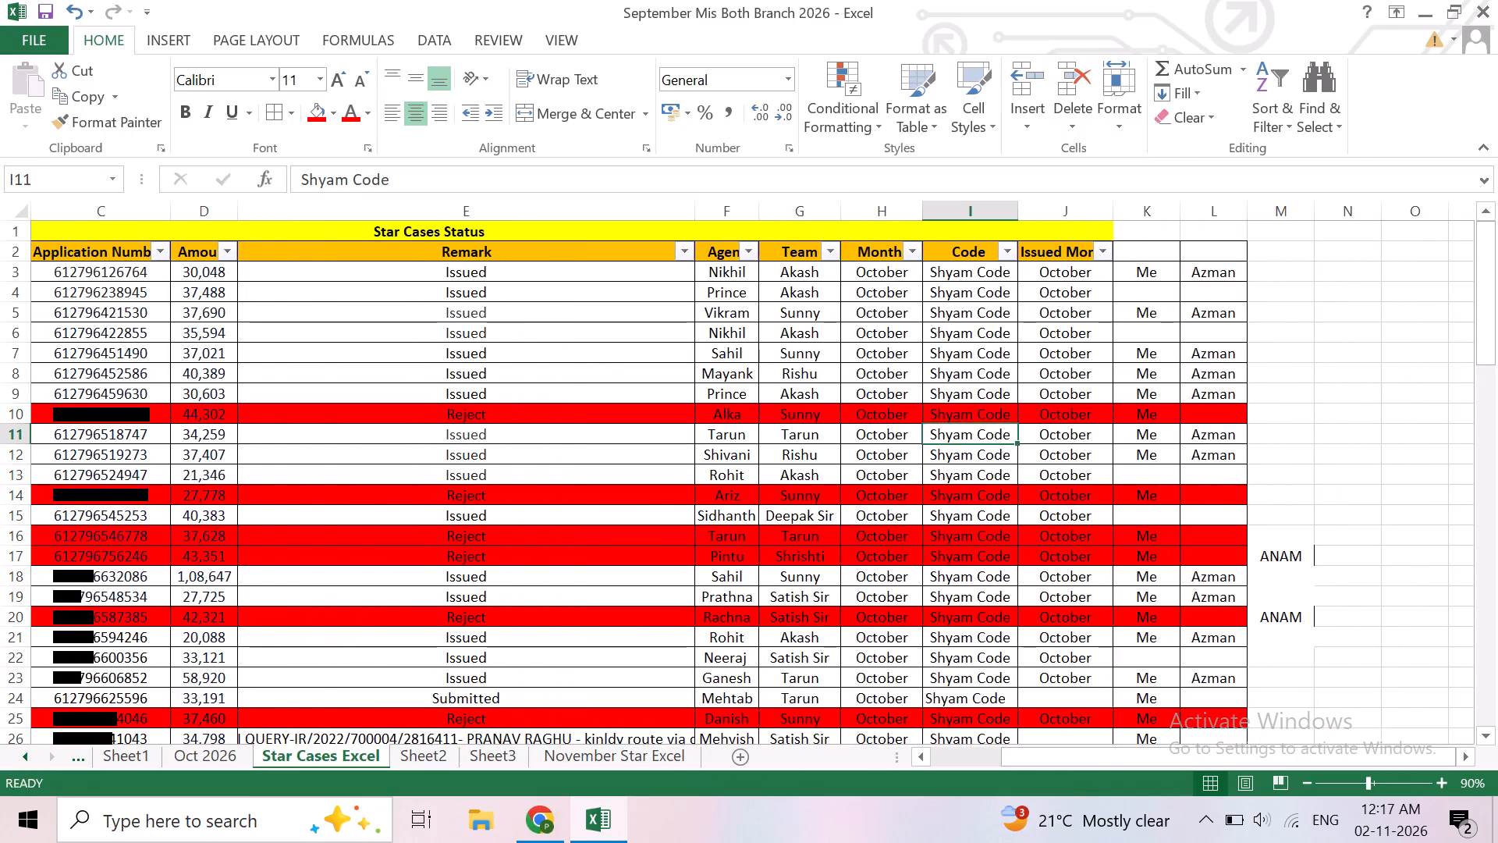
pyautogui.hotkey('ctrl', 's')
# Examine the Month, Code and Issued Month columns against the case rows, from the first case down to row 85.
pyautogui.hscroll(5, 989, 431)
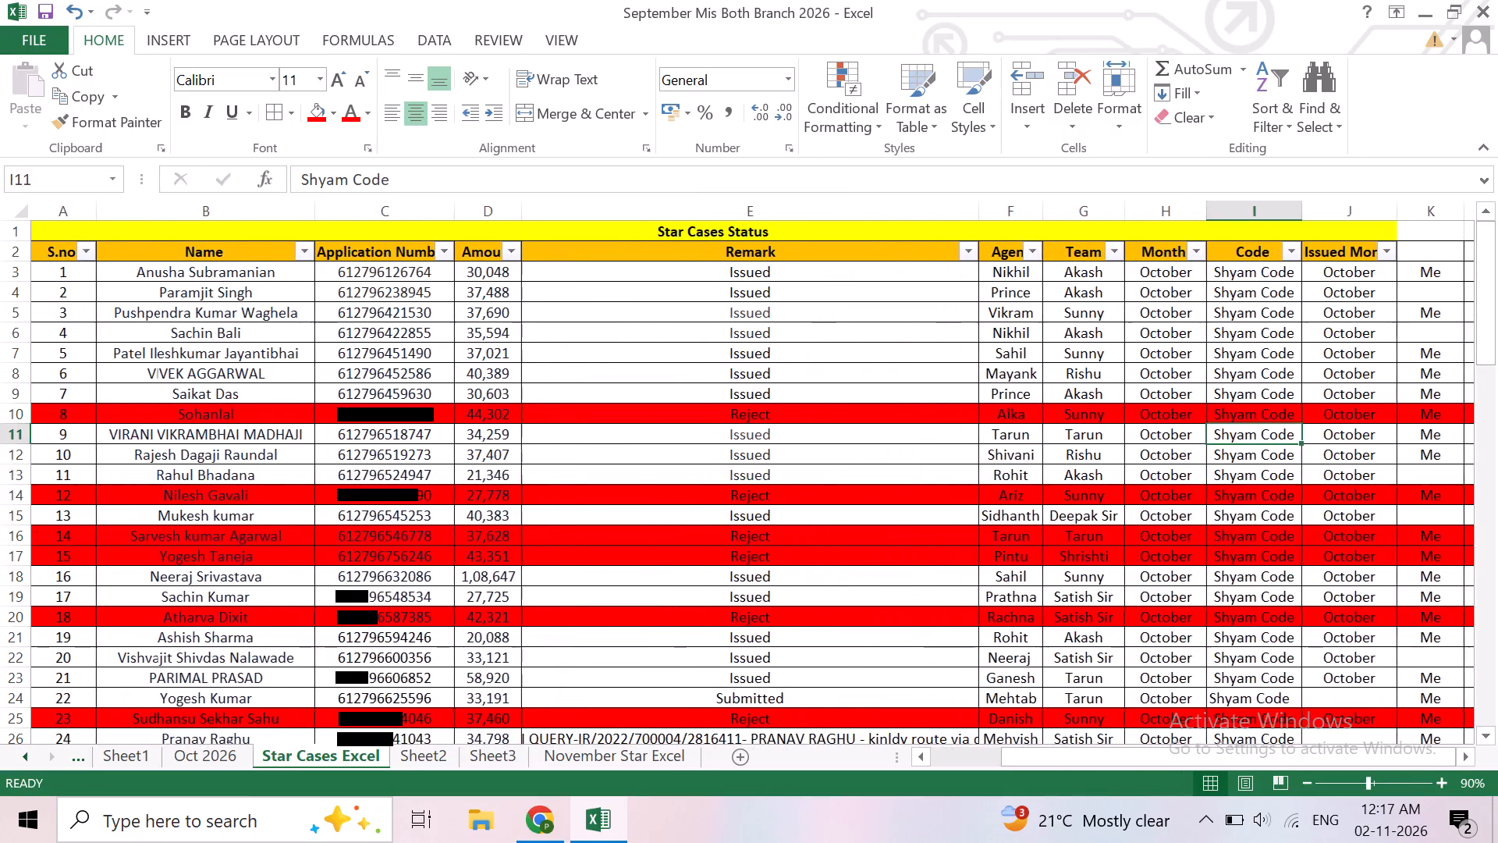
pyautogui.click(255, 304)
pyautogui.press('Right')
pyautogui.press('Right')
pyautogui.press('Right')
pyautogui.press('Right')
pyautogui.press('Right')
pyautogui.press('Right')
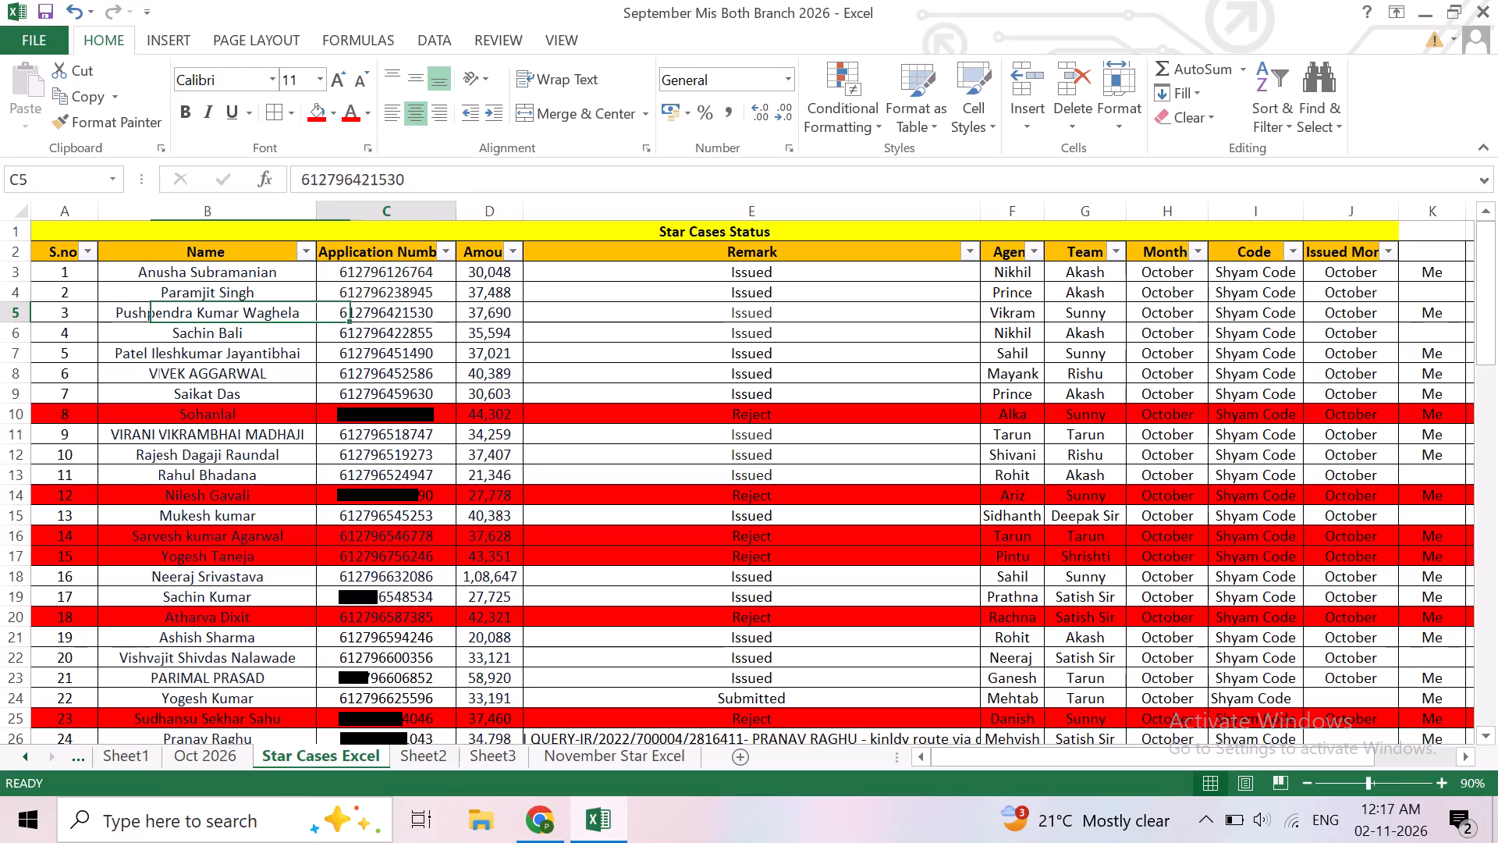
pyautogui.press('Down')
pyautogui.press('Down')
pyautogui.press('Down')
pyautogui.press('Down')
pyautogui.press('Down')
pyautogui.press('Down')
pyautogui.press('Down')
pyautogui.press('Down')
pyautogui.press('Down')
pyautogui.press('Down')
pyautogui.press('Down')
pyautogui.press('Down')
pyautogui.press('Down')
pyautogui.press('Down')
pyautogui.press('Down')
pyautogui.press('Down')
pyautogui.press('Down')
pyautogui.press('Down')
pyautogui.press('Down')
pyautogui.press('Down')
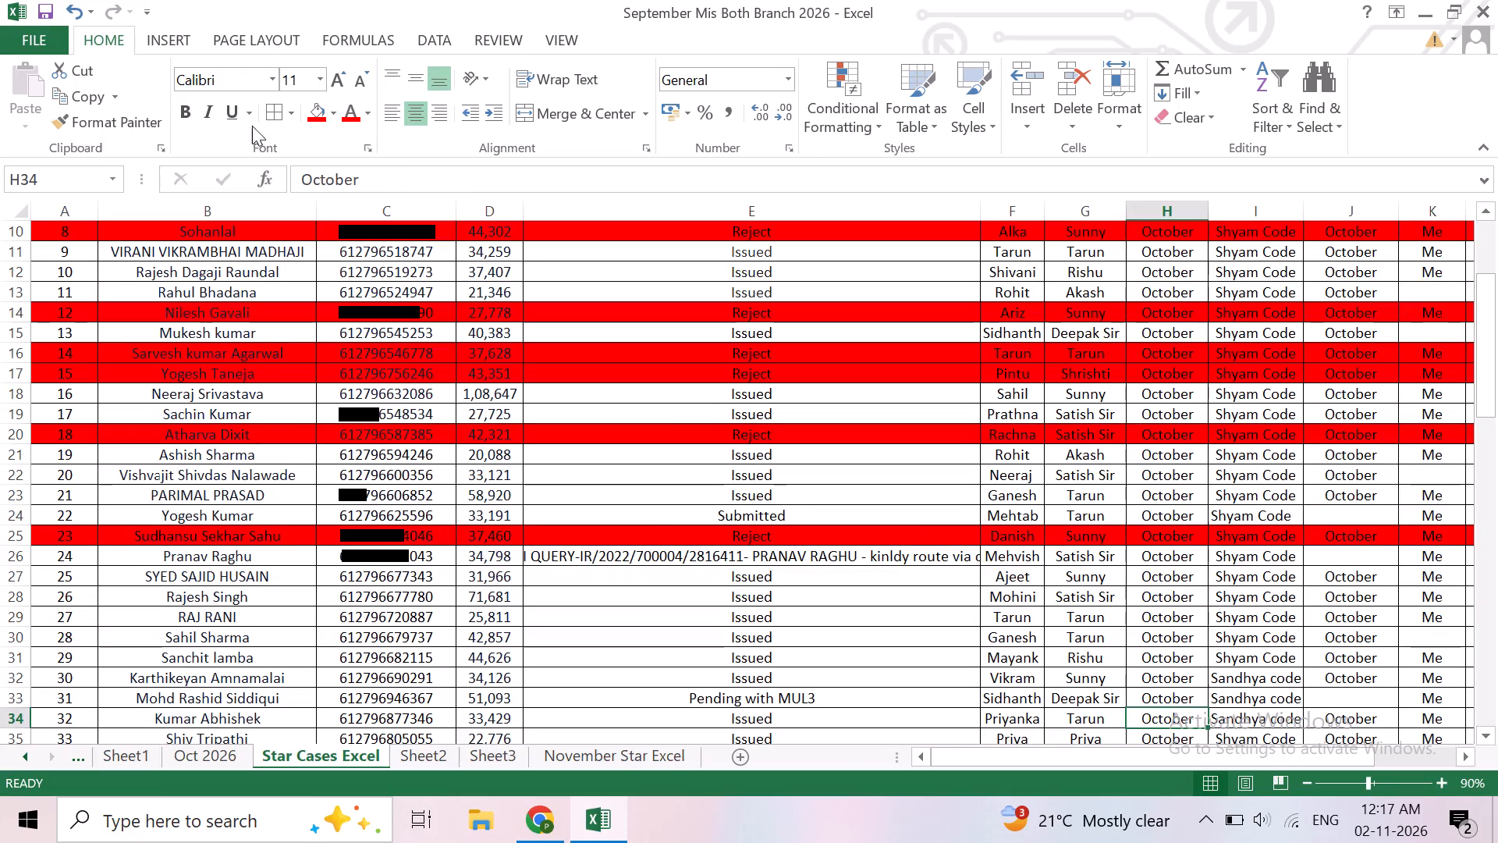
pyautogui.scroll(-6, 461, 544)
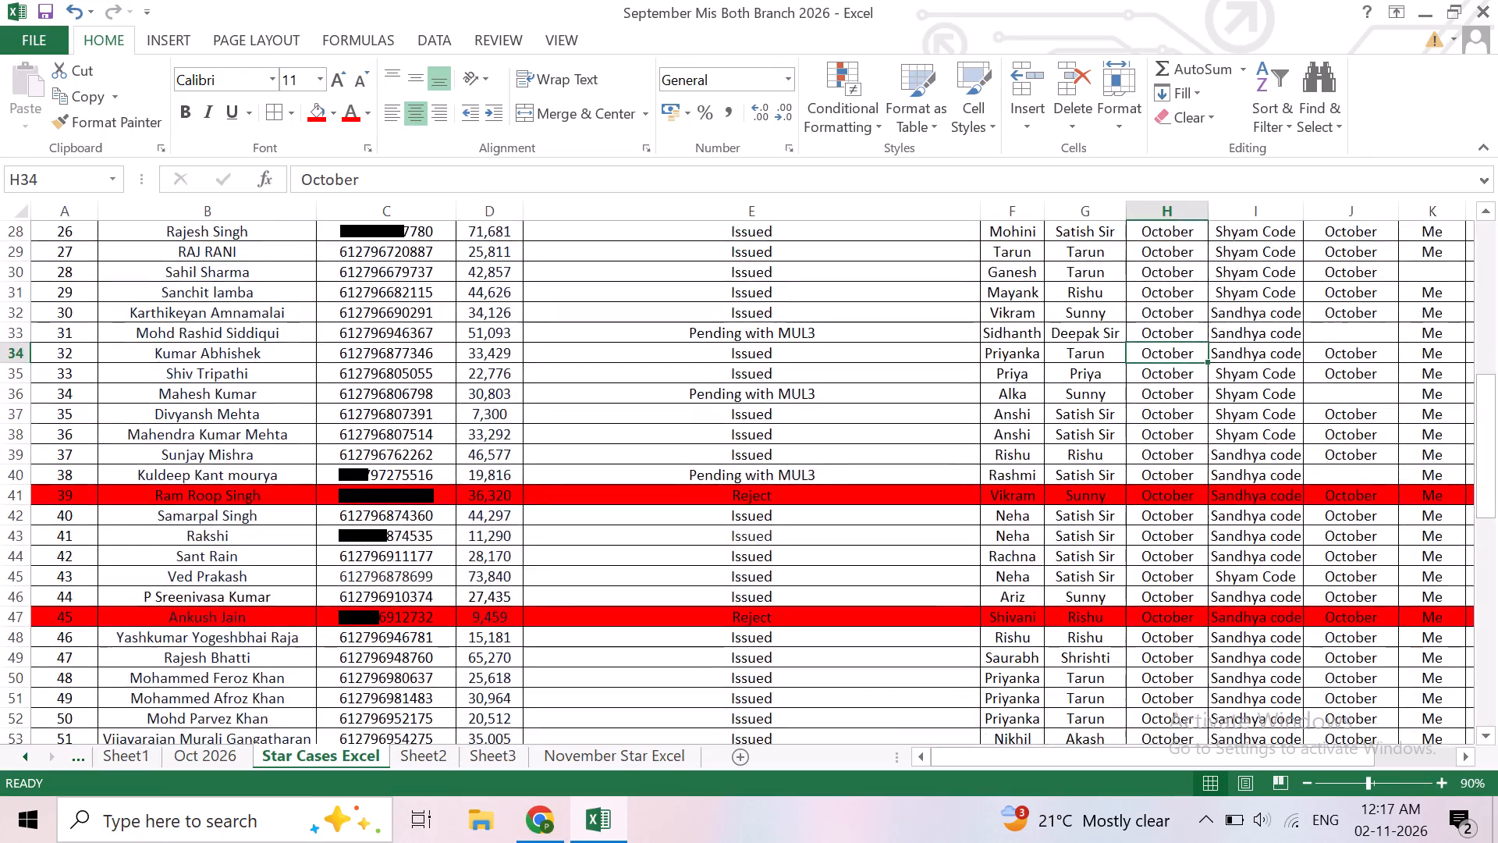
pyautogui.scroll(-8, 461, 544)
pyautogui.scroll(2, 461, 544)
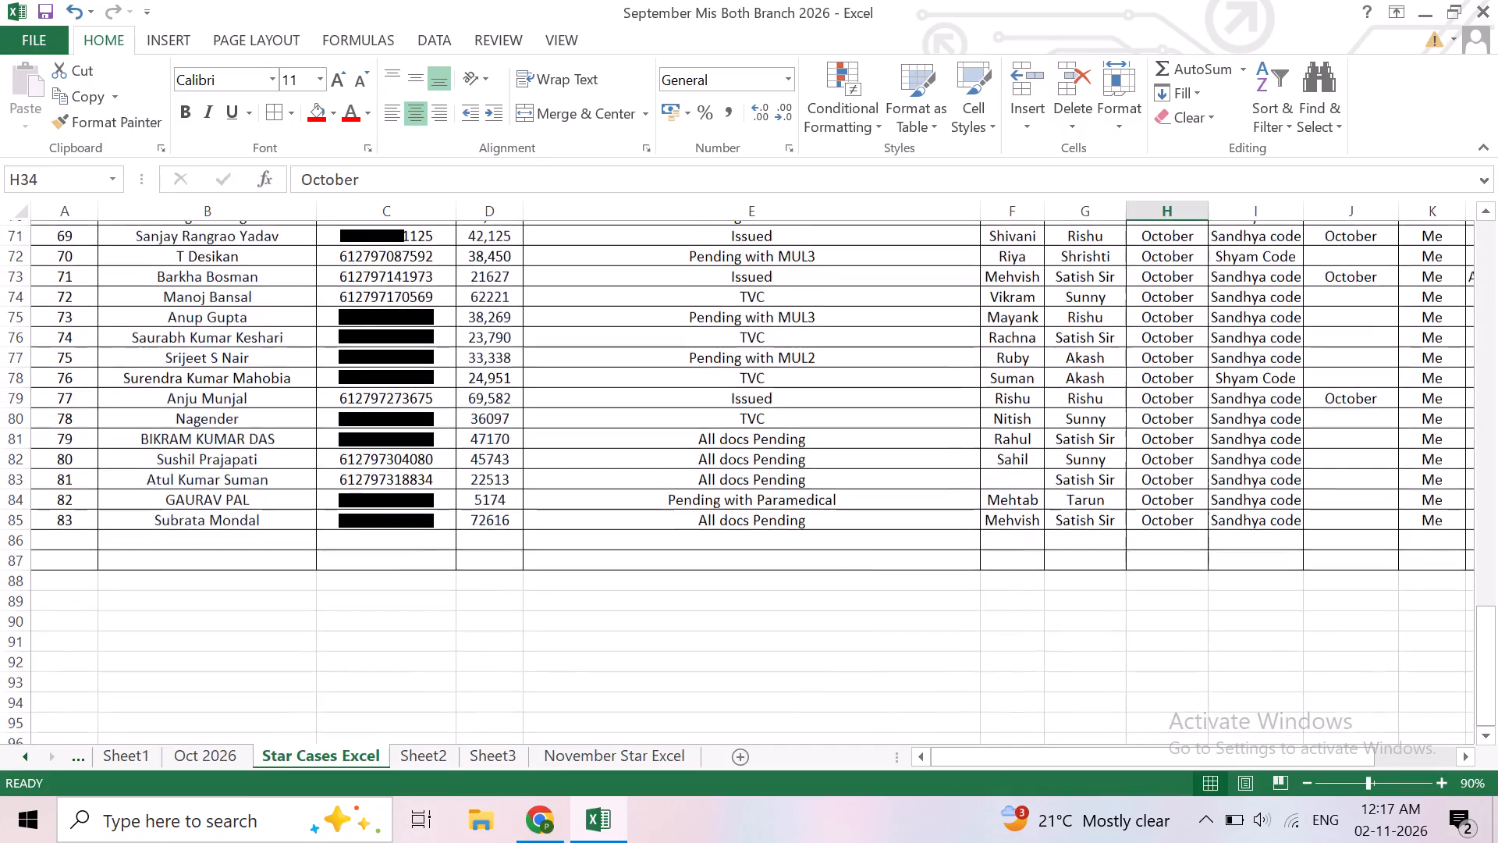
pyautogui.scroll(15, 461, 544)
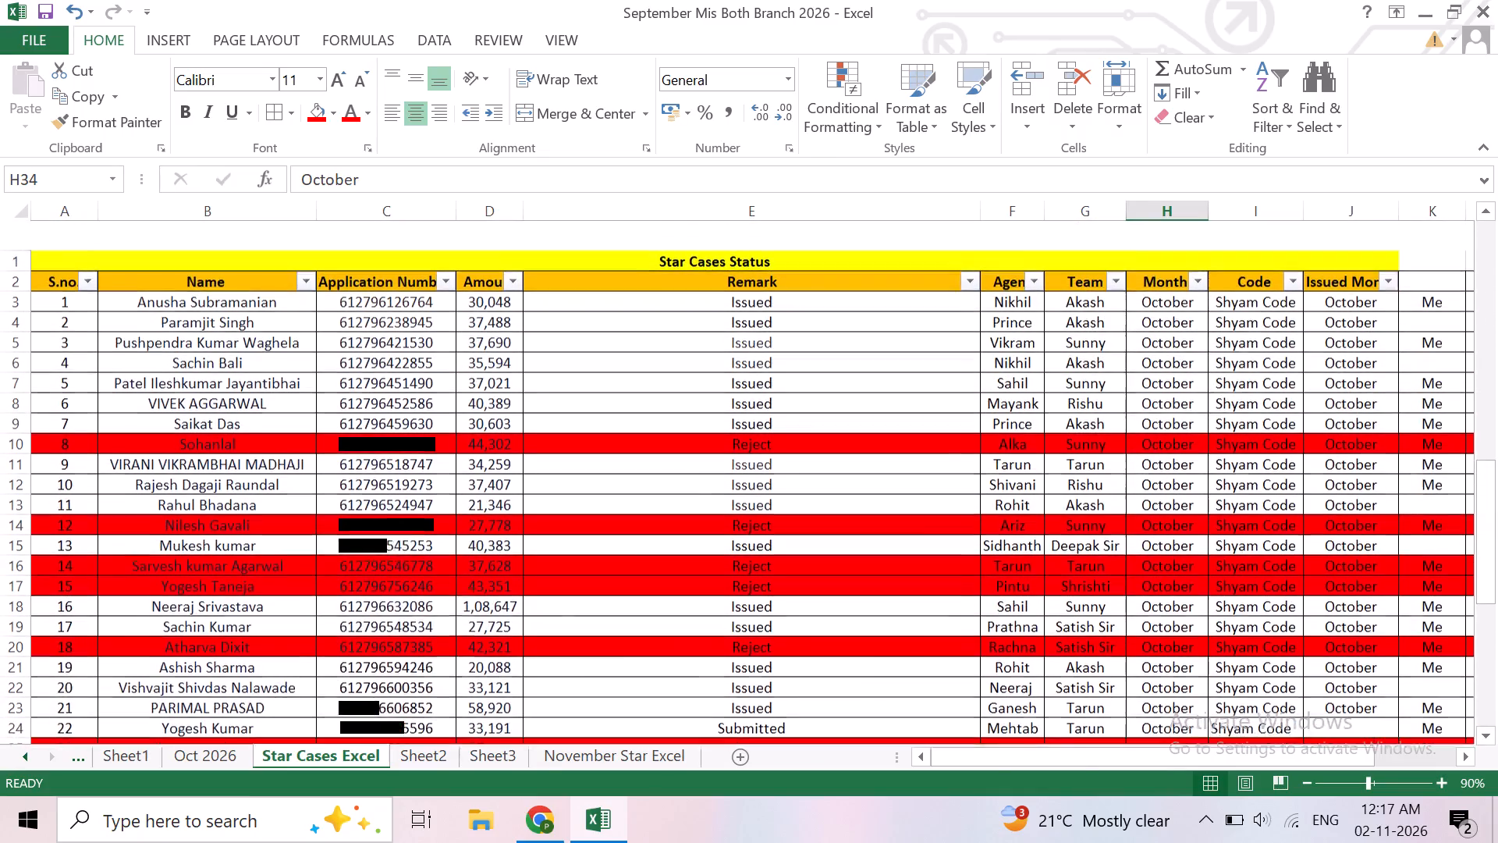
# Save the workbook again after the column check.
pyautogui.hotkey('ctrl', 's')
pyautogui.hotkey('ctrl', 's')
pyautogui.hotkey('ctrl', 's')
pyautogui.hotkey('ctrl', 's')
pyautogui.hotkey('ctrl', 's')
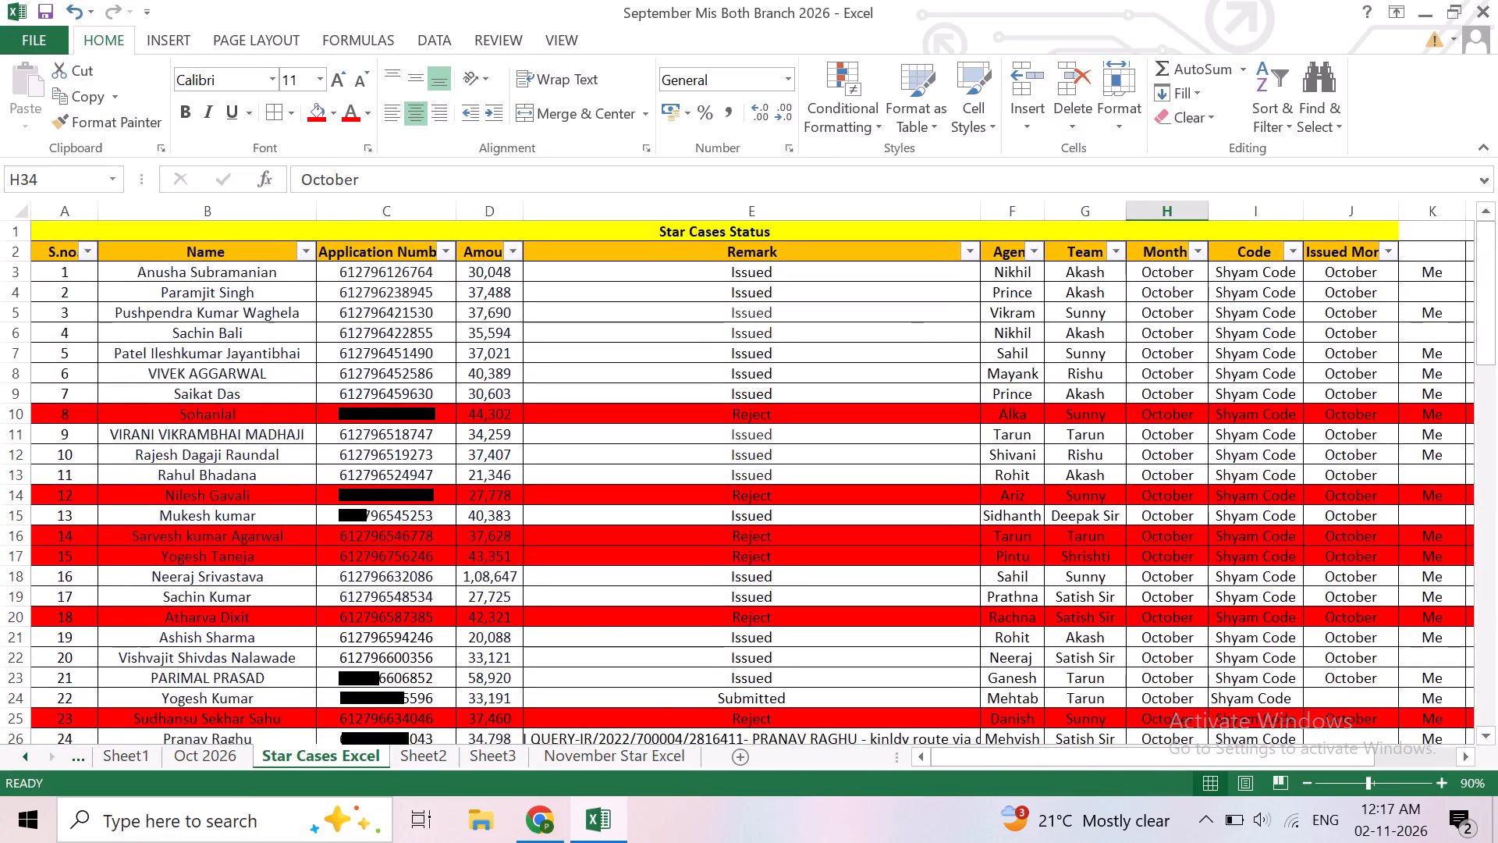